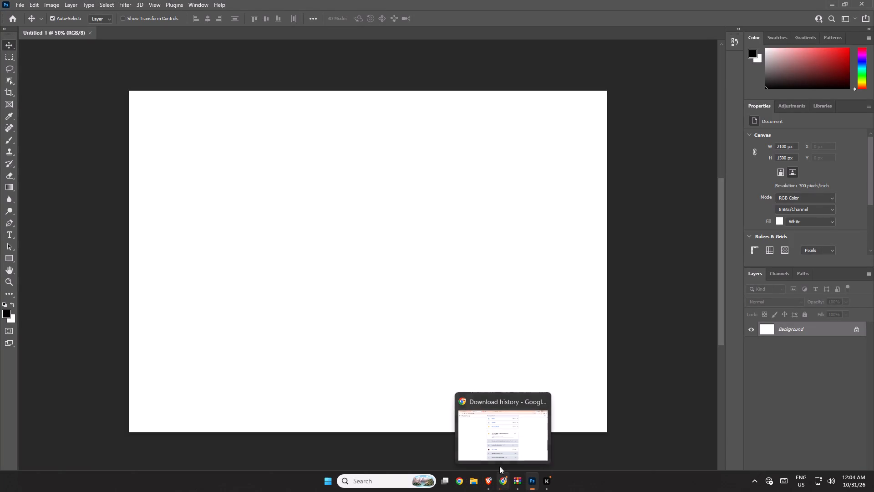
{"action": "left_click", "coordinate": [495, 456]}
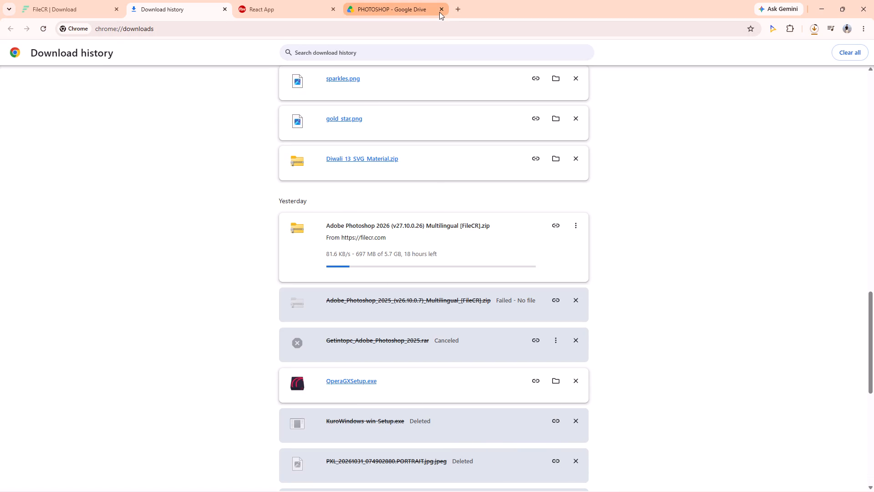
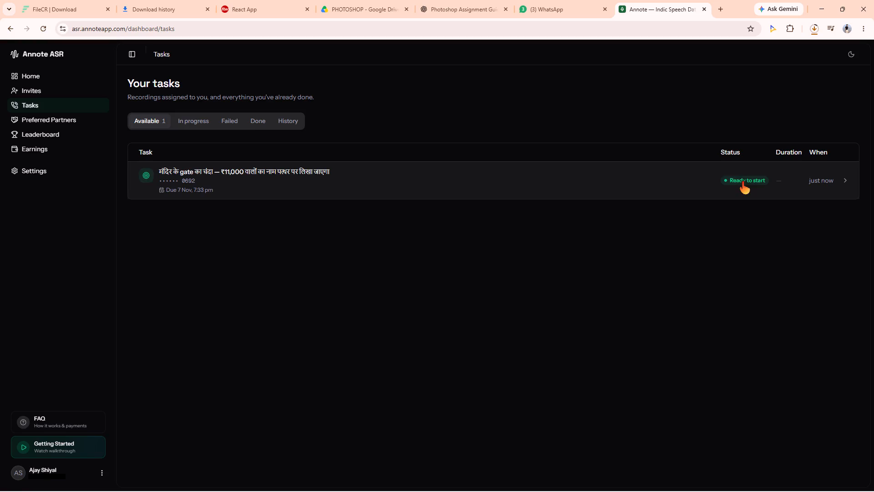
Open the available ₹11,000 temple-gate donation task and examine its situation, Speaker A topics and recording requirements.
{"action": "left_click", "coordinate": [844, 181]}
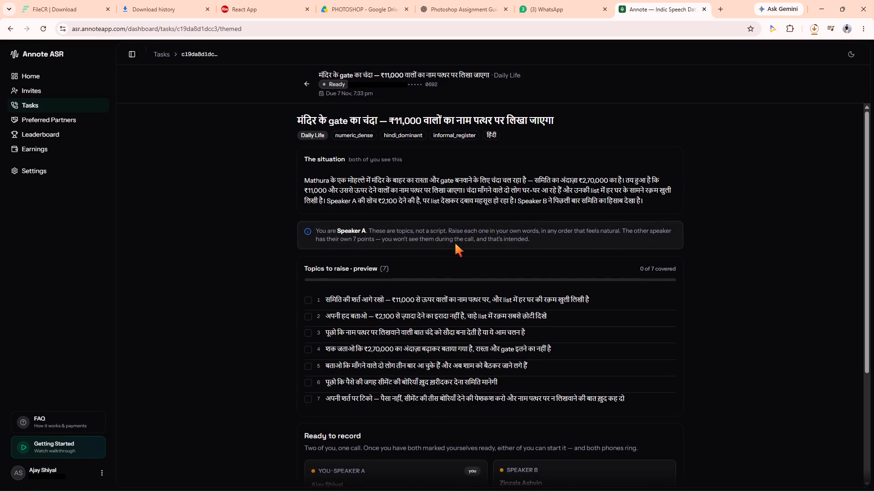
{"action": "scroll", "coordinate": [455, 244], "scroll_direction": "down", "scroll_amount": 8}
{"action": "scroll", "coordinate": [455, 244], "scroll_direction": "up", "scroll_amount": 1}
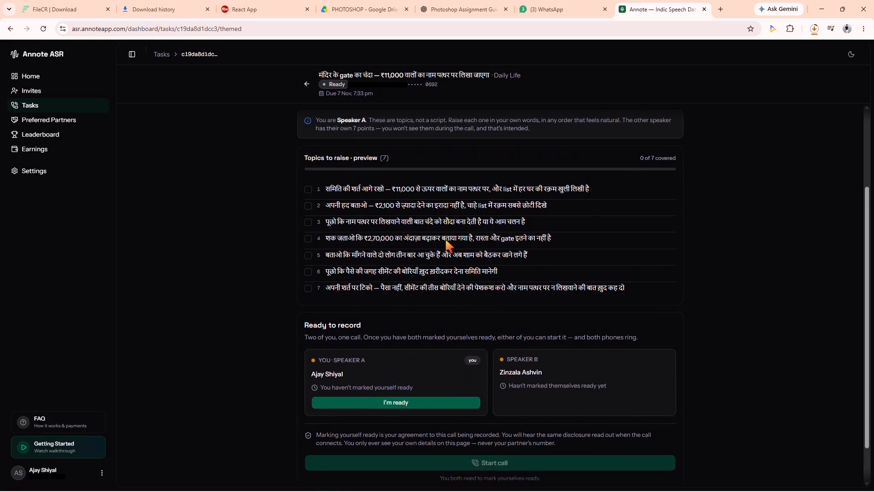
{"action": "scroll", "coordinate": [549, 336], "scroll_direction": "down", "scroll_amount": 19}
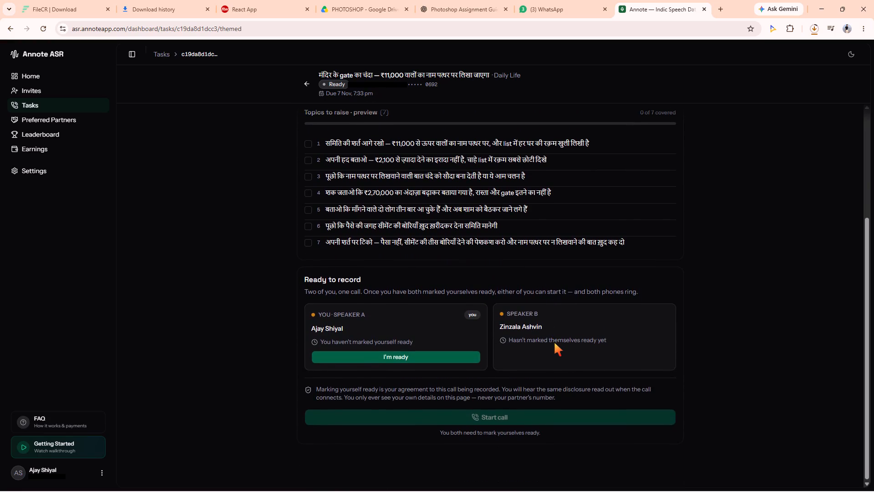
{"action": "scroll", "coordinate": [514, 381], "scroll_direction": "down", "scroll_amount": 18}
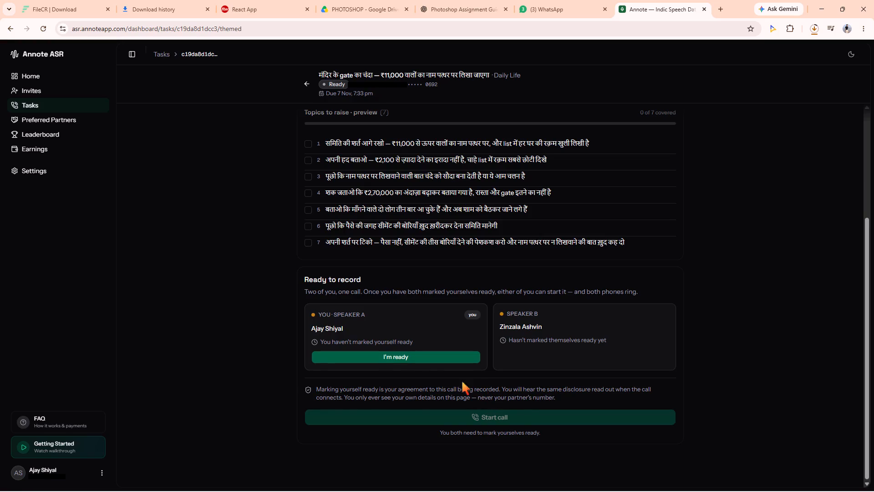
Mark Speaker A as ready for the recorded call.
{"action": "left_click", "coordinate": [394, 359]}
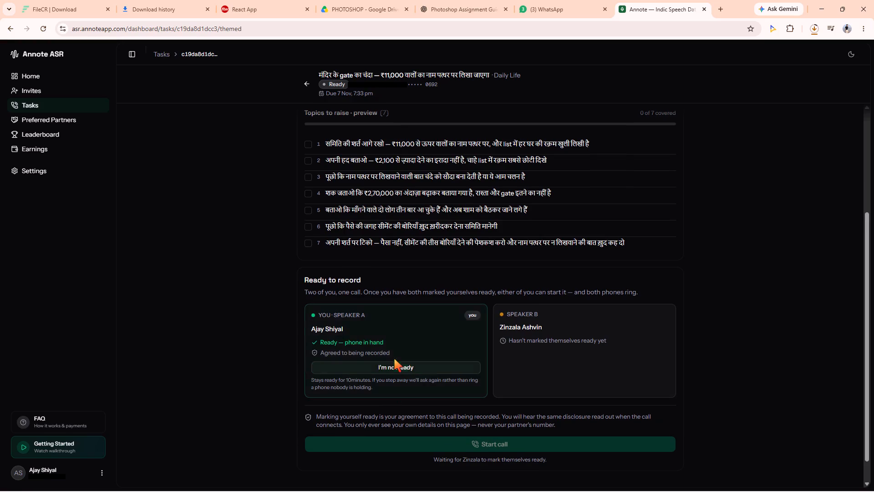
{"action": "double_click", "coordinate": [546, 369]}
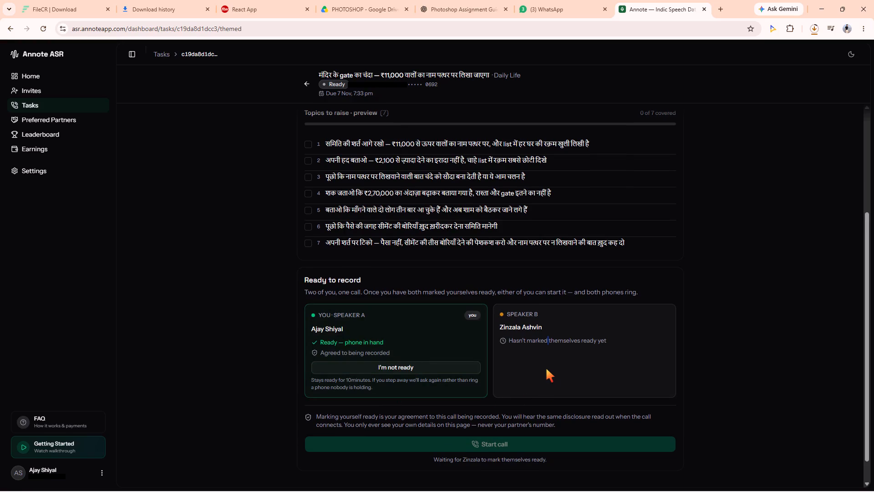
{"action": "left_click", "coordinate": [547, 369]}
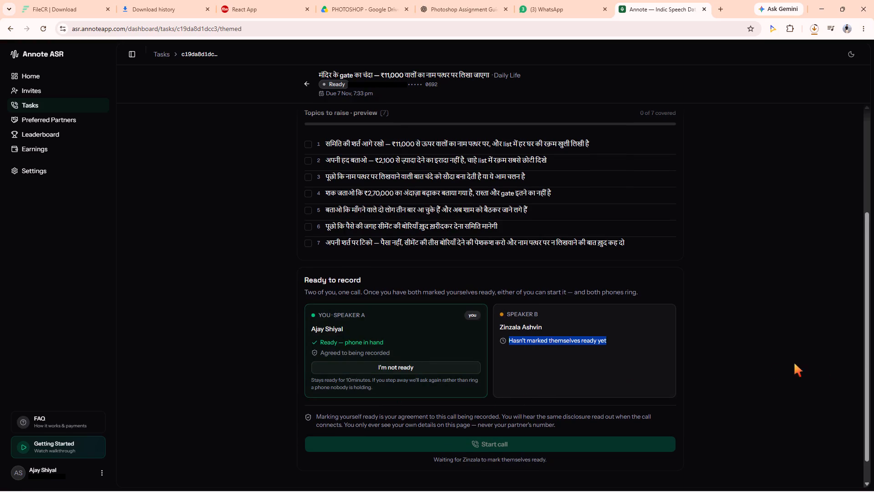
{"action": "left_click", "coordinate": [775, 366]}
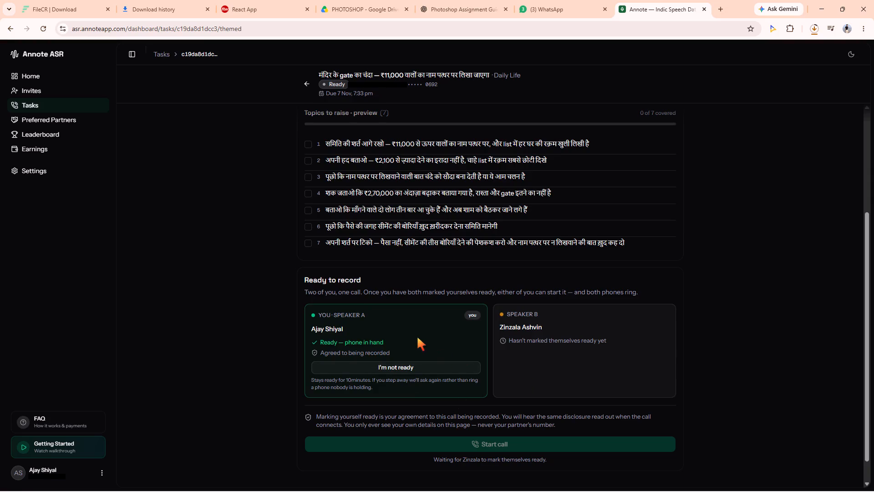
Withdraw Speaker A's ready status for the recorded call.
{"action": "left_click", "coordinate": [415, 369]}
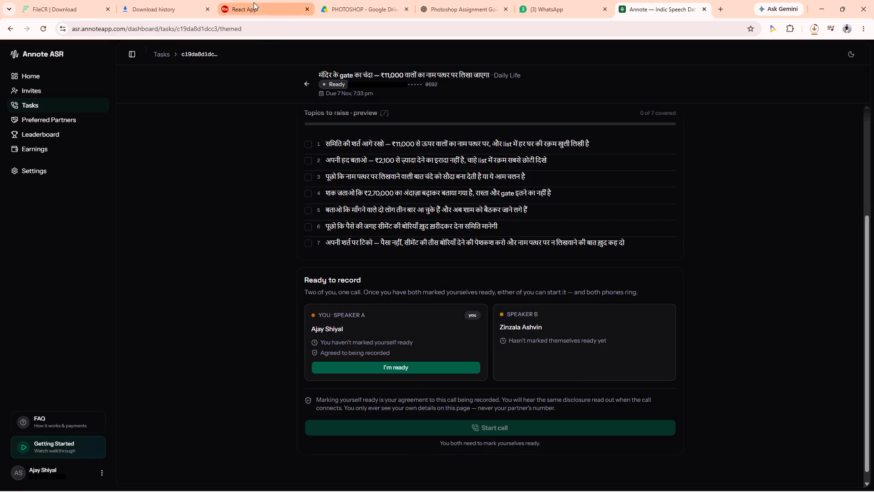
Look back through the Photoshop Assignment Guide chat in ChatGPT to examine the Diwali poster materials, background images and size requests.
{"action": "left_click", "coordinate": [466, 14]}
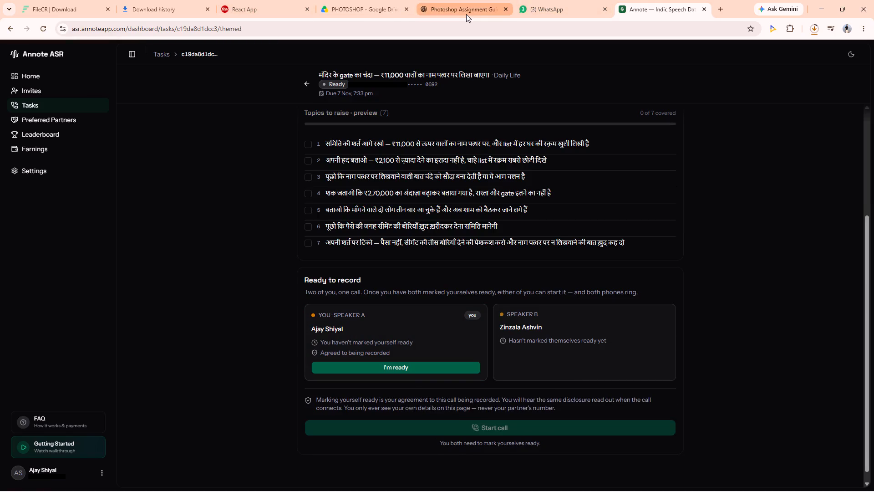
{"action": "scroll", "coordinate": [505, 432], "scroll_direction": "up", "scroll_amount": 10}
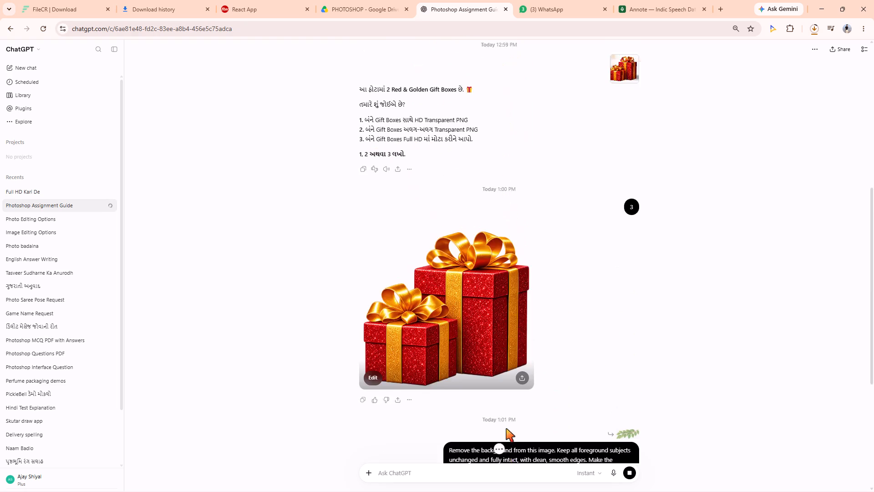
{"action": "scroll", "coordinate": [506, 429], "scroll_direction": "up", "scroll_amount": 20}
{"action": "scroll", "coordinate": [506, 429], "scroll_direction": "up", "scroll_amount": 20}
{"action": "scroll", "coordinate": [506, 429], "scroll_direction": "up", "scroll_amount": 4}
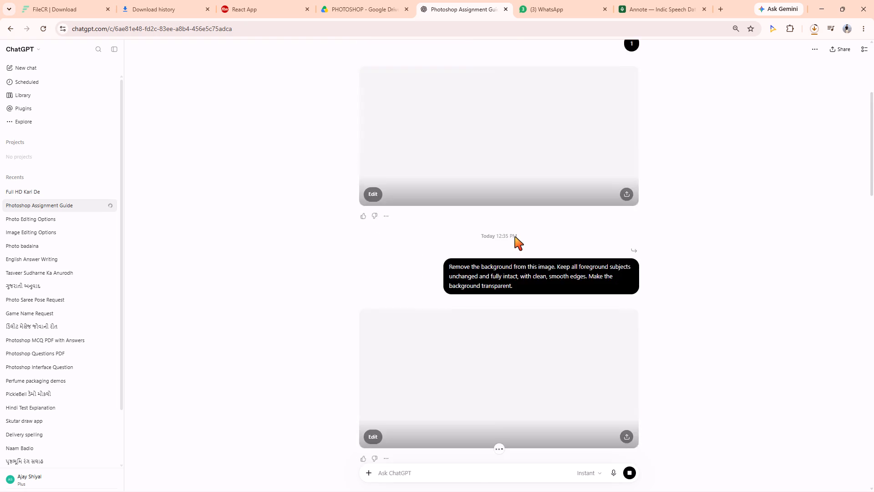
{"action": "scroll", "coordinate": [515, 237], "scroll_direction": "up", "scroll_amount": 20}
{"action": "scroll", "coordinate": [515, 237], "scroll_direction": "up", "scroll_amount": 20}
{"action": "scroll", "coordinate": [515, 237], "scroll_direction": "up", "scroll_amount": 4}
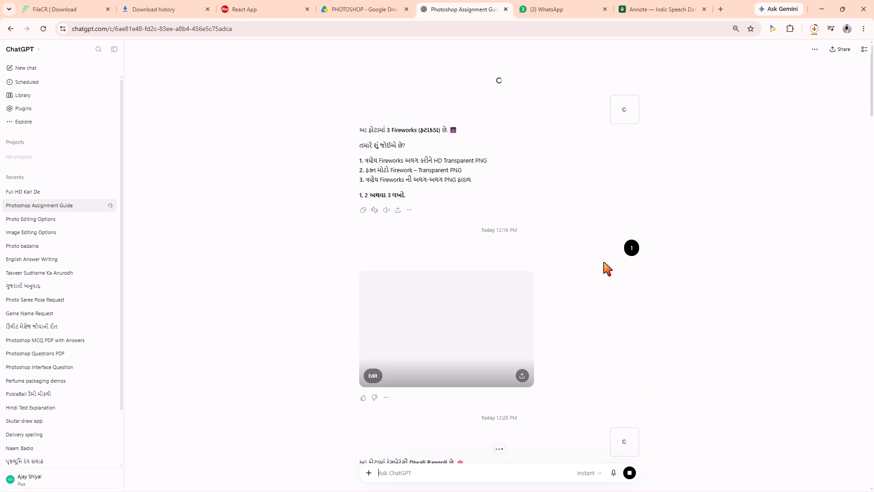
{"action": "scroll", "coordinate": [604, 262], "scroll_direction": "up", "scroll_amount": 20}
{"action": "scroll", "coordinate": [604, 262], "scroll_direction": "up", "scroll_amount": 20}
{"action": "scroll", "coordinate": [604, 262], "scroll_direction": "up", "scroll_amount": 4}
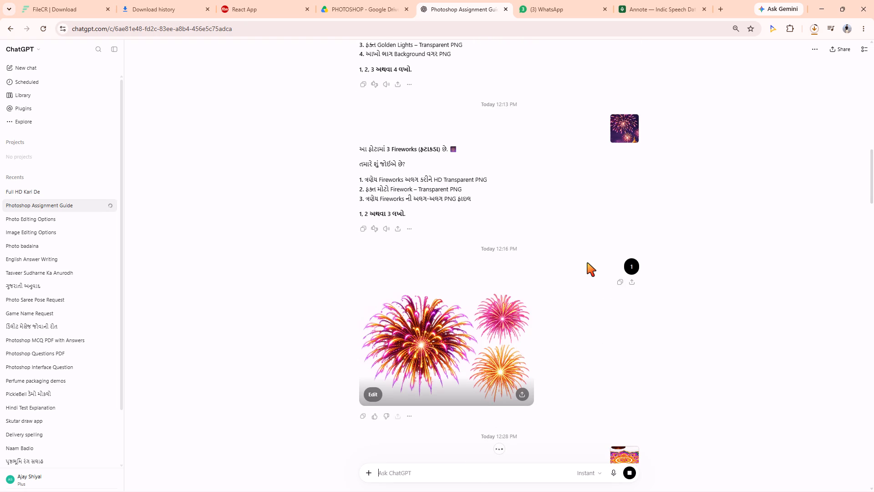
{"action": "scroll", "coordinate": [587, 263], "scroll_direction": "up", "scroll_amount": 14}
{"action": "scroll", "coordinate": [587, 263], "scroll_direction": "up", "scroll_amount": 13}
{"action": "scroll", "coordinate": [587, 263], "scroll_direction": "up", "scroll_amount": 20}
{"action": "scroll", "coordinate": [587, 263], "scroll_direction": "up", "scroll_amount": 15}
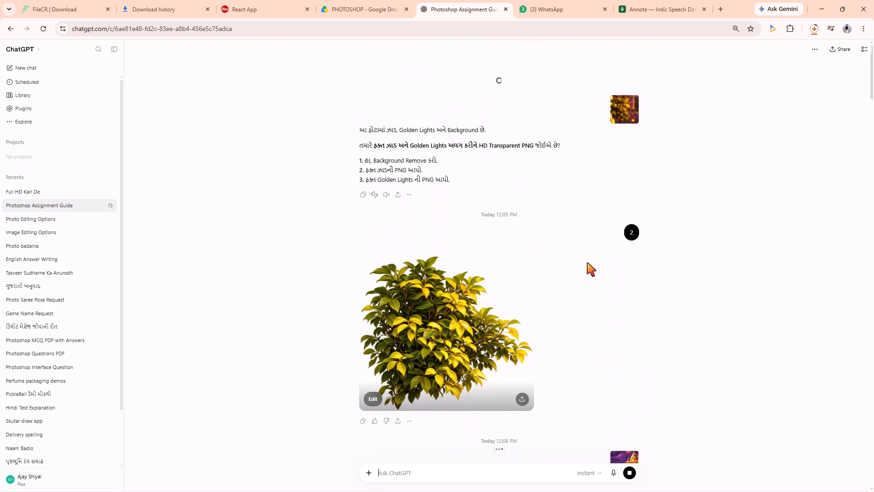
{"action": "scroll", "coordinate": [587, 263], "scroll_direction": "up", "scroll_amount": 20}
{"action": "scroll", "coordinate": [587, 263], "scroll_direction": "up", "scroll_amount": 20}
{"action": "scroll", "coordinate": [587, 263], "scroll_direction": "up", "scroll_amount": 3}
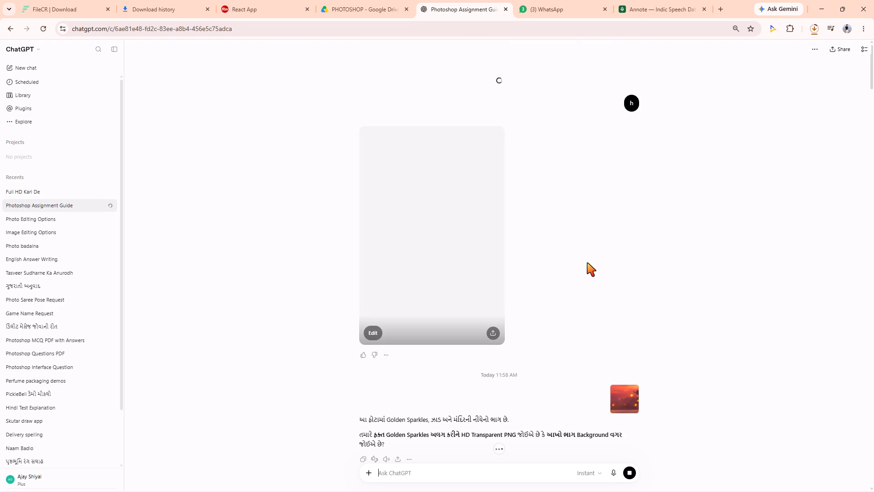
{"action": "scroll", "coordinate": [587, 263], "scroll_direction": "up", "scroll_amount": 20}
{"action": "scroll", "coordinate": [587, 263], "scroll_direction": "up", "scroll_amount": 20}
{"action": "scroll", "coordinate": [587, 263], "scroll_direction": "up", "scroll_amount": 3}
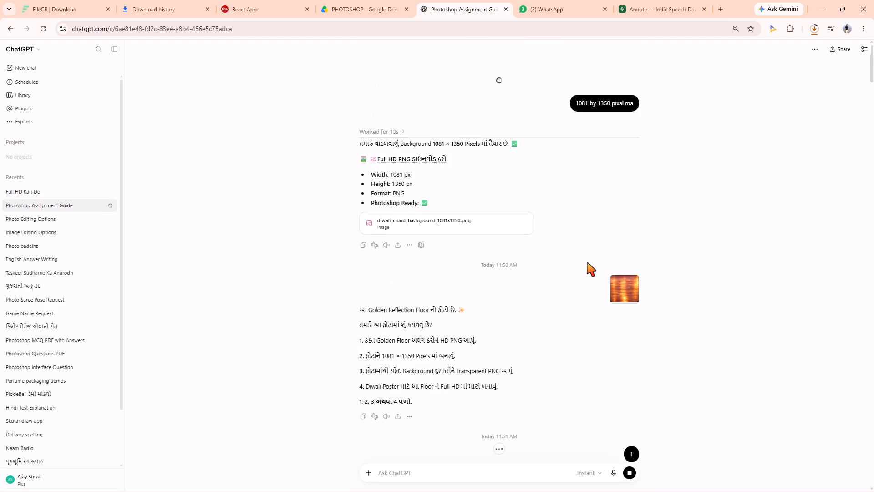
{"action": "scroll", "coordinate": [587, 263], "scroll_direction": "up", "scroll_amount": 13}
{"action": "scroll", "coordinate": [587, 263], "scroll_direction": "down", "scroll_amount": 6}
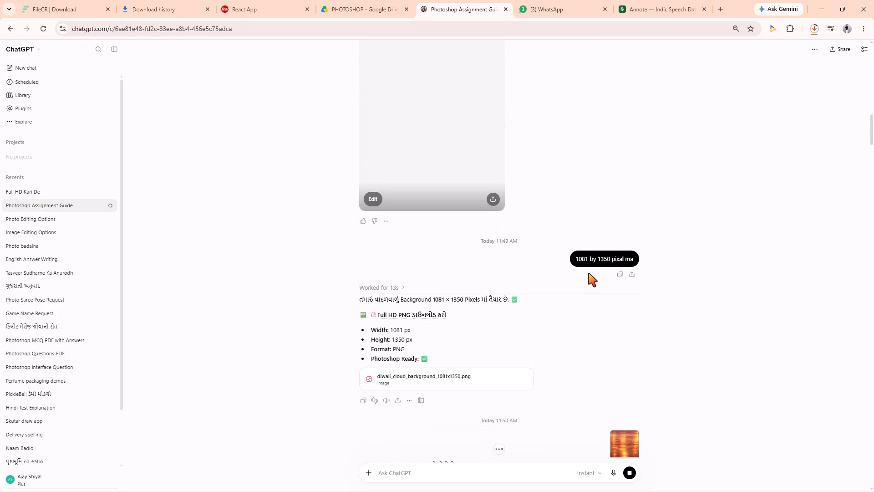
{"action": "scroll", "coordinate": [589, 273], "scroll_direction": "up", "scroll_amount": 4}
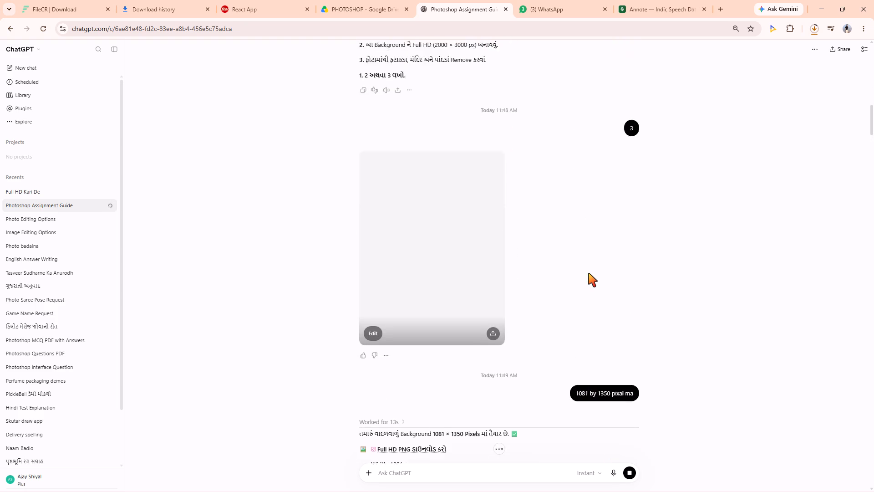
{"action": "scroll", "coordinate": [589, 273], "scroll_direction": "up", "scroll_amount": 10}
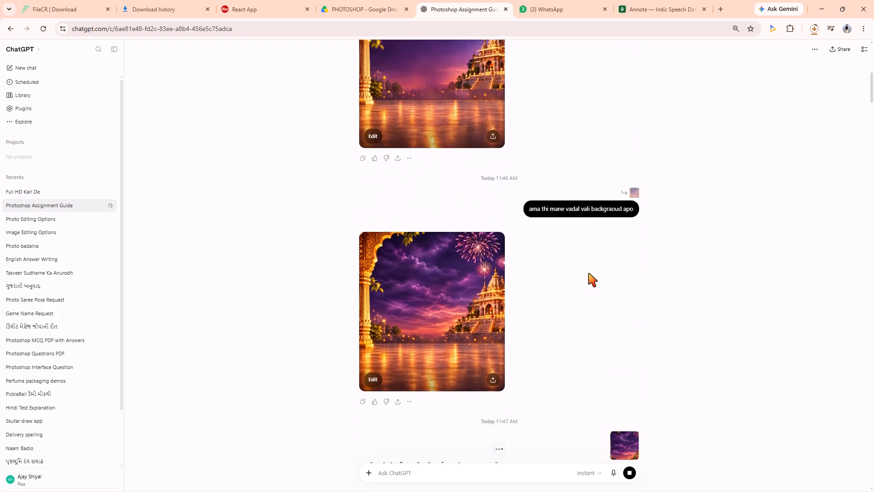
{"action": "scroll", "coordinate": [589, 273], "scroll_direction": "up", "scroll_amount": 18}
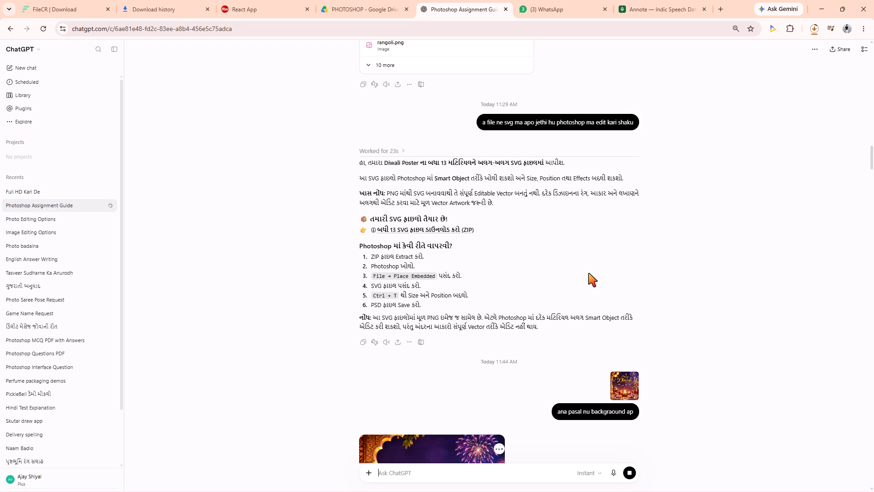
{"action": "scroll", "coordinate": [587, 268], "scroll_direction": "down", "scroll_amount": 2}
{"action": "scroll", "coordinate": [561, 270], "scroll_direction": "up", "scroll_amount": 1}
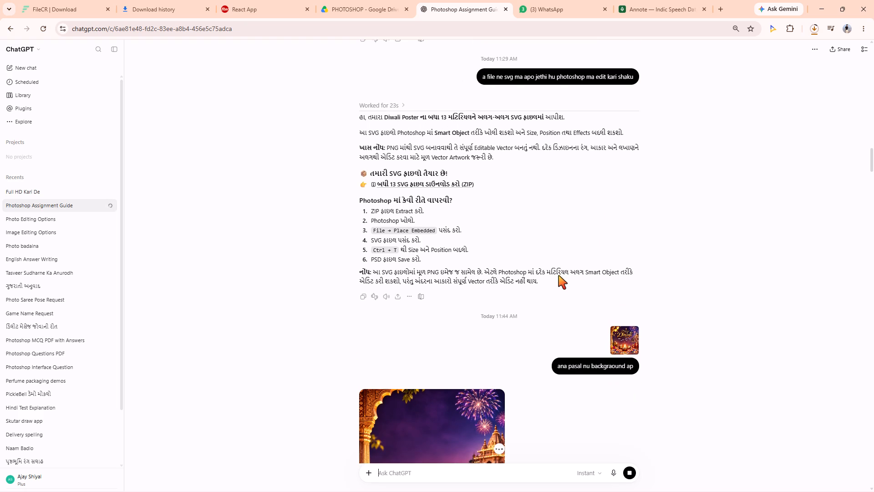
{"action": "scroll", "coordinate": [558, 277], "scroll_direction": "down", "scroll_amount": 4}
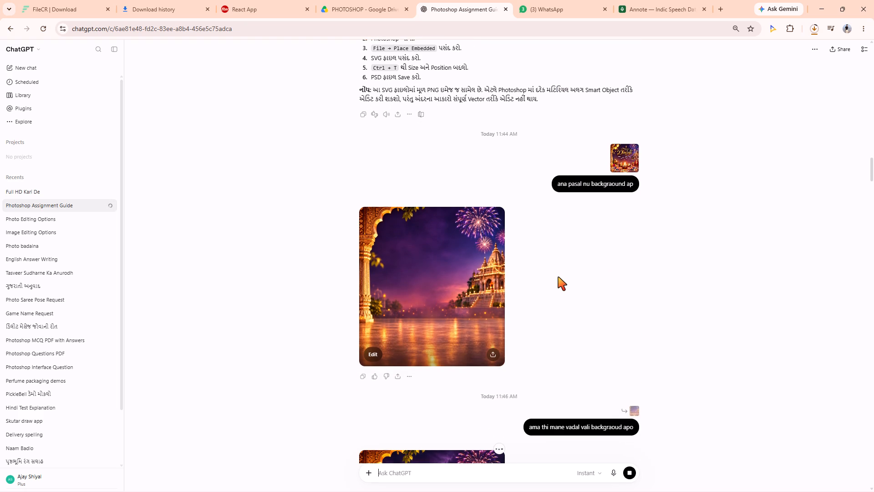
{"action": "scroll", "coordinate": [562, 288], "scroll_direction": "down", "scroll_amount": 5}
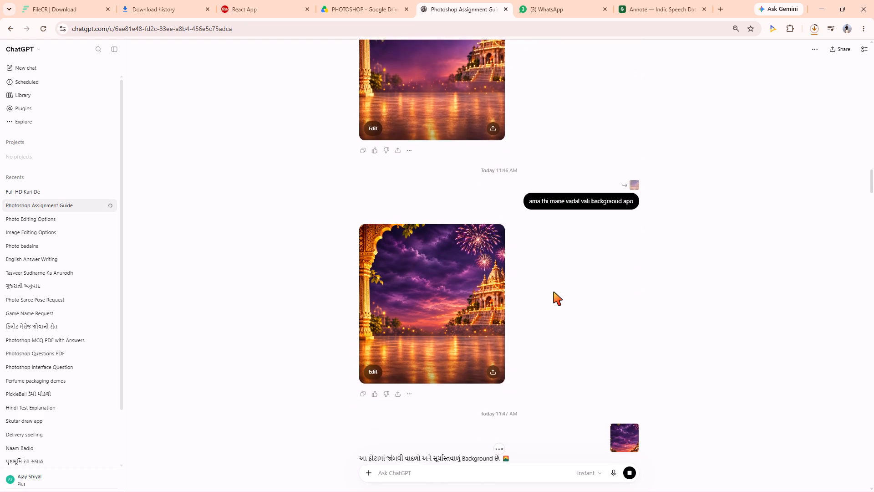
{"action": "scroll", "coordinate": [554, 292], "scroll_direction": "down", "scroll_amount": 6}
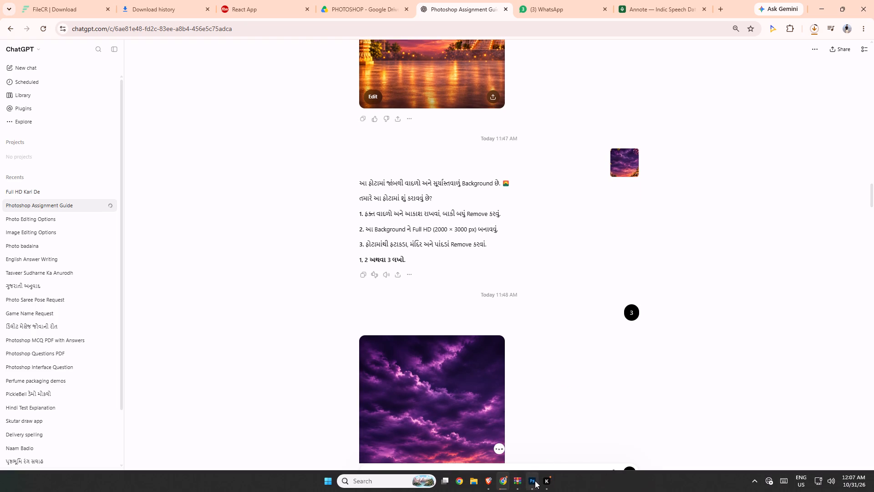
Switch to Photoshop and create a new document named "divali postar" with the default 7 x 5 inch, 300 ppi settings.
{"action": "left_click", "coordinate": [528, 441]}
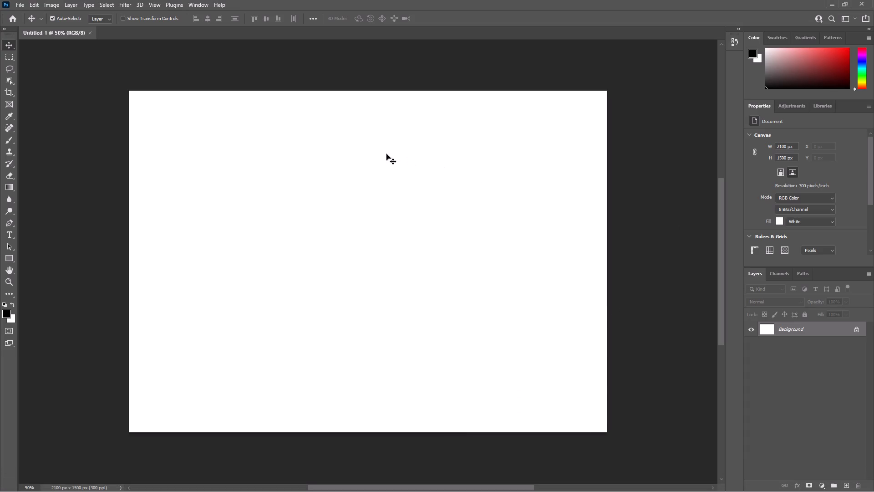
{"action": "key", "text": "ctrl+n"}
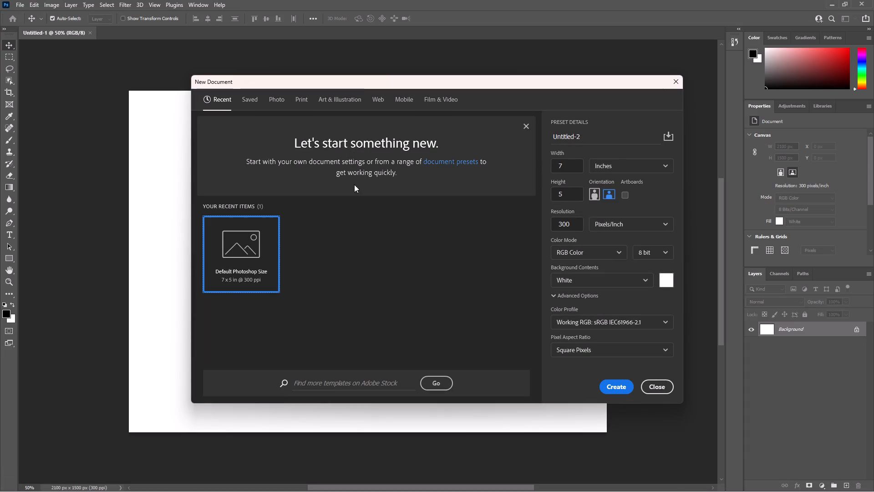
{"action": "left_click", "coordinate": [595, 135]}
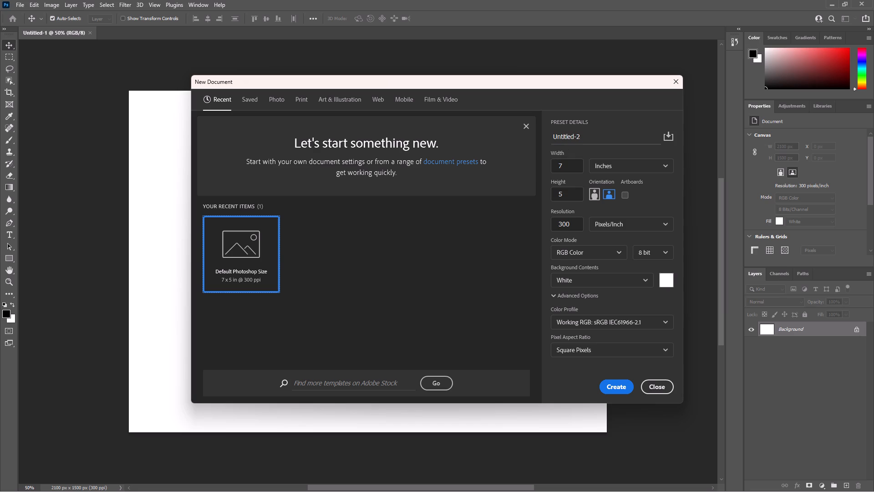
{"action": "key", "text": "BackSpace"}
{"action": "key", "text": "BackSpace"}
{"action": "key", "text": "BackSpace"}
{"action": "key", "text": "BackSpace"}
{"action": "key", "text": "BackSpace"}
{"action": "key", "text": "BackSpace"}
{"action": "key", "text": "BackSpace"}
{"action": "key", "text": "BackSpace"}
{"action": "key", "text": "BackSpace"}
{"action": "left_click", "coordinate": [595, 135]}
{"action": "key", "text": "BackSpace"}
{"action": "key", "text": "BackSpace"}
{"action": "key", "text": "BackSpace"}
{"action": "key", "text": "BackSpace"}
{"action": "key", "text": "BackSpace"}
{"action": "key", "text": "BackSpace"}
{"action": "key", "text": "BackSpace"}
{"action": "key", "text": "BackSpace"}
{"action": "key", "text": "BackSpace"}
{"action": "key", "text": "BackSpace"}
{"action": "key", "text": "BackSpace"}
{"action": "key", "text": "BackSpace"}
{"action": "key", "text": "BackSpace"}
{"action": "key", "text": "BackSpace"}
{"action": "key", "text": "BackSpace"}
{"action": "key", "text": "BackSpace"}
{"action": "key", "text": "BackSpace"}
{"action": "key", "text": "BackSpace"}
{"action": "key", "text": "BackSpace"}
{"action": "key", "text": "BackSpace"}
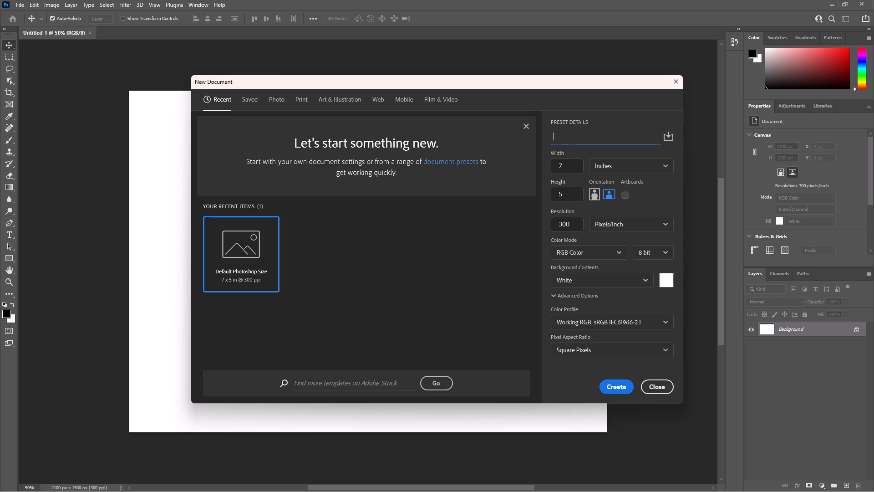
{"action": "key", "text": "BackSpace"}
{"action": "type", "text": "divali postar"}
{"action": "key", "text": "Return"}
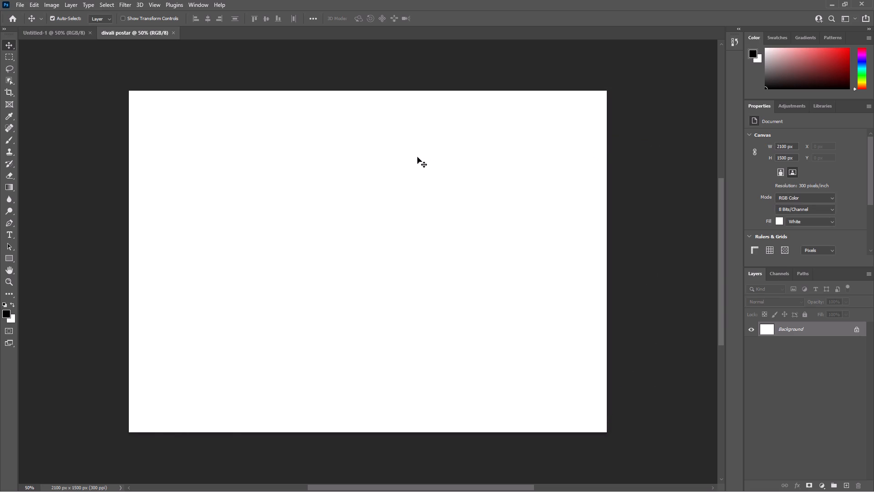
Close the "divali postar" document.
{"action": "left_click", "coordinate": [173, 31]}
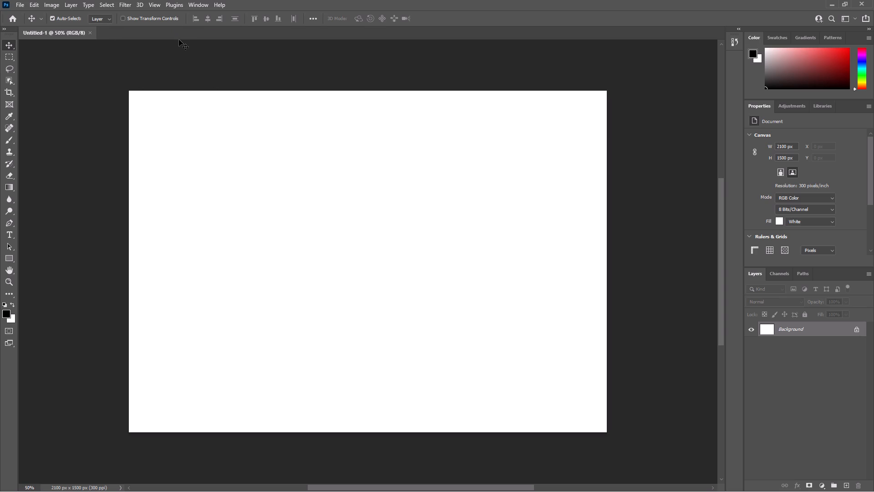
Start a new document and name it "divali postar".
{"action": "key", "text": "ctrl+n"}
{"action": "left_click", "coordinate": [588, 138]}
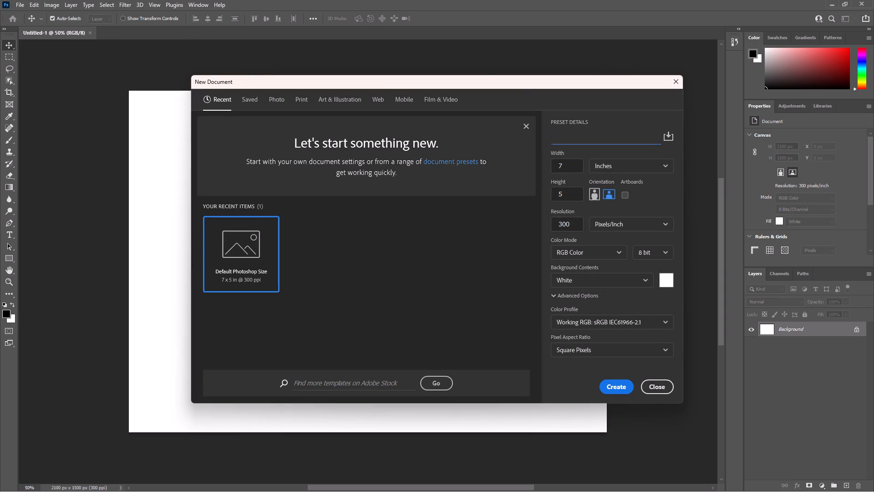
{"action": "triple_click", "coordinate": [587, 138]}
{"action": "triple_click", "coordinate": [587, 138]}
{"action": "key", "text": "ctrl+a"}
{"action": "key", "text": "BackSpace"}
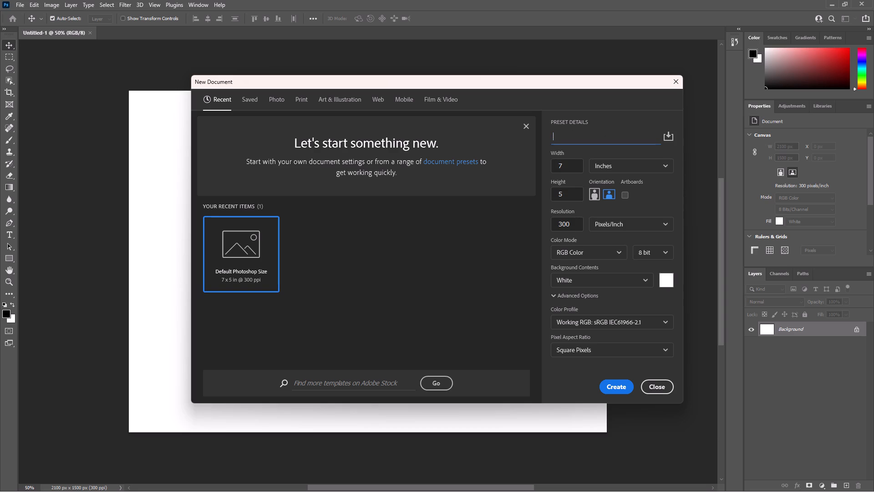
{"action": "type", "text": "diva"}
{"action": "type", "text": "li"}
{"action": "key", "text": "space"}
{"action": "type", "text": "postar"}
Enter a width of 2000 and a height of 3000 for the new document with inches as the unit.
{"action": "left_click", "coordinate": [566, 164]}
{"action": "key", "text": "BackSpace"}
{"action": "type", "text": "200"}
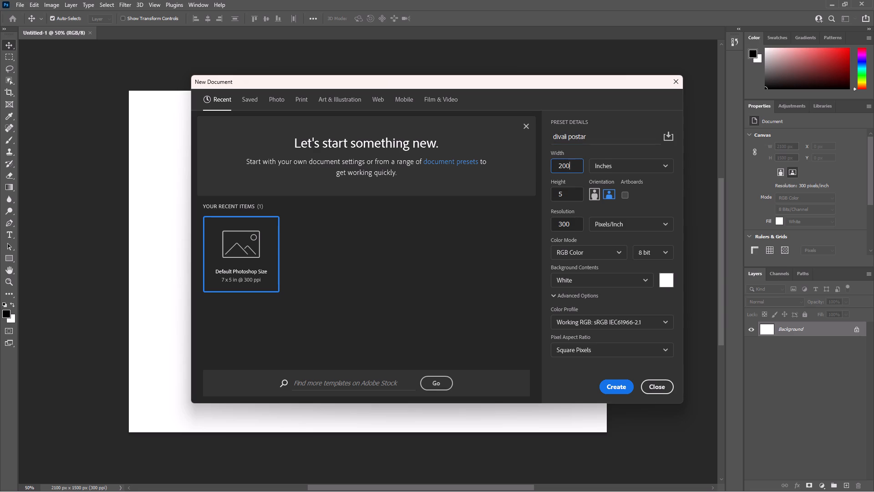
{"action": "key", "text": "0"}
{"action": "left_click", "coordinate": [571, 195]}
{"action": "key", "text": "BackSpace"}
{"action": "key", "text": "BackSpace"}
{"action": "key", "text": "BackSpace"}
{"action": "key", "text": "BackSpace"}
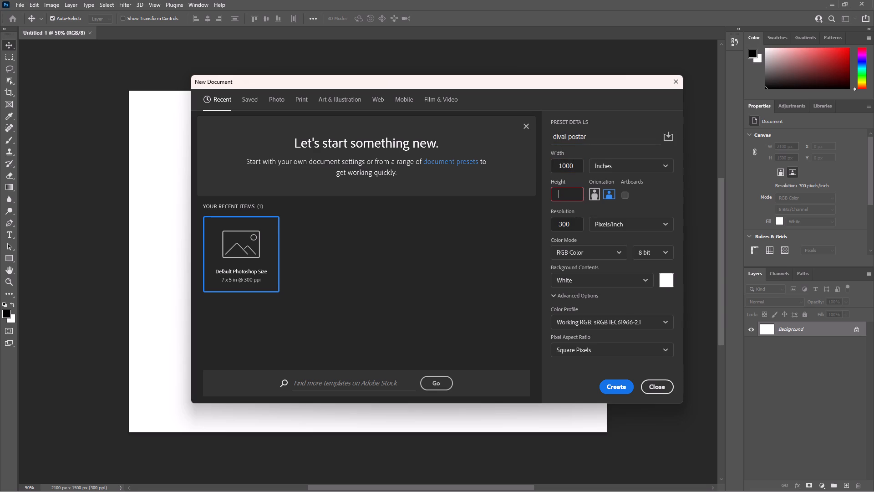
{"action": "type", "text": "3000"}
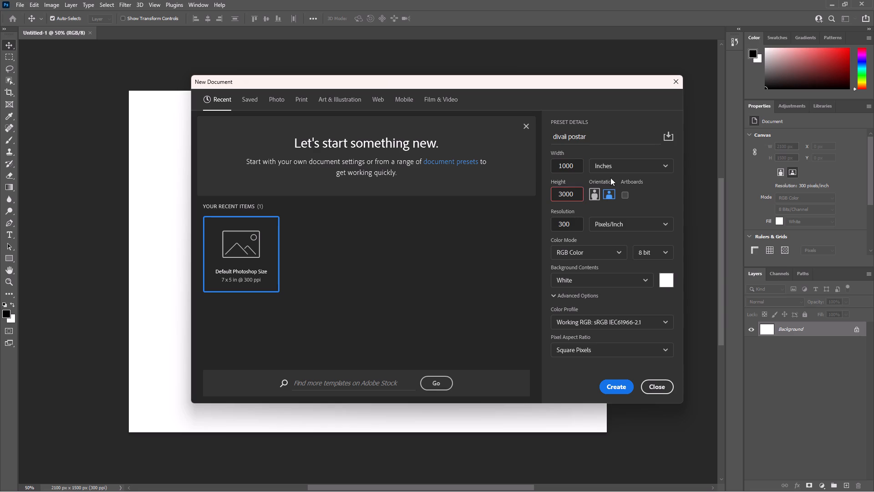
Switch the new document's unit to pixels and set its width to 2000.
{"action": "left_click", "coordinate": [617, 164]}
{"action": "left_click", "coordinate": [616, 184]}
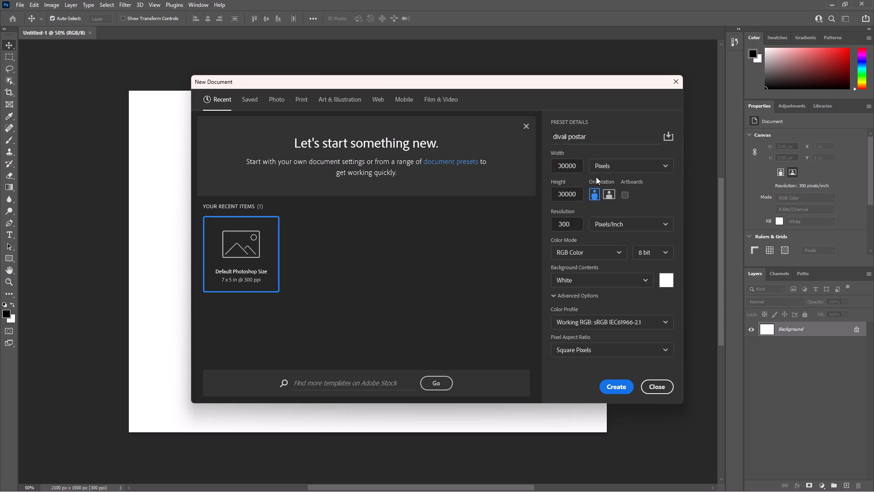
{"action": "left_click", "coordinate": [581, 163]}
{"action": "key", "text": "BackSpace"}
{"action": "type", "text": "2000"}
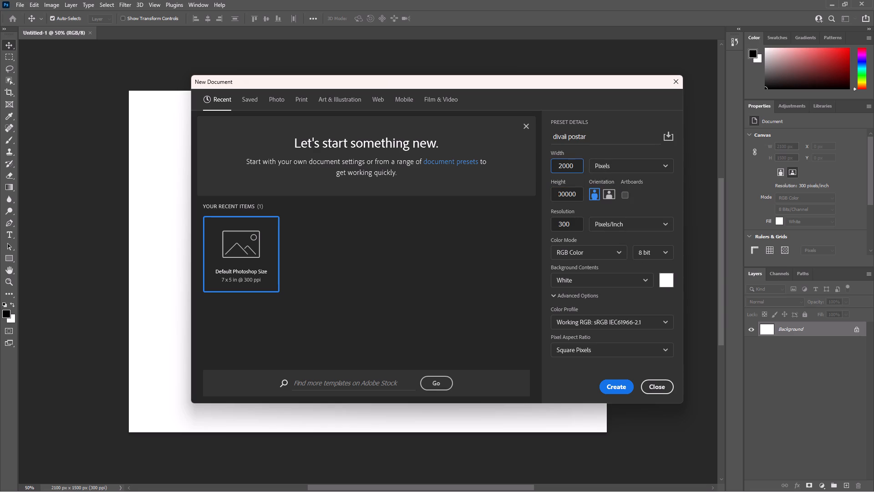
Set the height to 3000 pixels and create the "divali postar" document.
{"action": "double_click", "coordinate": [581, 195]}
{"action": "key", "text": "BackSpace"}
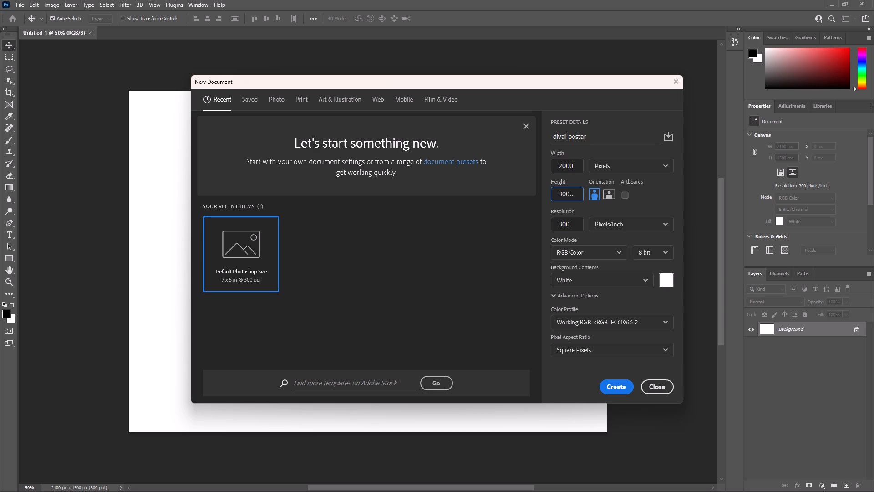
{"action": "left_click", "coordinate": [574, 197]}
{"action": "key", "text": "BackSpace"}
{"action": "key", "text": "BackSpace"}
{"action": "key", "text": "BackSpace"}
{"action": "key", "text": "BackSpace"}
{"action": "key", "text": "BackSpace"}
{"action": "key", "text": "BackSpace"}
{"action": "key", "text": "BackSpace"}
{"action": "key", "text": "BackSpace"}
{"action": "type", "text": "3000"}
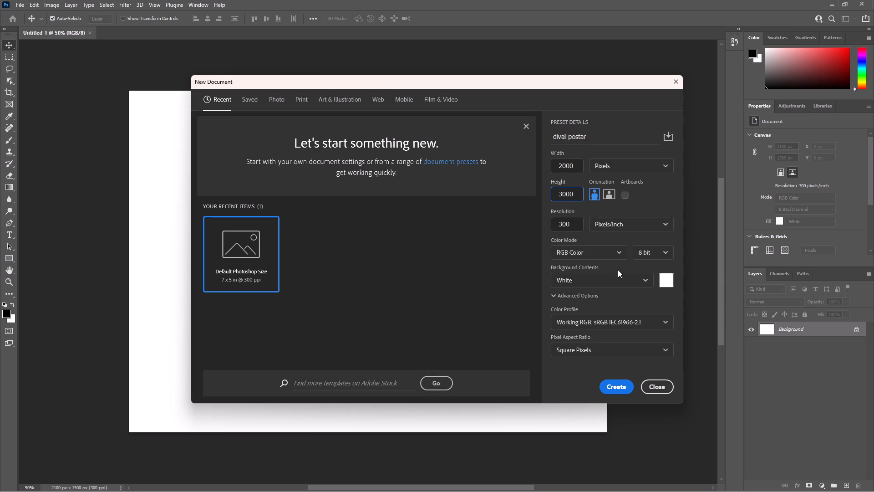
{"action": "left_click", "coordinate": [613, 386]}
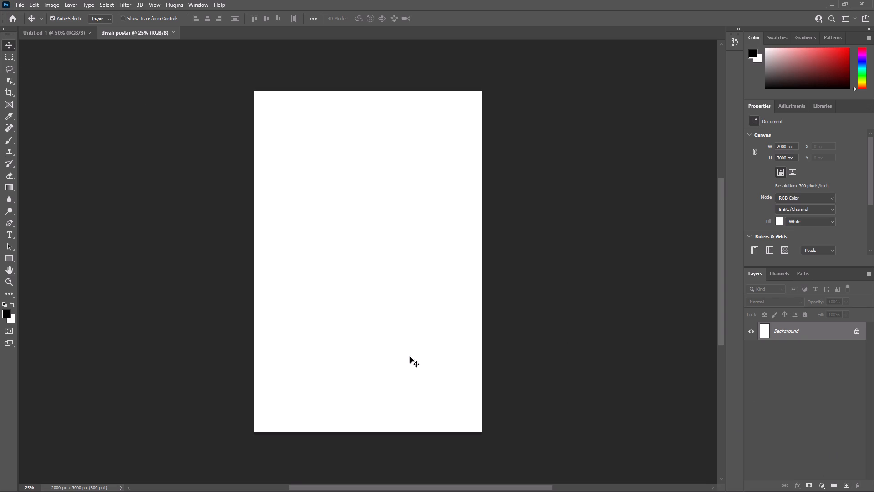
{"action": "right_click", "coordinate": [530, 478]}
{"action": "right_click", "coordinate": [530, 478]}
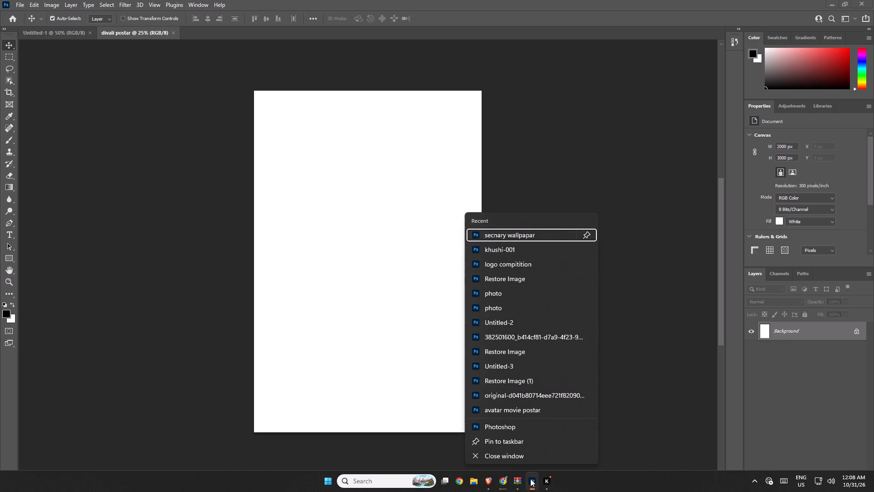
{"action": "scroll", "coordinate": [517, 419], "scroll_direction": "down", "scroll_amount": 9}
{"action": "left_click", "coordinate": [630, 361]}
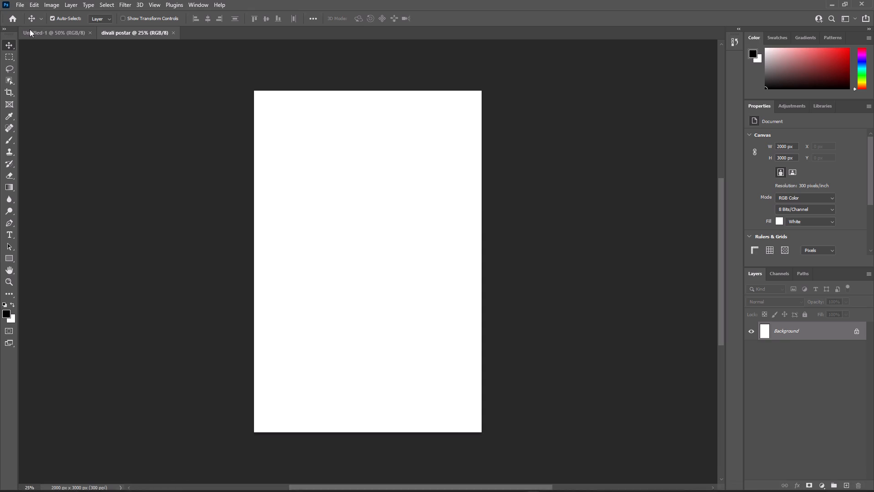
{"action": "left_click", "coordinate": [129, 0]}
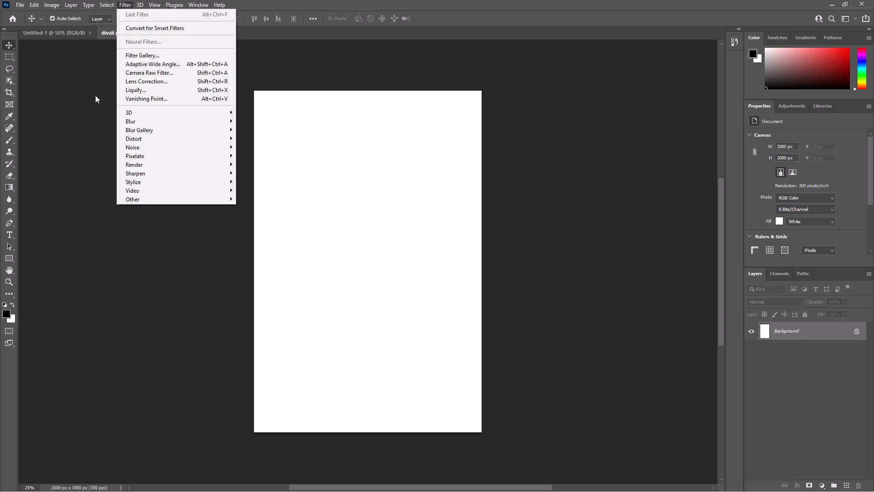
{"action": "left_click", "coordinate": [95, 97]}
Start Place Embedded to choose an image file for the "divali postar" document.
{"action": "left_click", "coordinate": [20, 3]}
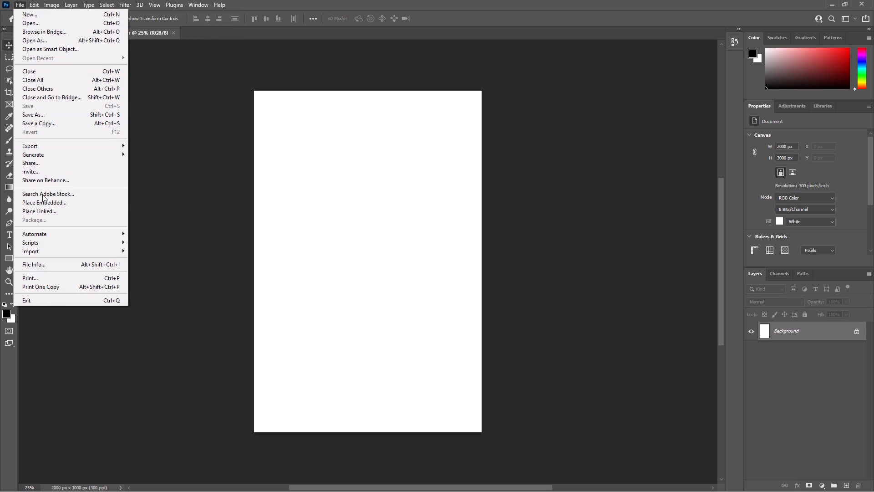
{"action": "left_click", "coordinate": [42, 201]}
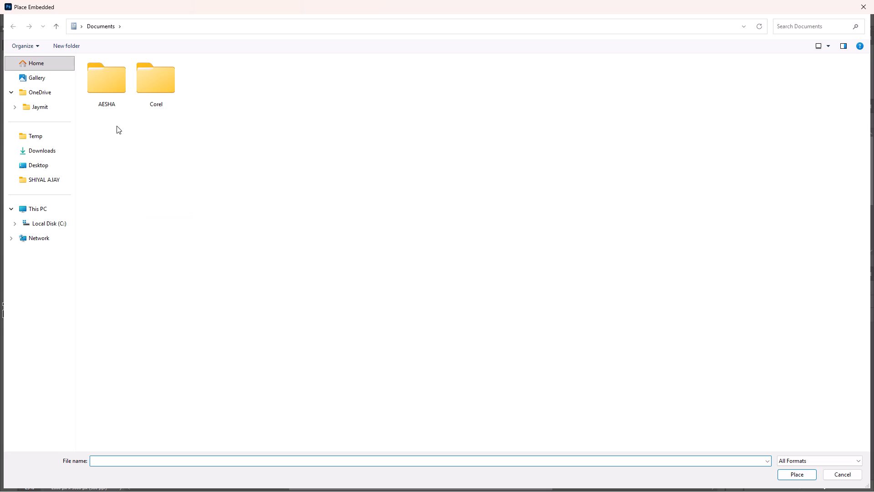
Go to the Downloads folder and delete the "KuroWindows-win-Setup (1)" file.
{"action": "left_click", "coordinate": [36, 147]}
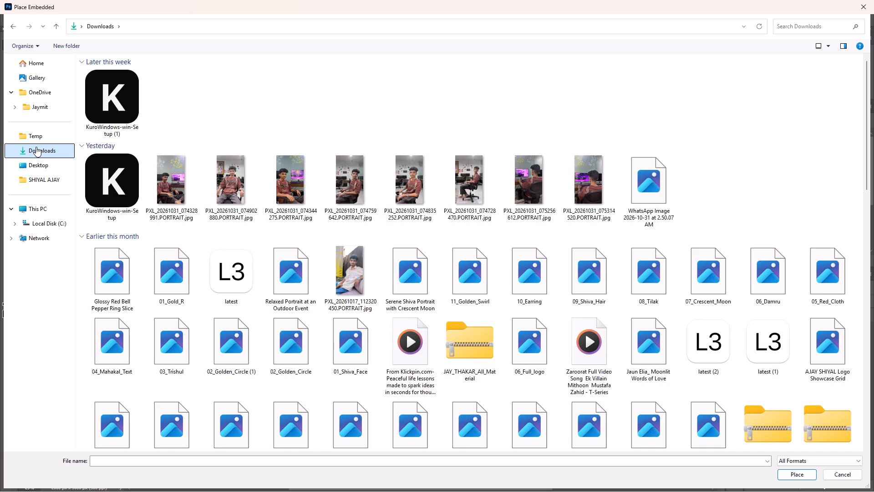
{"action": "left_click", "coordinate": [116, 104]}
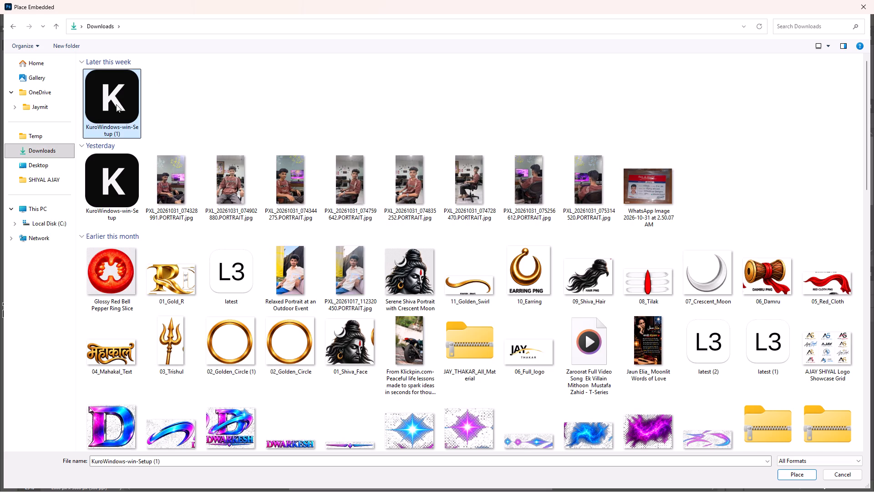
{"action": "key", "text": "BackSpace"}
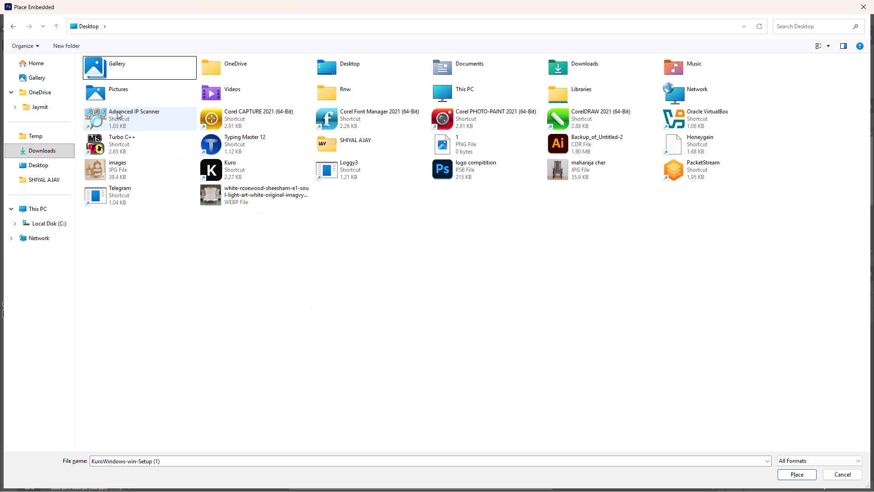
{"action": "left_click", "coordinate": [48, 149]}
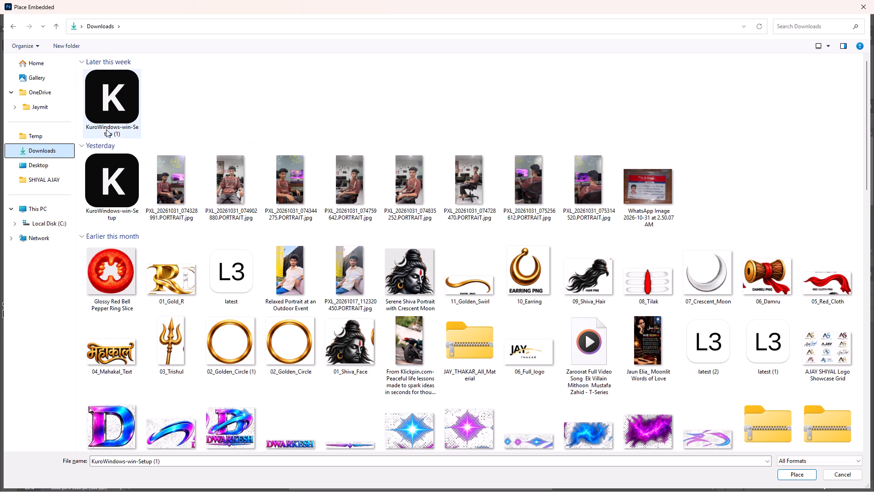
{"action": "key", "text": "Delete"}
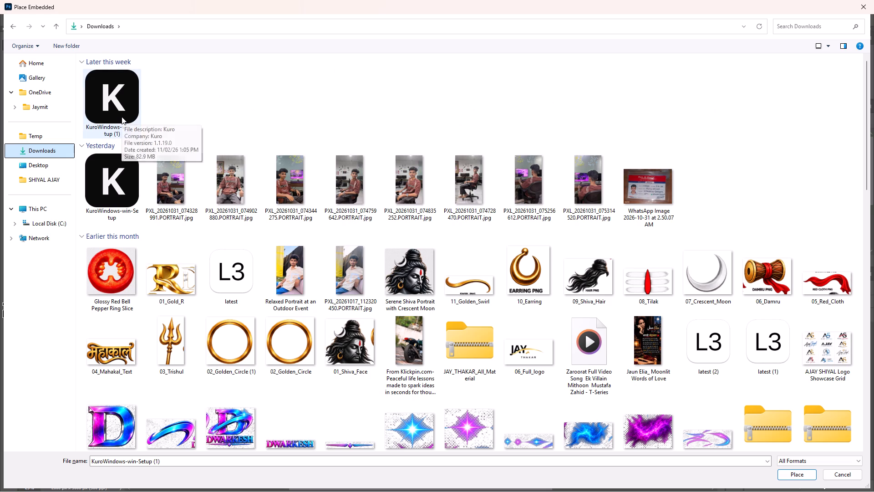
{"action": "left_click", "coordinate": [120, 113]}
{"action": "key", "text": "Delete"}
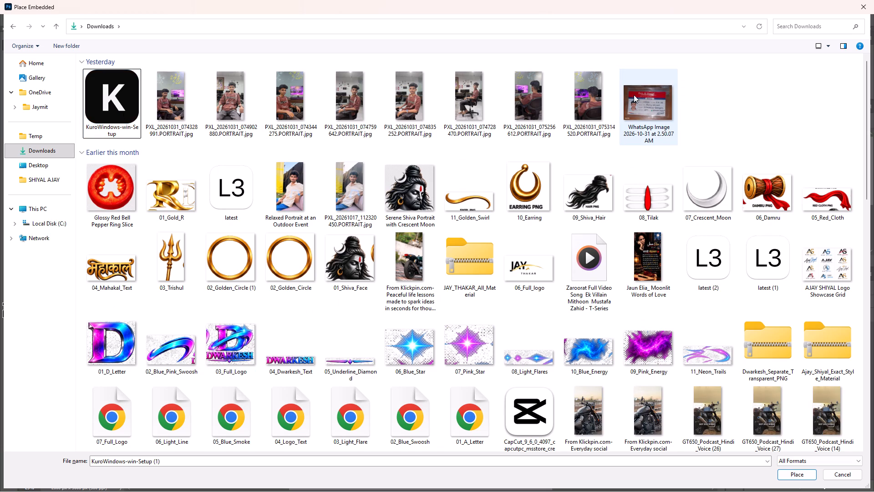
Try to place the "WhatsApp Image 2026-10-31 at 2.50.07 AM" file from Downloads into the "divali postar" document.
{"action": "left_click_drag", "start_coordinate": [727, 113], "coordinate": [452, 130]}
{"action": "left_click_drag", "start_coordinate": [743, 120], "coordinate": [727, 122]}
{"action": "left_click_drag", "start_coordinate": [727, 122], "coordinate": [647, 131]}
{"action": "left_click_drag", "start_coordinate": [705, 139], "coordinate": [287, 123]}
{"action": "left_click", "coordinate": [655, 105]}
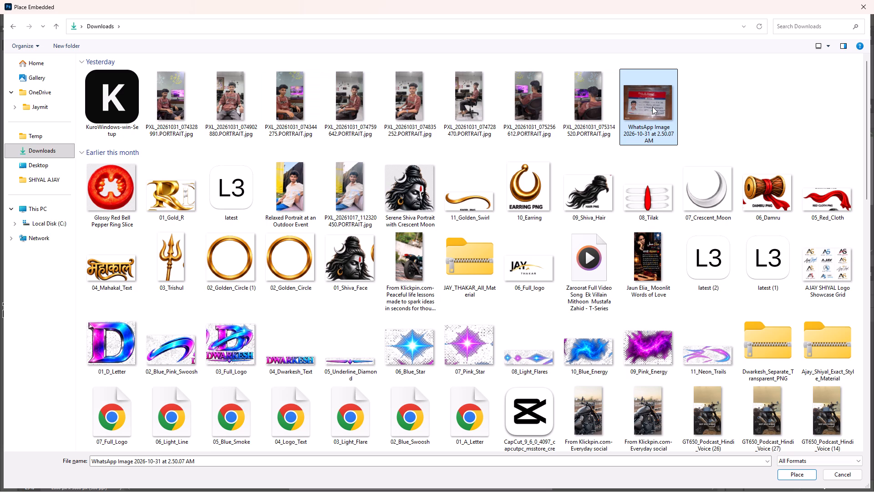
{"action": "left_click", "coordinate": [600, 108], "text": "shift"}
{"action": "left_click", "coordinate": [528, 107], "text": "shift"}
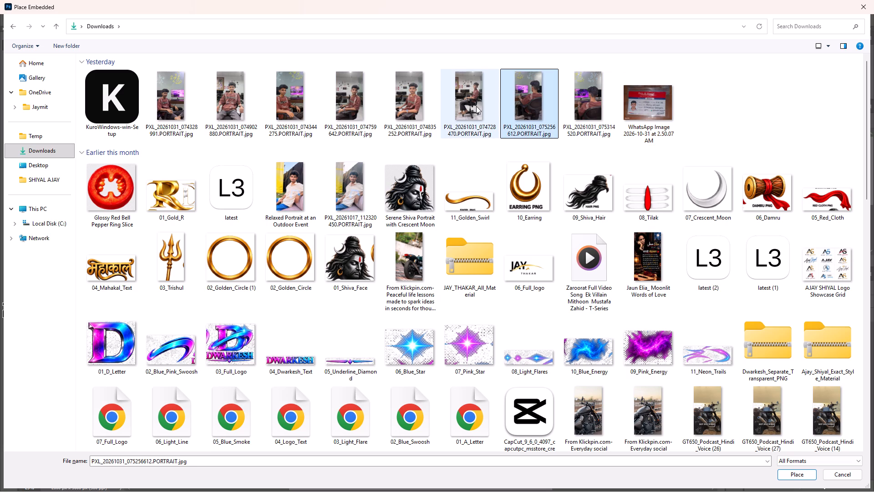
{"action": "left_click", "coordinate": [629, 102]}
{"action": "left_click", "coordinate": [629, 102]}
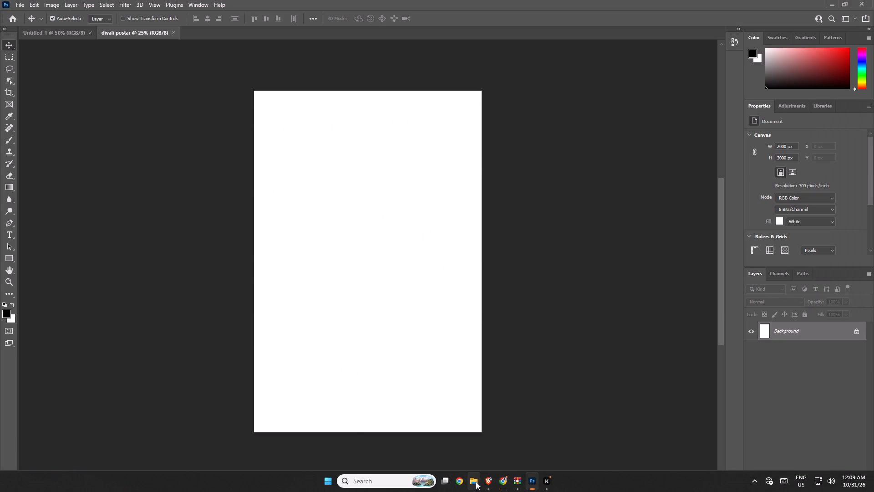
Switch to File Explorer in a new window.
{"action": "left_click", "coordinate": [476, 482]}
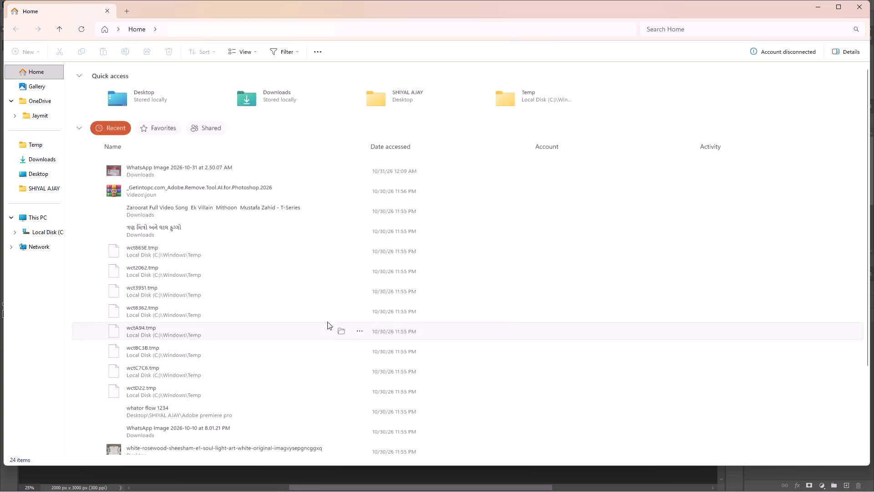
Open the Downloads folder in File Explorer.
{"action": "left_click", "coordinate": [34, 161]}
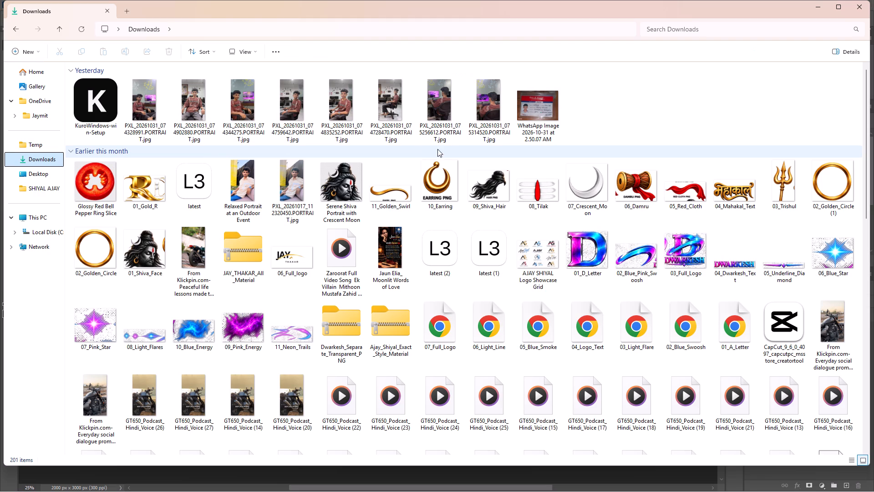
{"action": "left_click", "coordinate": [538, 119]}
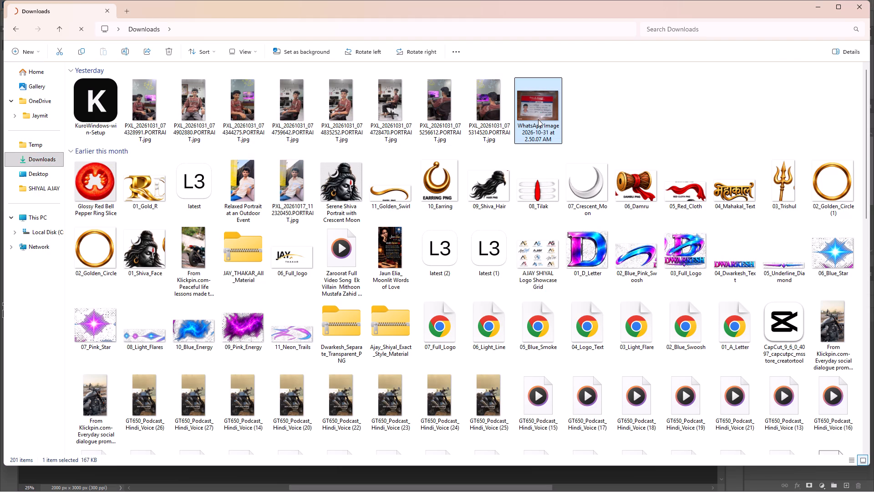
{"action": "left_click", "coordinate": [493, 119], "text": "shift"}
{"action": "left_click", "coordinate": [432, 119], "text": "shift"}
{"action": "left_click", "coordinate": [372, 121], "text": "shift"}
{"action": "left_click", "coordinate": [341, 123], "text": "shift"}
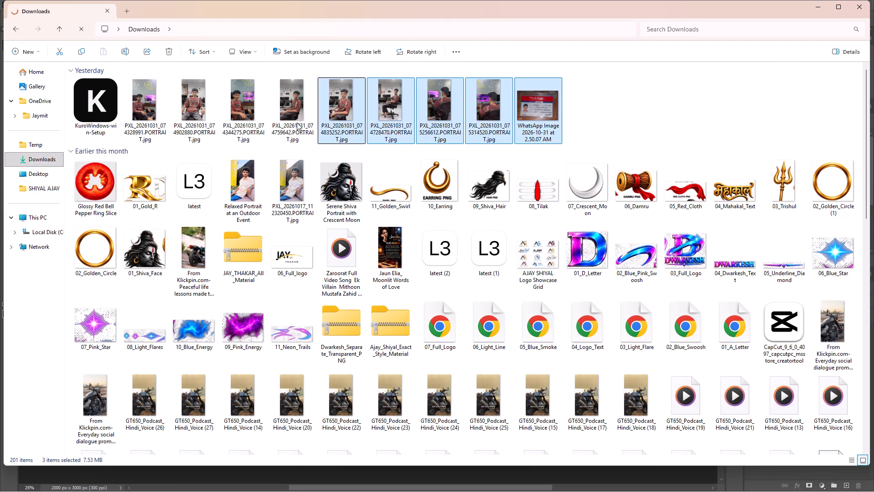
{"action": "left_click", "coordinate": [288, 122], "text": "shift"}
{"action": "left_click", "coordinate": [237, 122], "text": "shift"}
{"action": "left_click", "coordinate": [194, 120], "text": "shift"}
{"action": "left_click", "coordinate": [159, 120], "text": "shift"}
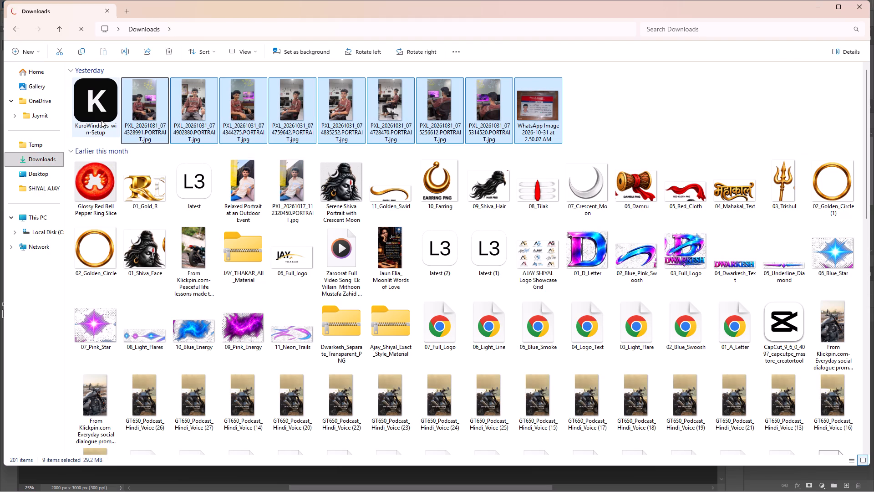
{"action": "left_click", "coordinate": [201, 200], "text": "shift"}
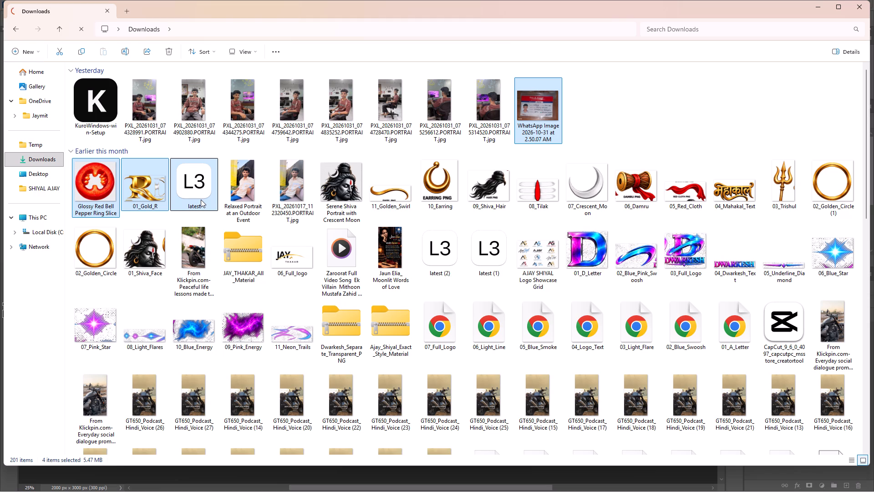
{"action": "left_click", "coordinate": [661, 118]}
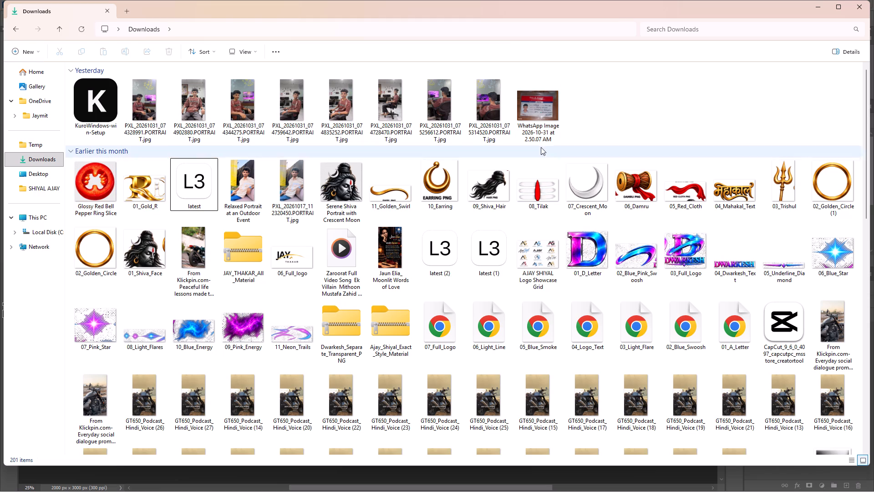
Delete all ten files dated Yesterday from Downloads: the eight PXL portrait photos, the WhatsApp image and the KuroWindows-win-Setup installer.
{"action": "left_click", "coordinate": [545, 125], "text": "shift"}
{"action": "left_click", "coordinate": [493, 124], "text": "shift"}
{"action": "left_click", "coordinate": [431, 125], "text": "shift"}
{"action": "left_click", "coordinate": [404, 125], "text": "shift"}
{"action": "left_click", "coordinate": [343, 124], "text": "shift"}
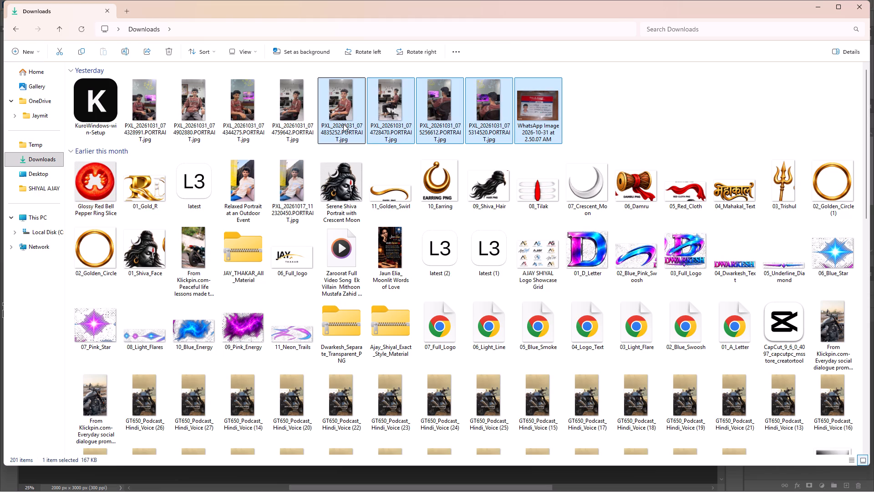
{"action": "left_click", "coordinate": [300, 124], "text": "shift"}
{"action": "left_click", "coordinate": [244, 125], "text": "shift"}
{"action": "left_click", "coordinate": [211, 128], "text": "shift"}
{"action": "left_click", "coordinate": [148, 125], "text": "shift"}
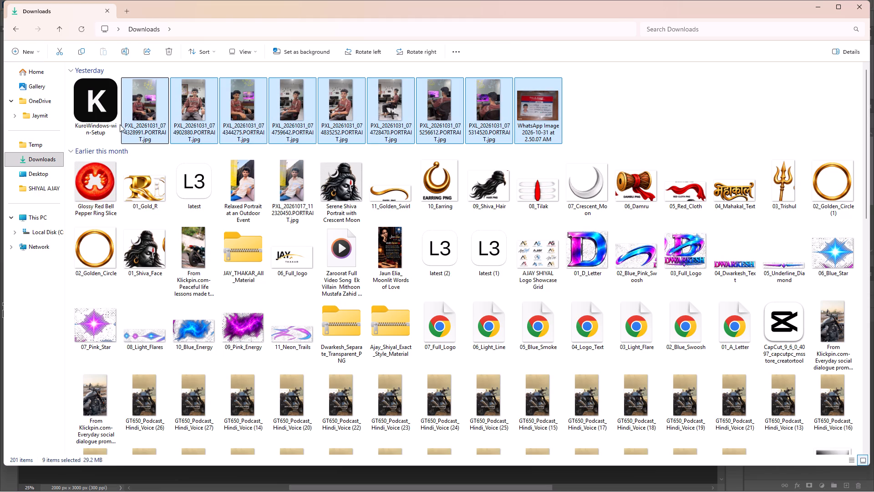
{"action": "left_click", "coordinate": [103, 123], "text": "shift"}
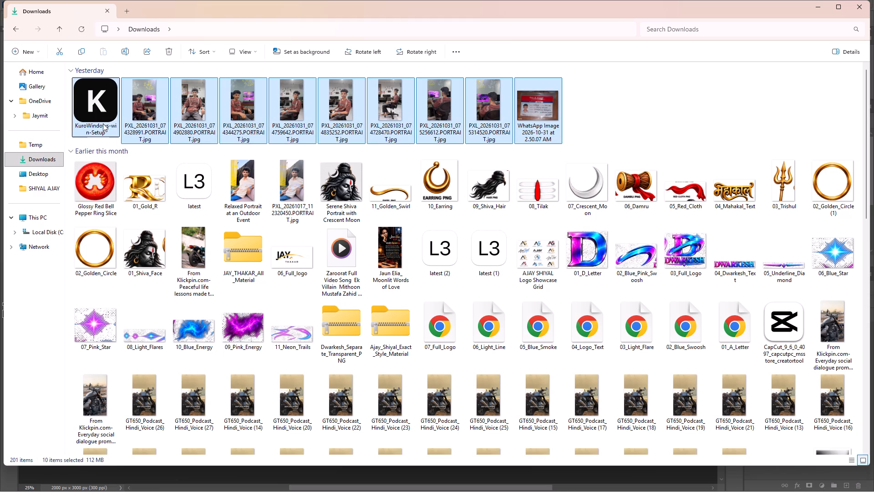
{"action": "key", "text": "Delete"}
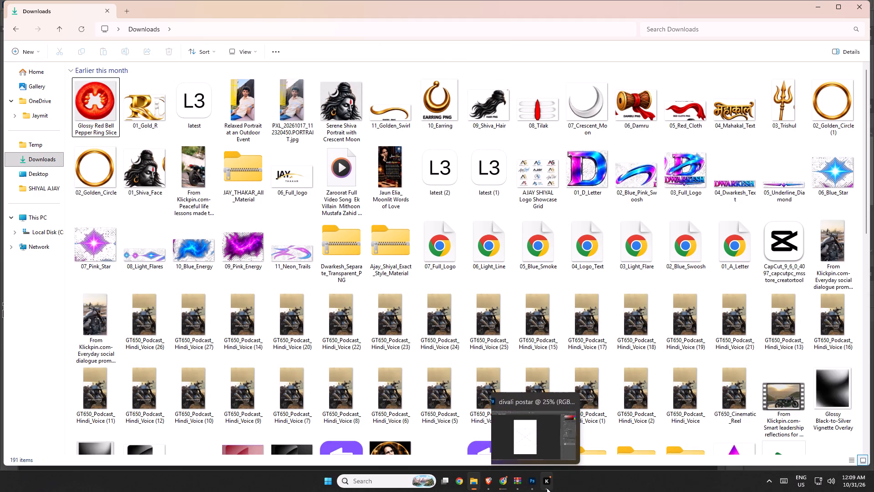
Delete the three L3-icon files "latest", "latest (2)" and "latest (1)" from Downloads.
{"action": "left_click", "coordinate": [200, 123]}
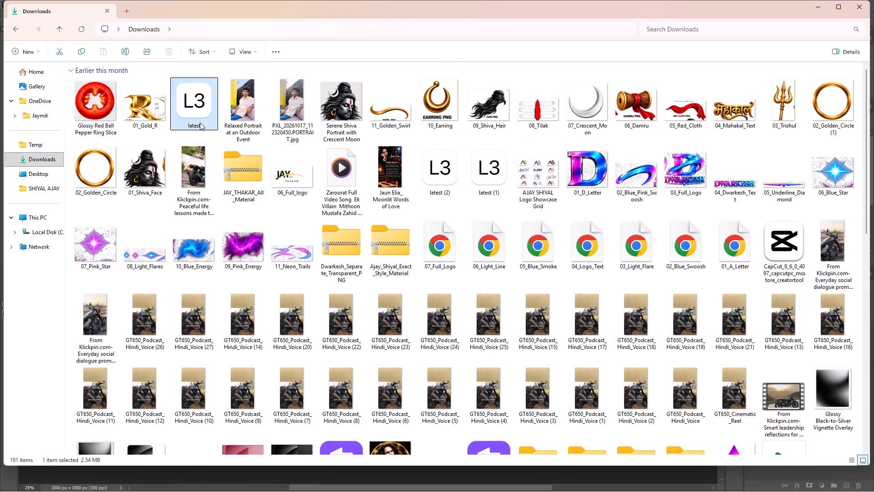
{"action": "key", "text": "Delete"}
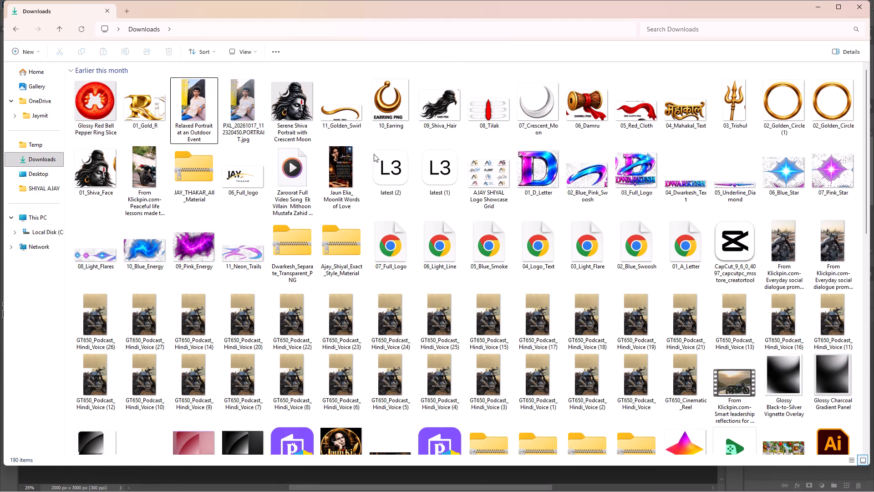
{"action": "left_click", "coordinate": [387, 181]}
{"action": "key", "text": "Delete"}
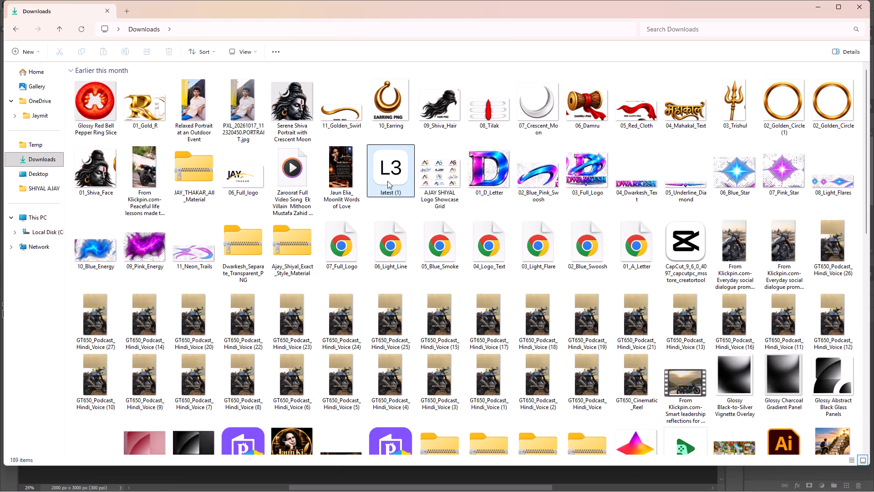
{"action": "key", "text": "Delete"}
{"action": "left_click", "coordinate": [387, 181]}
{"action": "key", "text": "Delete"}
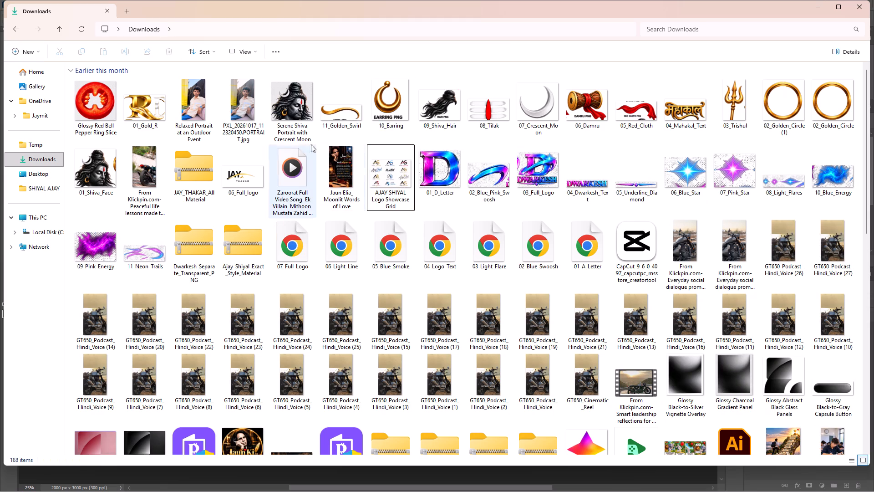
Delete the "Relaxed Portrait at an Outdoor Event" image and the adjacent PXL_20261017 portrait photo.
{"action": "left_click", "coordinate": [240, 117]}
{"action": "left_click", "coordinate": [203, 116], "text": "shift"}
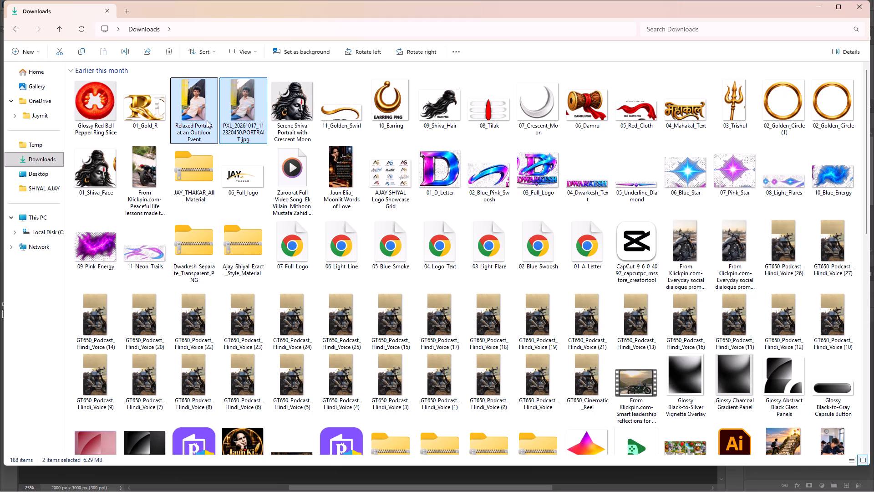
{"action": "key", "text": "Delete"}
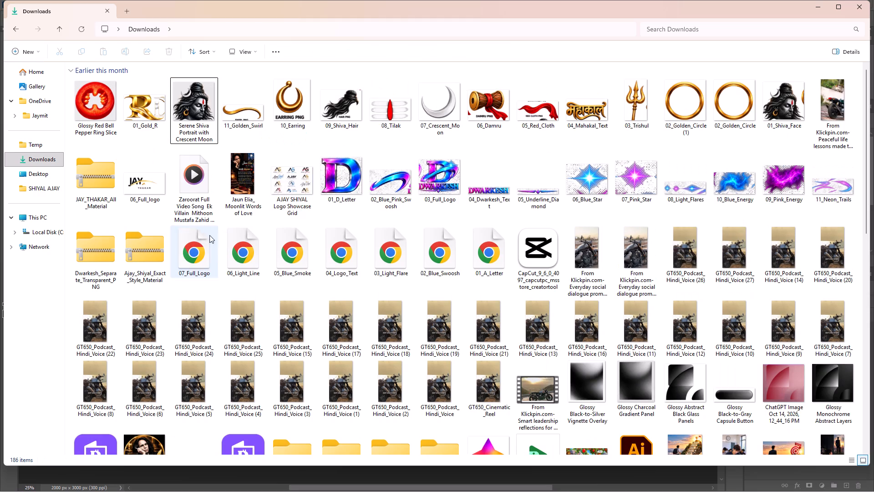
Delete the "Moonlit Words of Love" poster, the Logo Showcase Grid image, 01_D_Letter, 02_Blue_Pink_Swoosh and the Dwarkesh 03_Full_Logo.
{"action": "left_click", "coordinate": [241, 183]}
{"action": "key", "text": "Delete"}
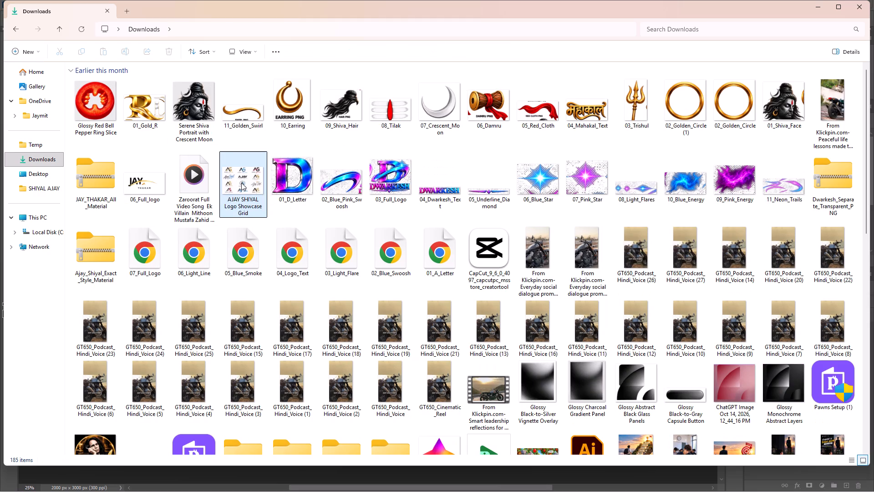
{"action": "left_click", "coordinate": [241, 183]}
{"action": "key", "text": "Delete"}
{"action": "left_click", "coordinate": [241, 183]}
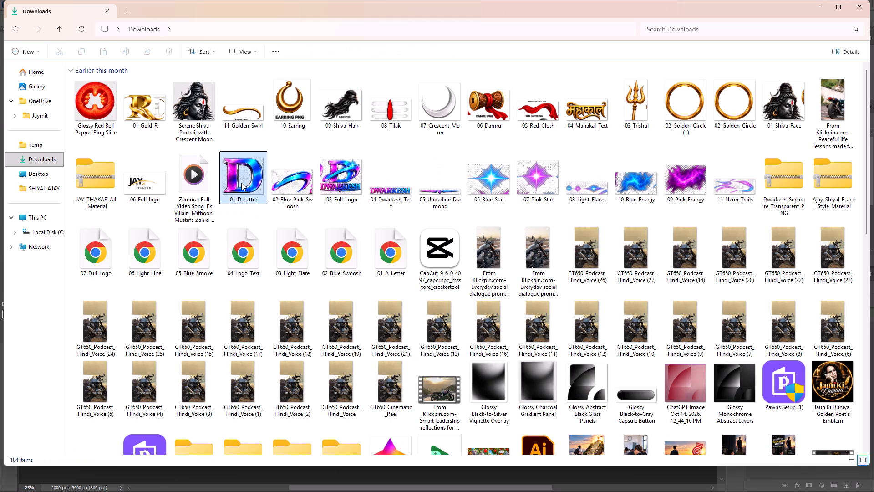
{"action": "key", "text": "Delete"}
{"action": "left_click", "coordinate": [241, 183]}
{"action": "key", "text": "Delete"}
{"action": "left_click", "coordinate": [241, 183]}
{"action": "key", "text": "Delete"}
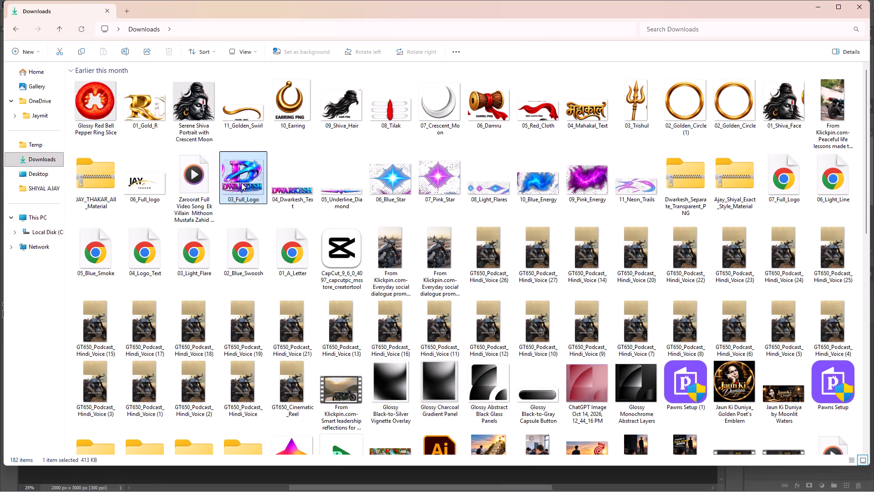
Delete the eight images from 04_Dwarkesh_Text through 11_Neon_Trails plus the Dwarkesh_Separate_Transparent_PNG and Exact_Style_Material archives.
{"action": "left_click", "coordinate": [241, 183]}
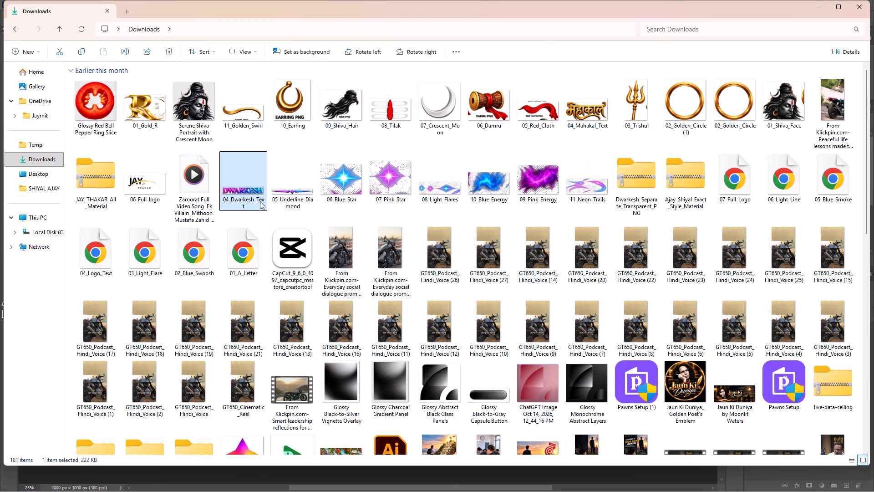
{"action": "left_click", "coordinate": [291, 190], "text": "shift"}
{"action": "left_click", "coordinate": [346, 193], "text": "shift"}
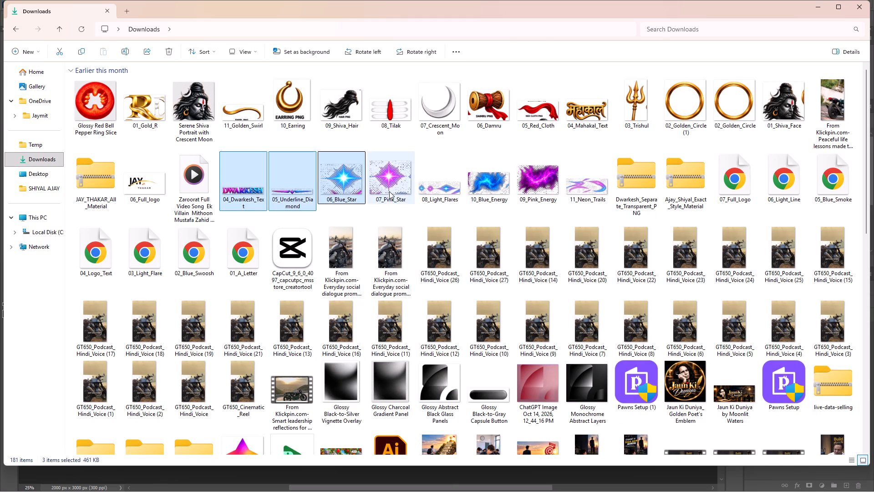
{"action": "left_click_drag", "start_coordinate": [394, 190], "coordinate": [399, 190], "text": "shift"}
{"action": "left_click", "coordinate": [448, 194], "text": "shift"}
{"action": "left_click", "coordinate": [495, 191], "text": "shift"}
{"action": "left_click", "coordinate": [553, 193], "text": "shift"}
{"action": "left_click", "coordinate": [571, 187], "text": "shift"}
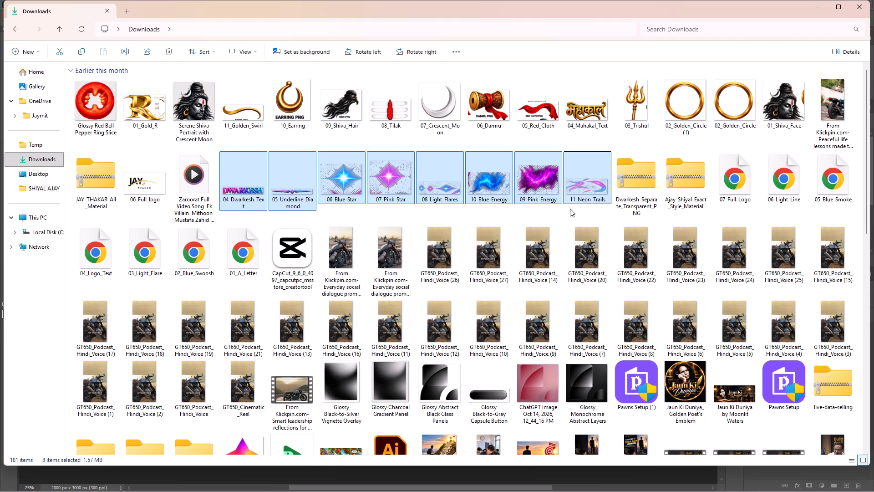
{"action": "left_click", "coordinate": [622, 196], "text": "shift"}
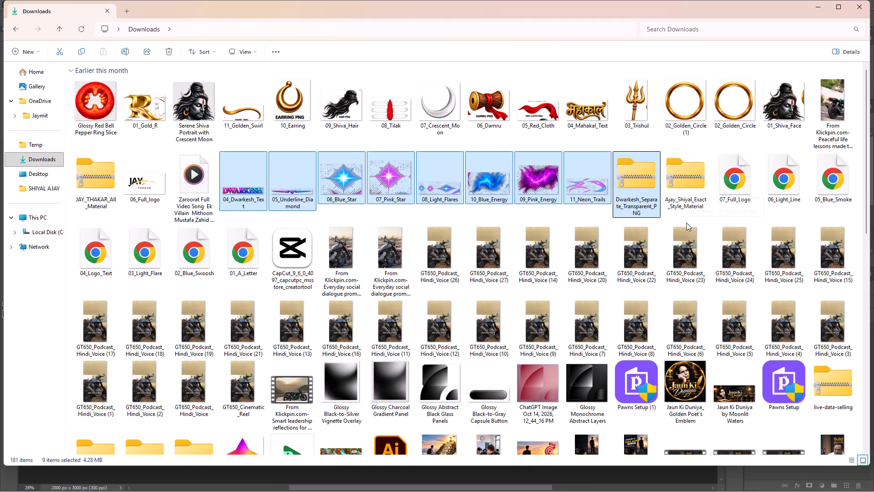
{"action": "left_click", "coordinate": [683, 193], "text": "shift"}
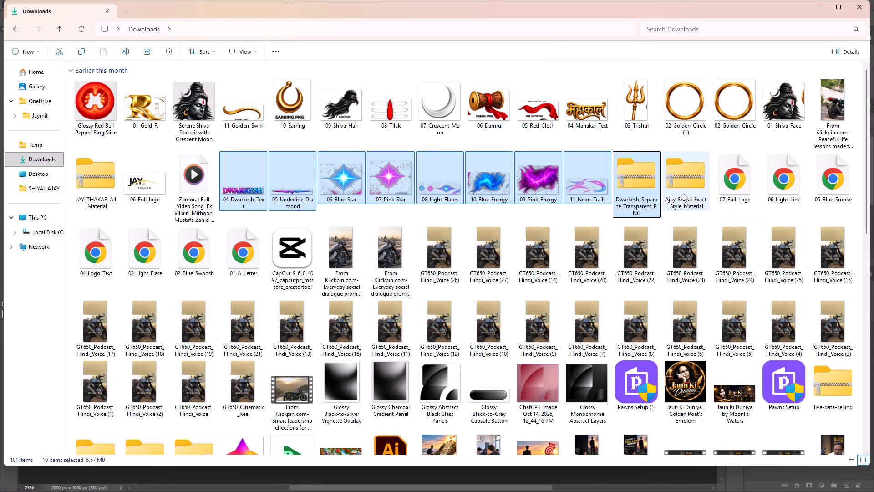
{"action": "key", "text": "Delete"}
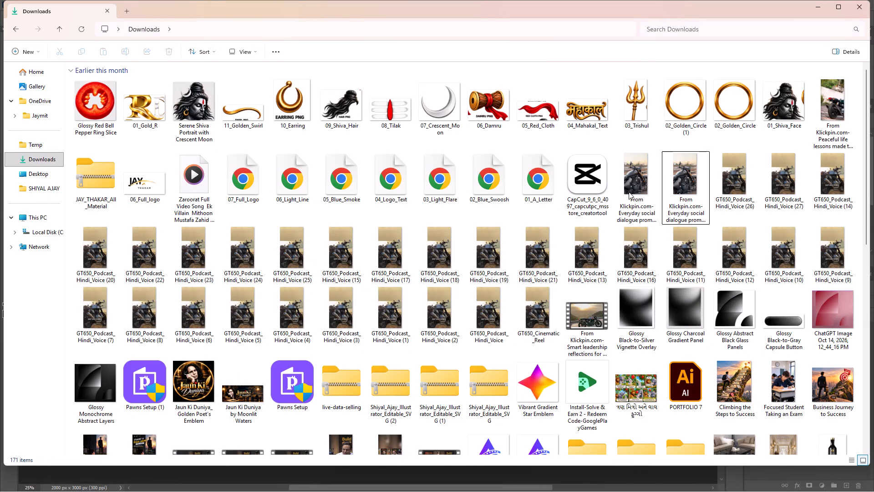
Delete all GT650 files together with the two Klickpin "Everyday social dialogue" files and the Klickpin "Smart leadership reflections" video.
{"action": "left_click", "coordinate": [629, 192]}
{"action": "left_click", "coordinate": [677, 191], "text": "shift"}
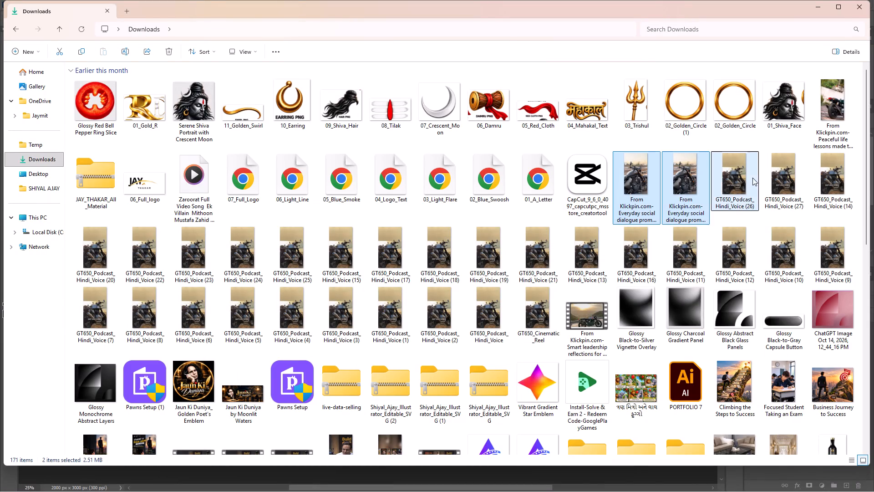
{"action": "left_click", "coordinate": [752, 178], "text": "shift"}
{"action": "left_click", "coordinate": [786, 179], "text": "shift"}
{"action": "left_click", "coordinate": [823, 174], "text": "shift"}
{"action": "left_click", "coordinate": [840, 243], "text": "shift"}
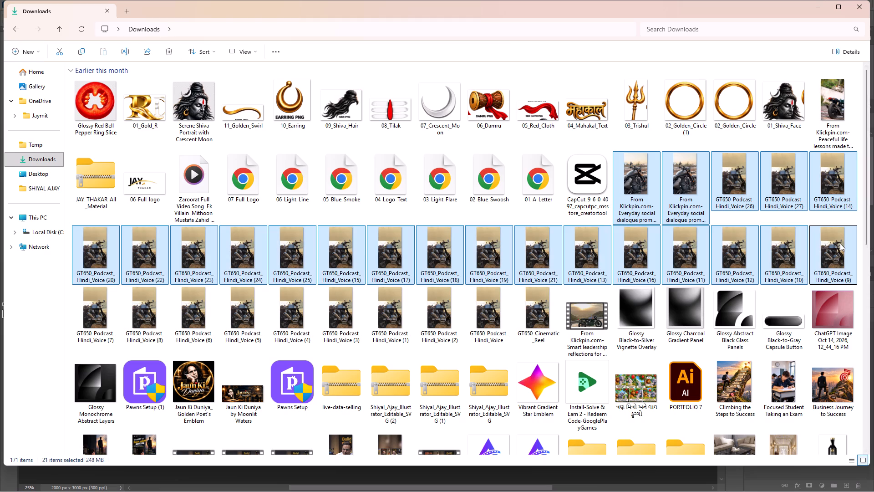
{"action": "left_click", "coordinate": [590, 329], "text": "shift"}
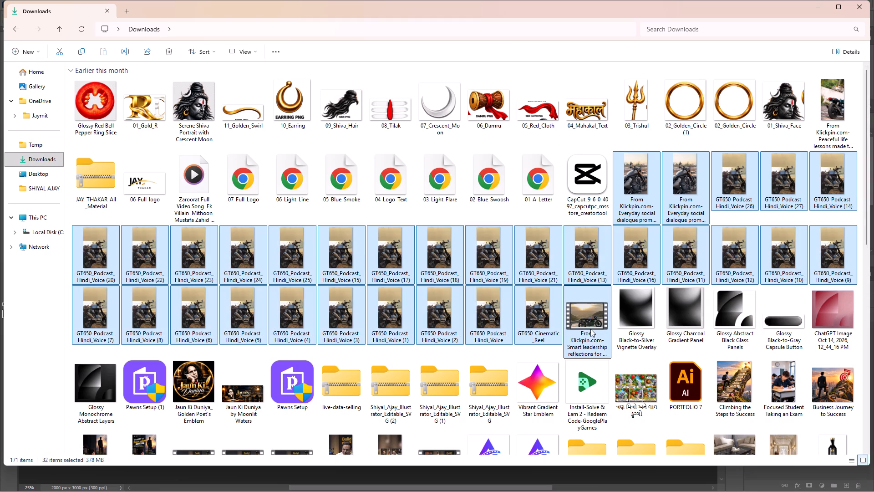
{"action": "key", "text": "Delete"}
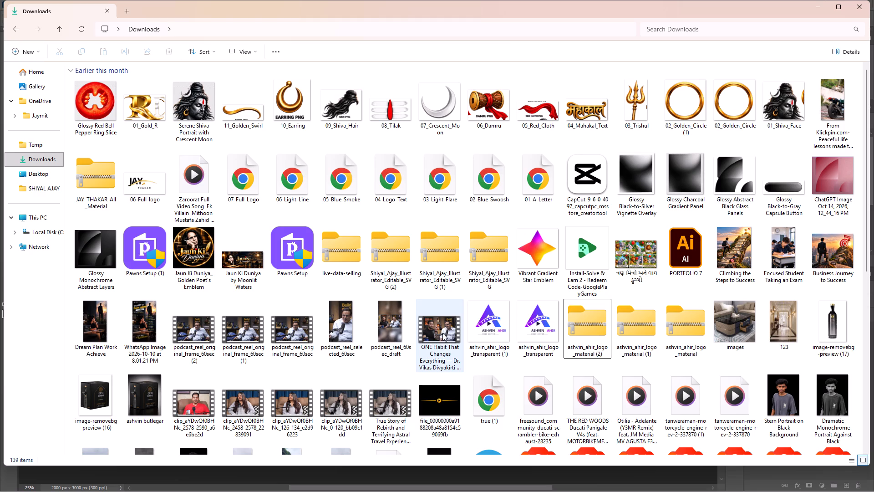
Delete the "ONE Habit That Changes Everything" video, the five podcast_reel files, the WhatsApp image and the "Dream Plan Work Achieve" image.
{"action": "scroll", "coordinate": [499, 342], "scroll_direction": "down", "scroll_amount": 1}
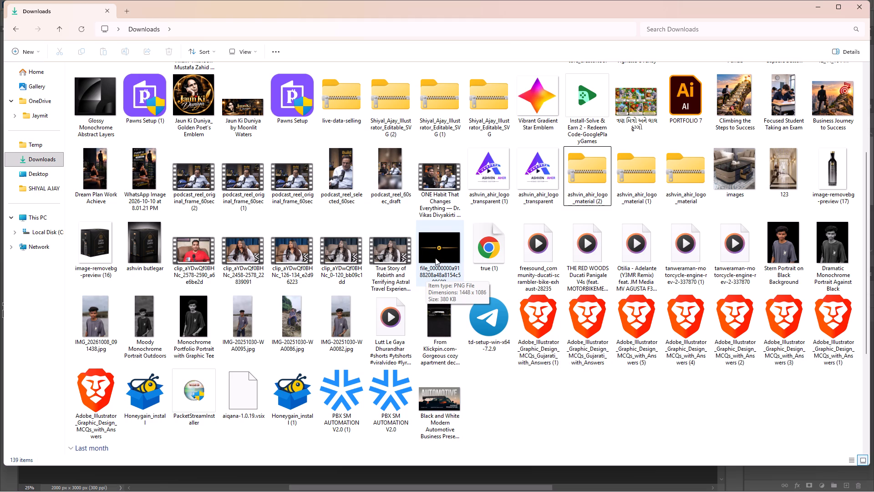
{"action": "left_click", "coordinate": [437, 190]}
{"action": "left_click", "coordinate": [396, 188], "text": "shift"}
{"action": "left_click", "coordinate": [351, 192], "text": "shift"}
{"action": "left_click", "coordinate": [302, 192], "text": "shift"}
{"action": "left_click", "coordinate": [230, 193], "text": "shift"}
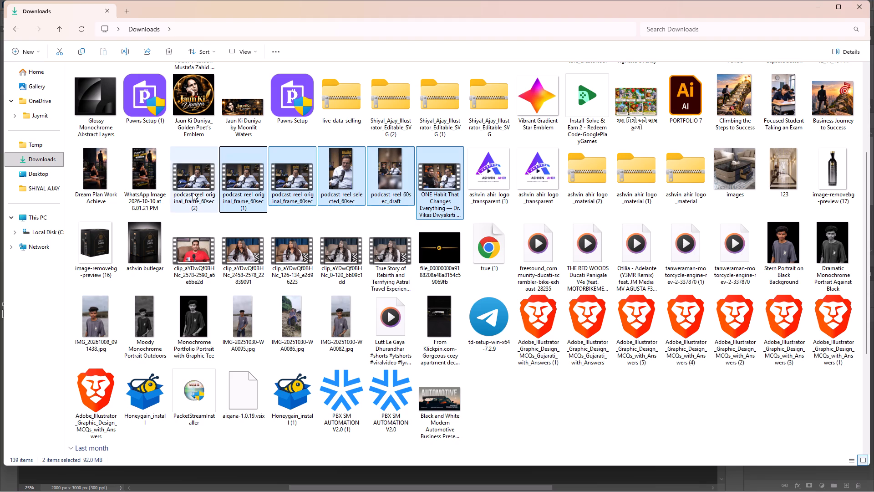
{"action": "left_click", "coordinate": [193, 193], "text": "shift"}
{"action": "left_click", "coordinate": [136, 194], "text": "shift"}
{"action": "left_click", "coordinate": [87, 194], "text": "shift"}
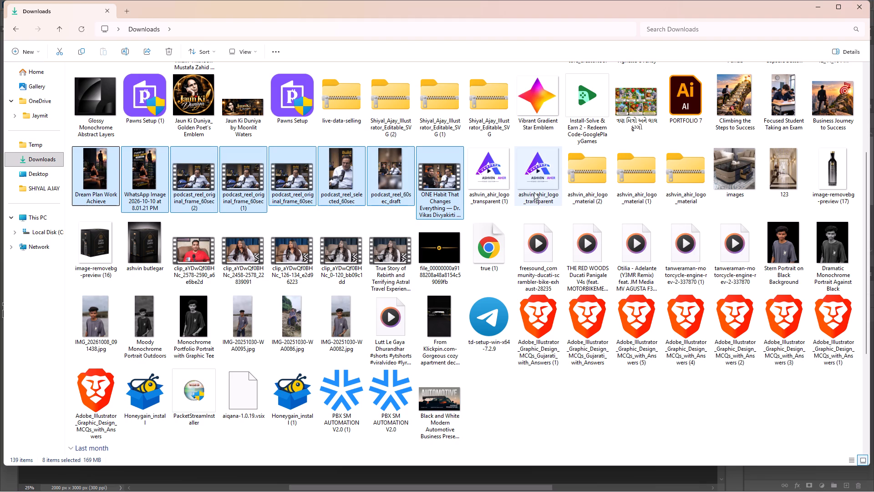
{"action": "key", "text": "Delete"}
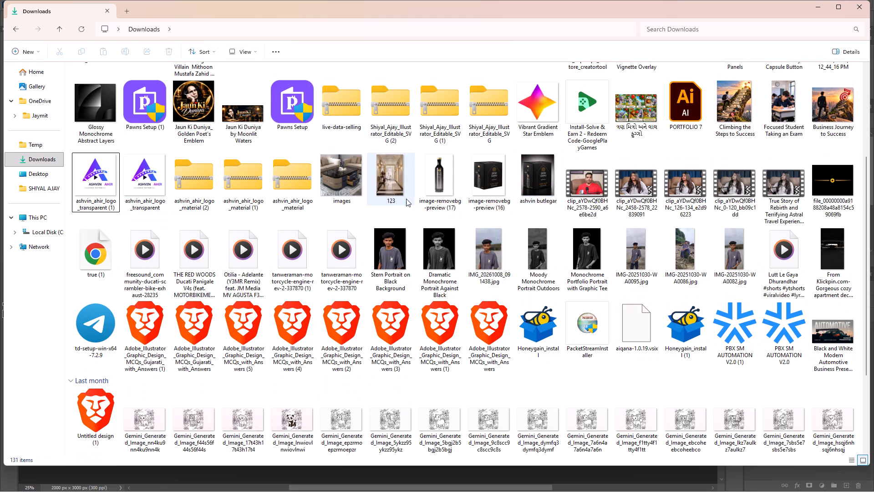
Delete the "True Story of Rebirth" video and the 0-120, 126-134 and 2458-2578 clips, leaving out the 2578-2590 clip.
{"action": "left_click", "coordinate": [792, 195], "text": "shift"}
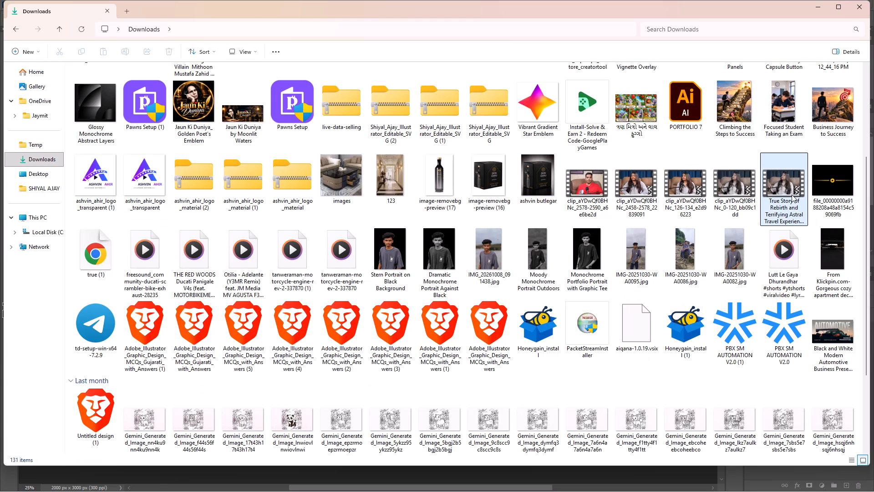
{"action": "left_click", "coordinate": [743, 192], "text": "shift"}
{"action": "left_click", "coordinate": [682, 198], "text": "shift"}
{"action": "left_click", "coordinate": [636, 204]}
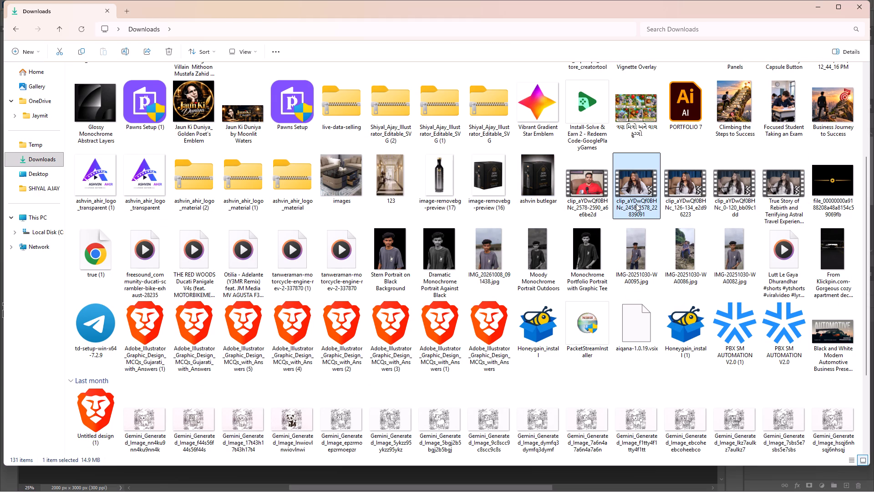
{"action": "left_click", "coordinate": [589, 204], "text": "shift"}
{"action": "left_click", "coordinate": [667, 203], "text": "shift"}
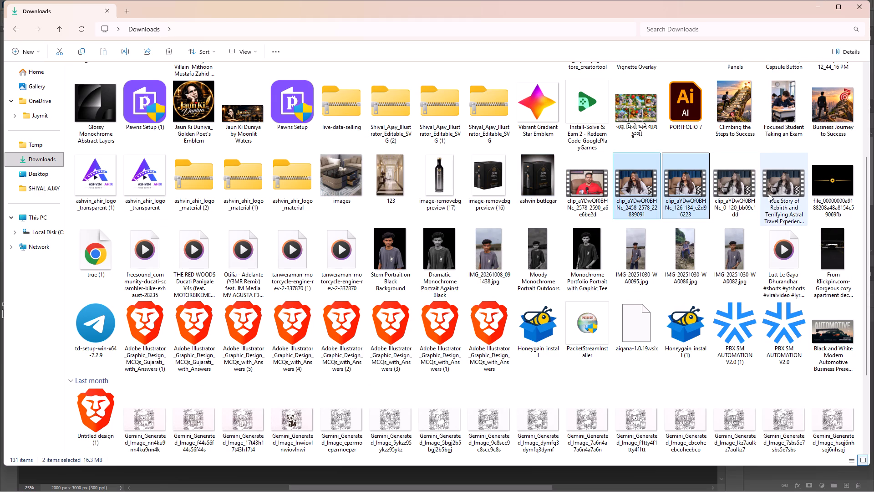
{"action": "left_click", "coordinate": [735, 194], "text": "shift"}
{"action": "left_click", "coordinate": [774, 194], "text": "shift"}
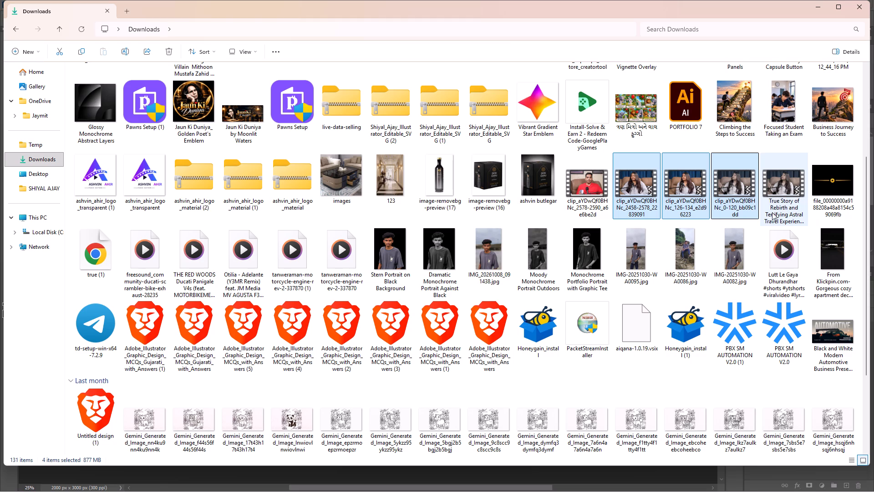
{"action": "key", "text": "Delete"}
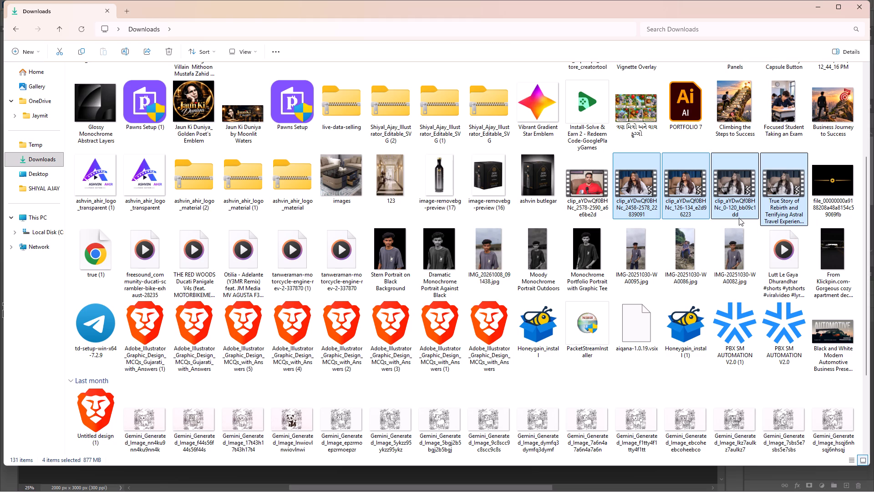
Delete the eight portrait photos from "Stern Portrait on Black Background" through IMG-20251030-WA0082.
{"action": "left_click", "coordinate": [537, 270]}
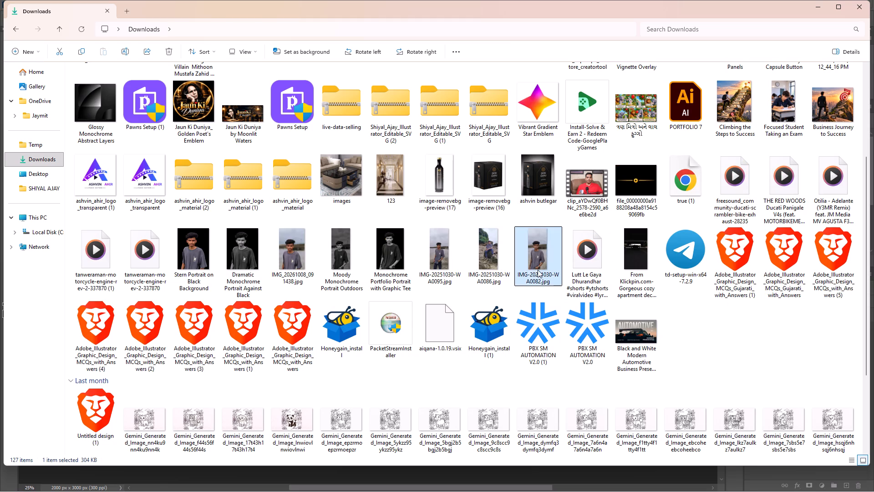
{"action": "left_click", "coordinate": [503, 270], "text": "shift"}
{"action": "left_click", "coordinate": [452, 270], "text": "shift"}
{"action": "left_click", "coordinate": [399, 268], "text": "shift"}
{"action": "left_click", "coordinate": [351, 267], "text": "shift"}
{"action": "left_click", "coordinate": [310, 267], "text": "shift"}
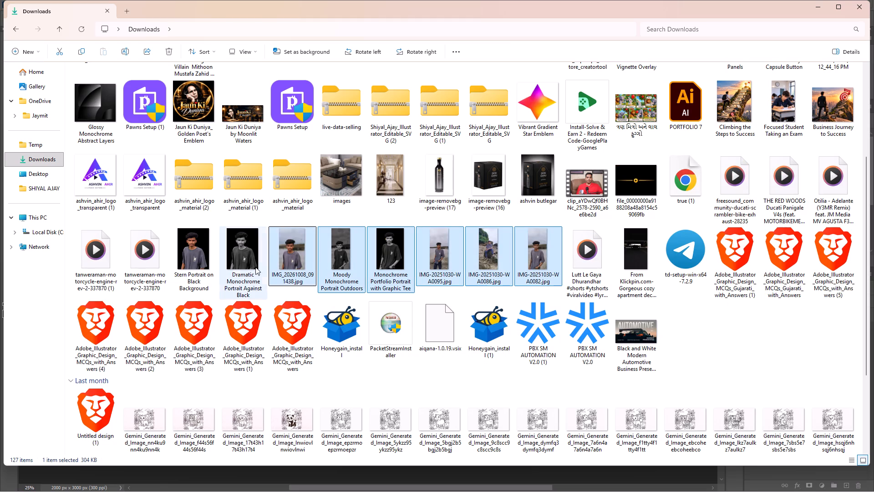
{"action": "left_click", "coordinate": [248, 267], "text": "shift"}
{"action": "left_click", "coordinate": [207, 267], "text": "shift"}
{"action": "key", "text": "Delete"}
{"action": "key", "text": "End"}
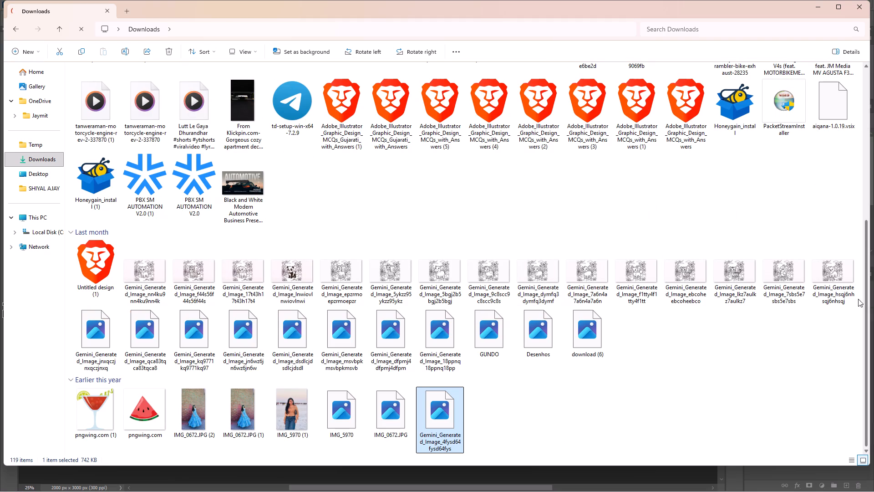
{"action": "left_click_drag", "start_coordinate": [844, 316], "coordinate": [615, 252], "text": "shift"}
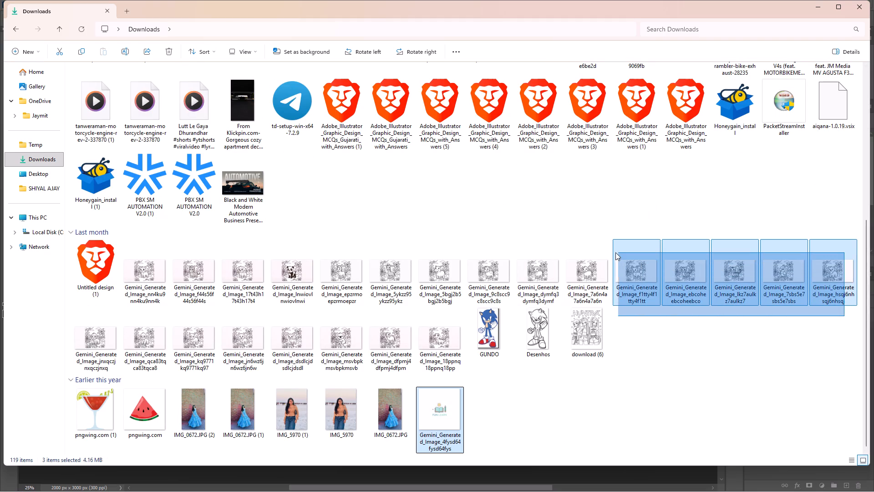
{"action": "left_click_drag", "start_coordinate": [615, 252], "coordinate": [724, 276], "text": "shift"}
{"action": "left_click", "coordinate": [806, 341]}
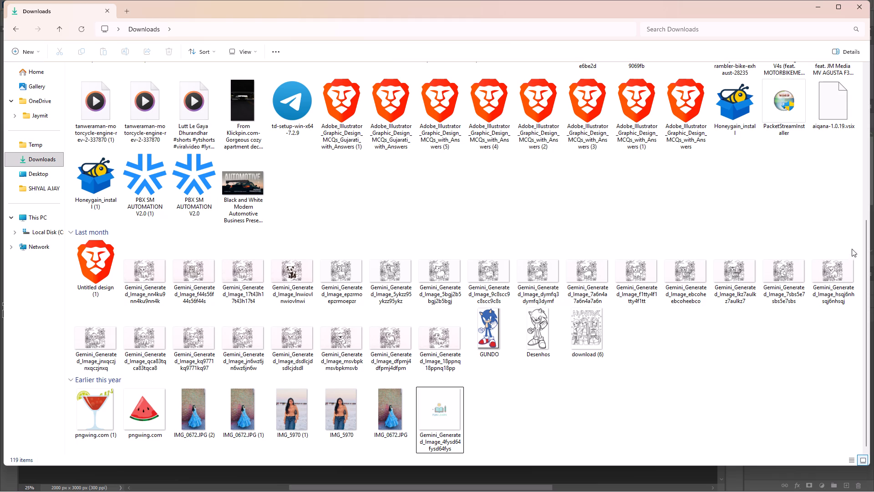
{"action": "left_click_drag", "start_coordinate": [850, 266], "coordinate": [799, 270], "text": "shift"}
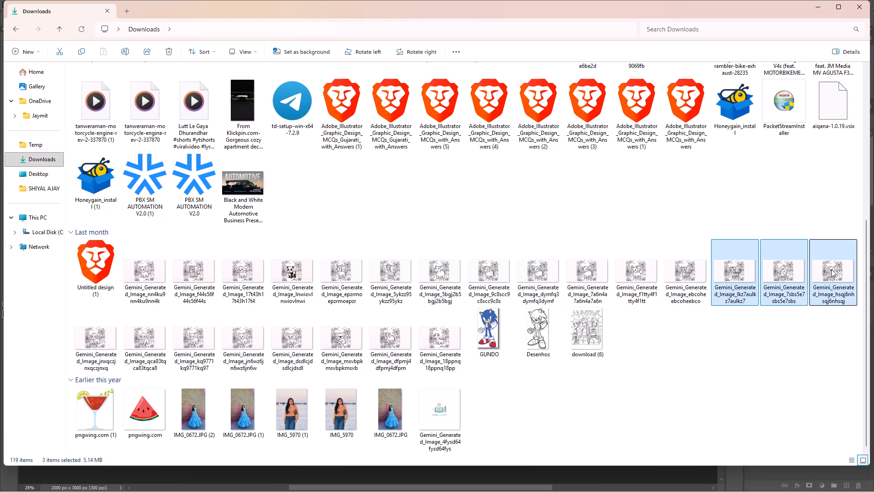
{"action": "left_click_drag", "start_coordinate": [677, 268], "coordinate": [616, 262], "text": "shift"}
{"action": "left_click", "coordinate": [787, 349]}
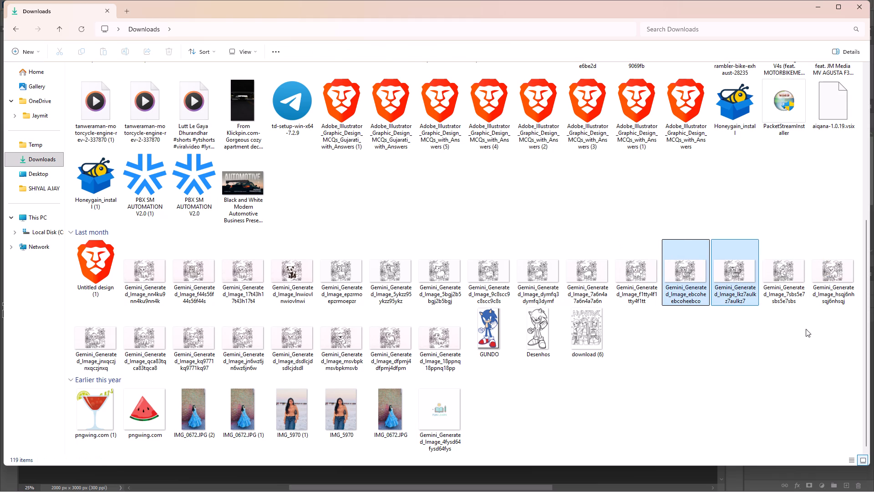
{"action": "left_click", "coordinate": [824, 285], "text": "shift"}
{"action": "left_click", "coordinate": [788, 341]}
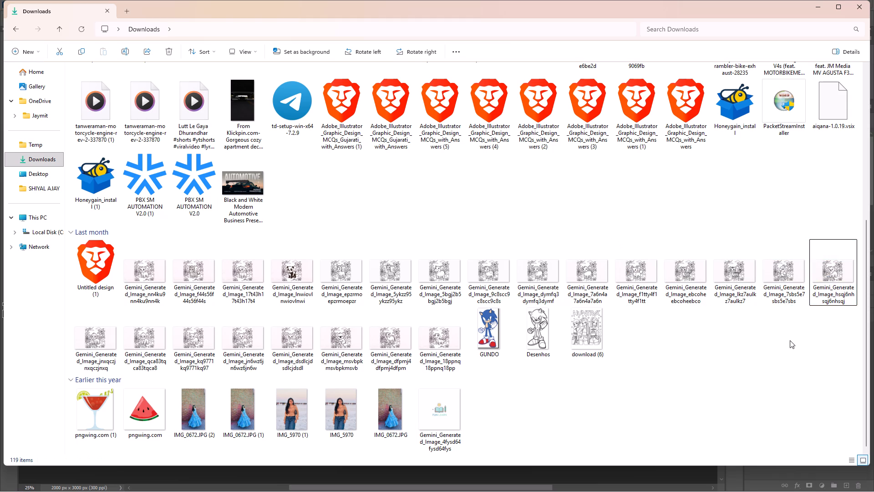
Delete the fifteen Gemini_Generated_Image line drawings in the first row of the Last month group, leaving Untitled design (1).
{"action": "left_click_drag", "start_coordinate": [834, 281], "coordinate": [834, 288]}
{"action": "left_click", "coordinate": [768, 284], "text": "shift"}
{"action": "left_click", "coordinate": [732, 280], "text": "shift"}
{"action": "left_click_drag", "start_coordinate": [689, 274], "coordinate": [686, 274], "text": "shift"}
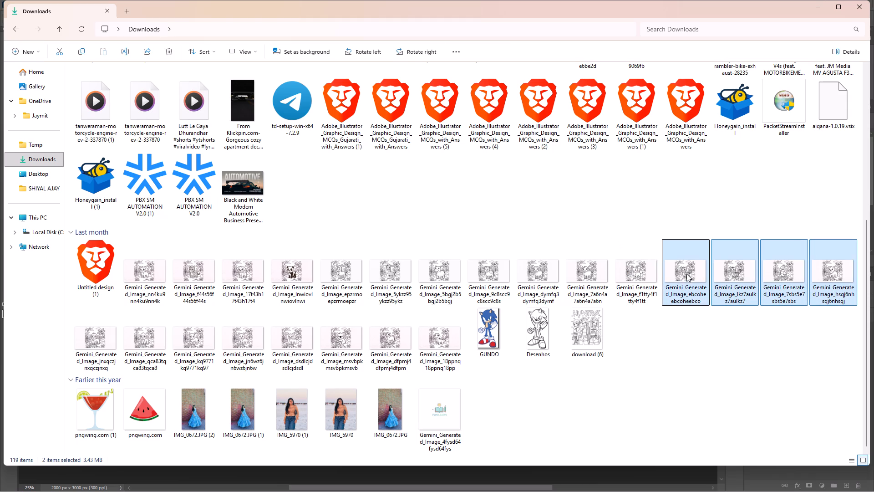
{"action": "left_click_drag", "start_coordinate": [686, 274], "coordinate": [685, 274], "text": "shift"}
{"action": "left_click", "coordinate": [639, 275], "text": "shift"}
{"action": "left_click", "coordinate": [584, 276], "text": "shift"}
{"action": "left_click", "coordinate": [553, 275], "text": "shift"}
{"action": "left_click", "coordinate": [495, 276], "text": "shift"}
{"action": "left_click", "coordinate": [428, 275], "text": "shift"}
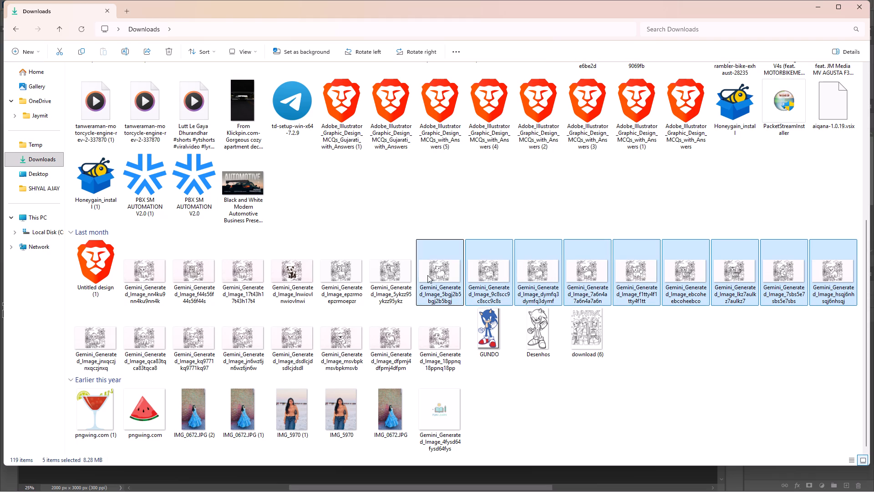
{"action": "left_click", "coordinate": [382, 275], "text": "shift"}
{"action": "left_click", "coordinate": [338, 270], "text": "shift"}
{"action": "left_click", "coordinate": [293, 266], "text": "shift"}
{"action": "left_click", "coordinate": [254, 276], "text": "shift"}
{"action": "left_click", "coordinate": [202, 273], "text": "shift"}
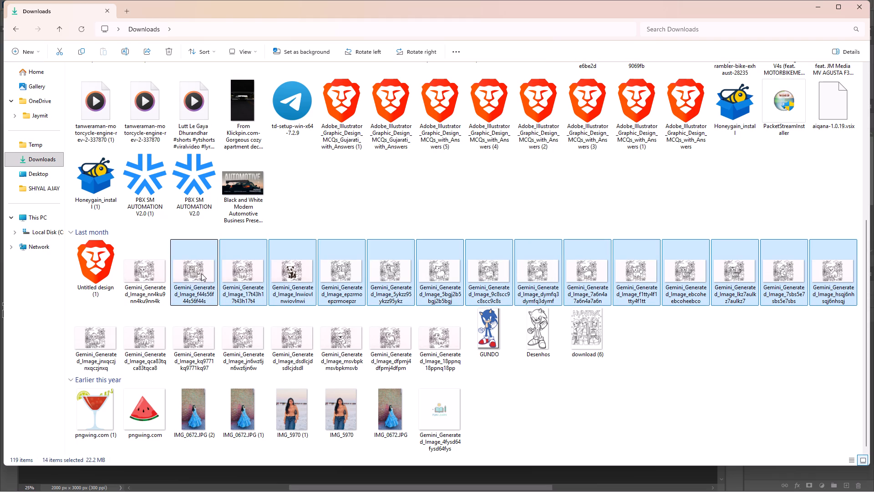
{"action": "left_click", "coordinate": [161, 272], "text": "shift"}
{"action": "left_click", "coordinate": [104, 344], "text": "shift"}
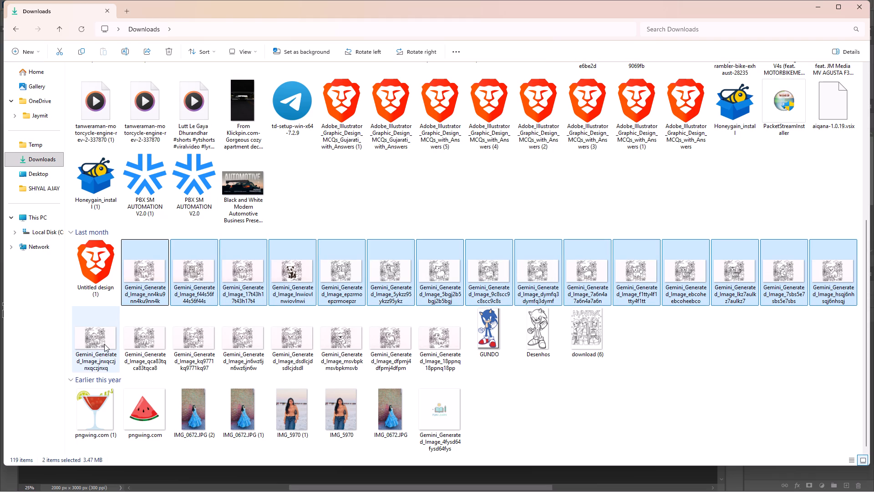
{"action": "left_click", "coordinate": [142, 286], "text": "shift"}
{"action": "key", "text": "Delete"}
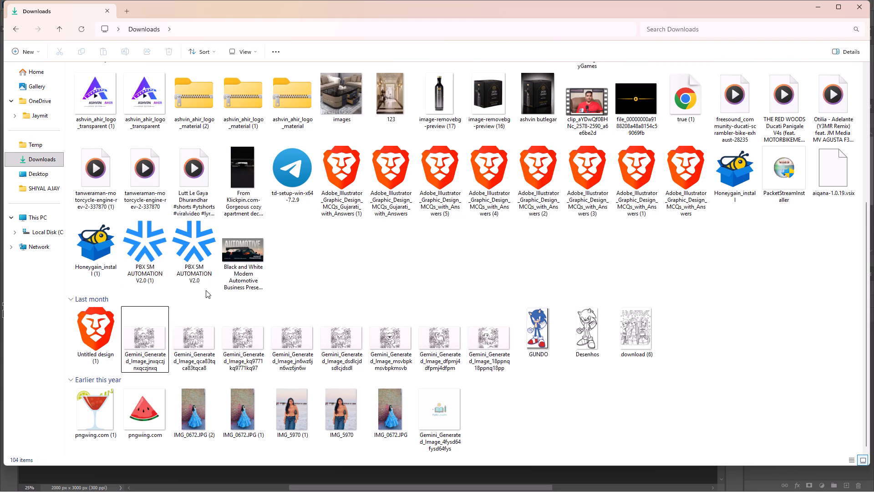
Delete the remaining eight Gemini_Generated_Image drawings in the Last month group, leaving out GUNDO, Desenhos and download (6).
{"action": "left_click", "coordinate": [179, 345], "text": "shift"}
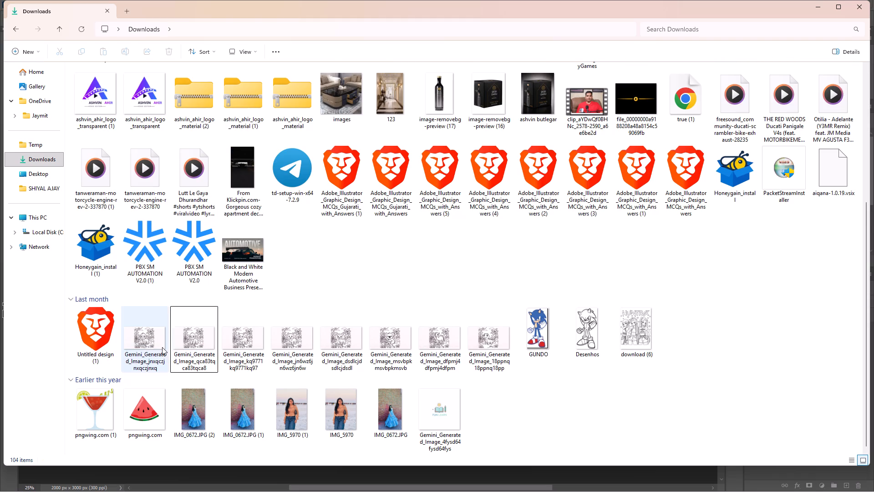
{"action": "left_click", "coordinate": [160, 347], "text": "shift"}
{"action": "left_click", "coordinate": [160, 347]}
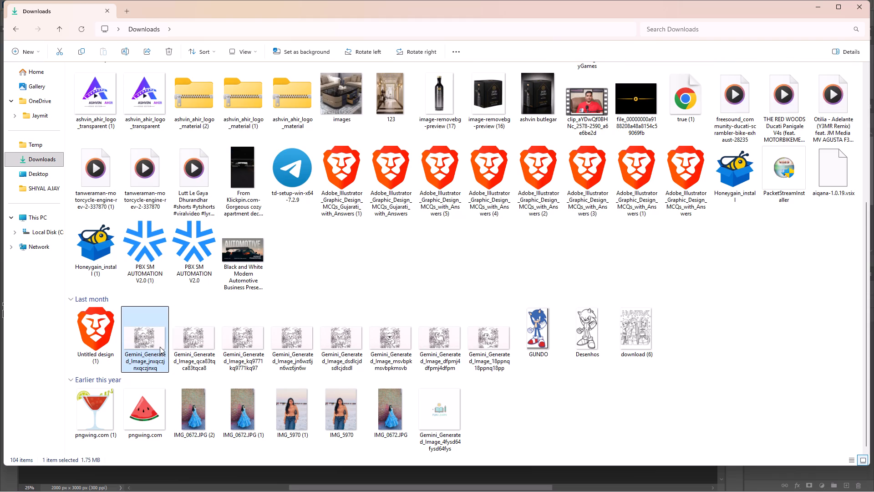
{"action": "left_click", "coordinate": [179, 346], "text": "shift"}
{"action": "left_click", "coordinate": [232, 351], "text": "shift"}
{"action": "left_click", "coordinate": [287, 355], "text": "shift"}
{"action": "left_click", "coordinate": [347, 354], "text": "shift"}
{"action": "left_click", "coordinate": [382, 354], "text": "shift"}
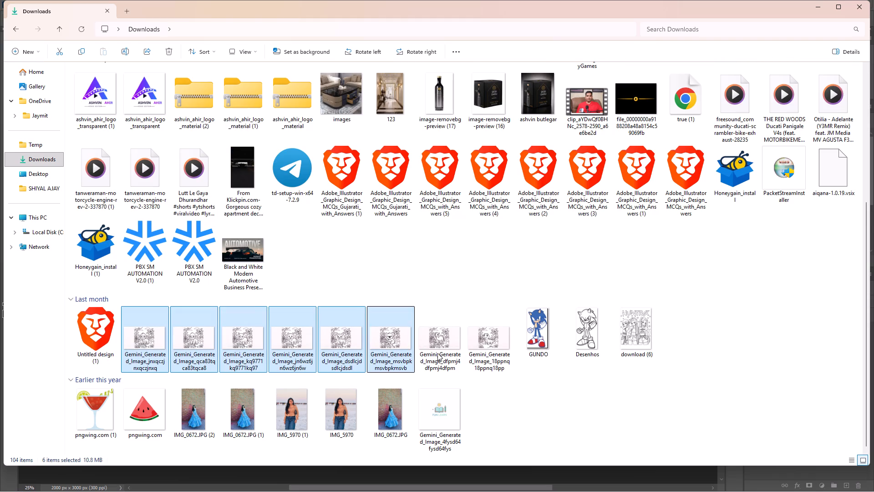
{"action": "left_click", "coordinate": [437, 353], "text": "shift"}
{"action": "left_click", "coordinate": [466, 352], "text": "shift"}
{"action": "left_click", "coordinate": [618, 344], "text": "shift"}
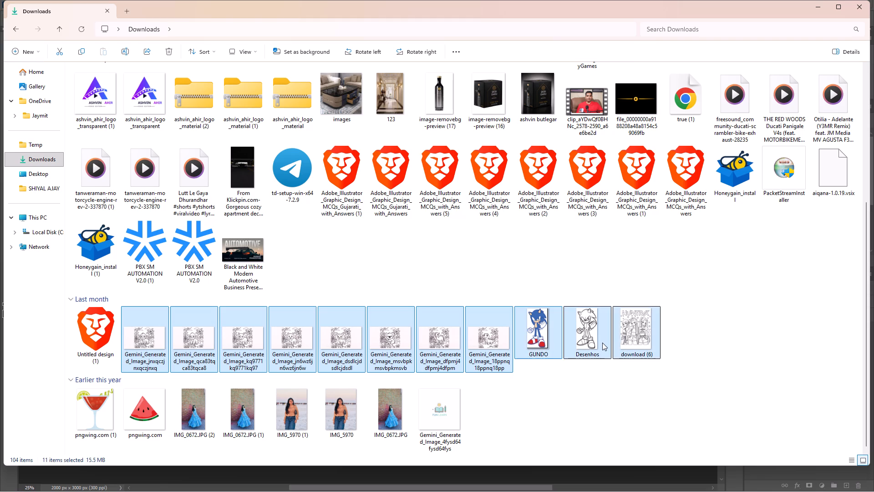
{"action": "left_click", "coordinate": [543, 341], "text": "shift"}
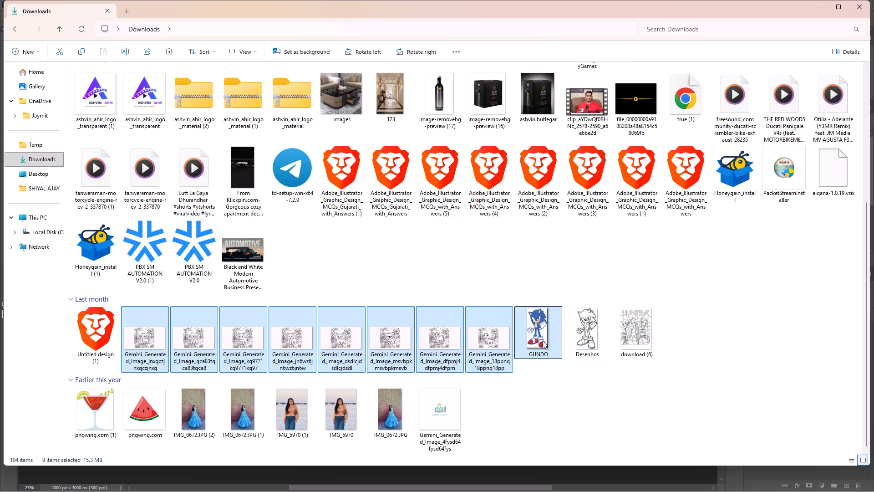
{"action": "left_click", "coordinate": [543, 341], "text": "shift"}
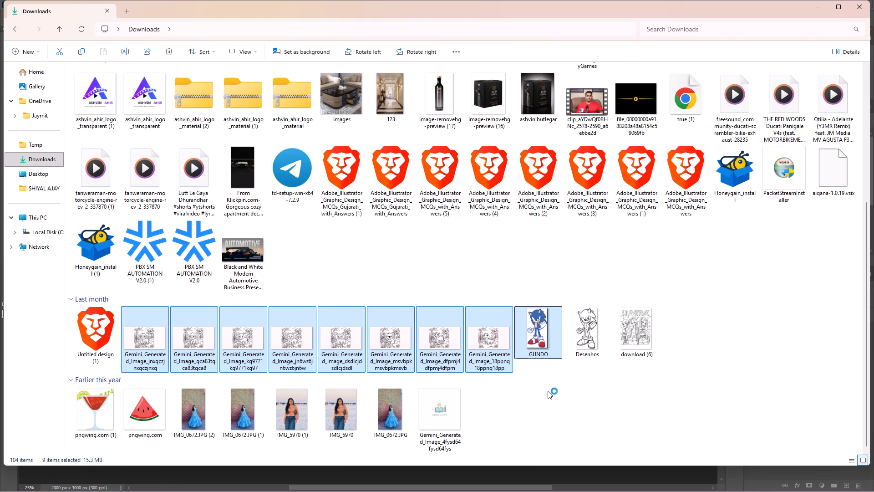
{"action": "double_click", "coordinate": [548, 391]}
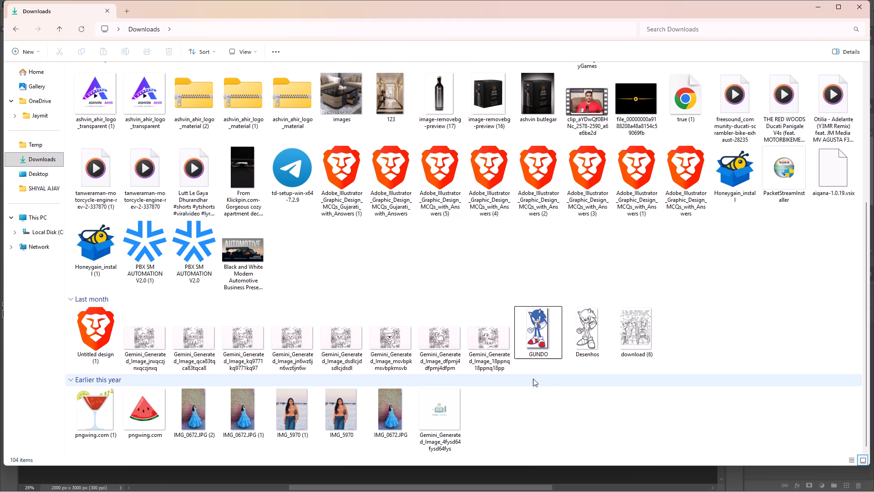
{"action": "left_click", "coordinate": [502, 346], "text": "shift"}
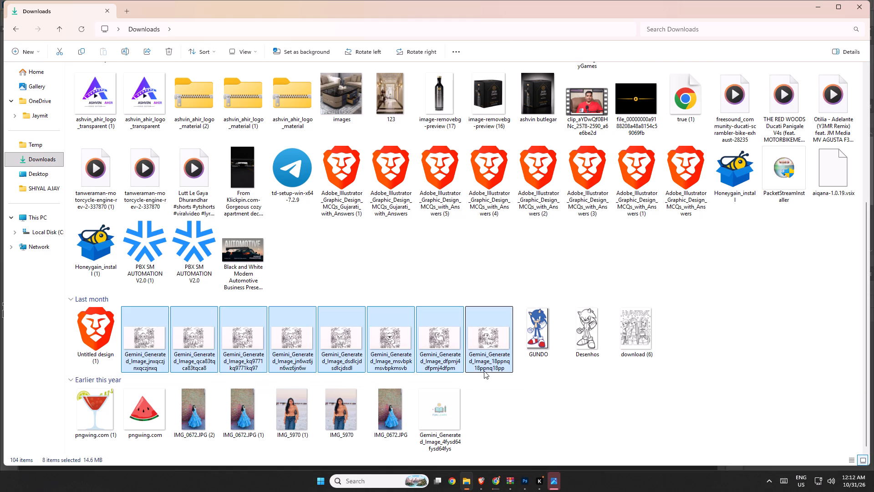
{"action": "key", "text": "Delete"}
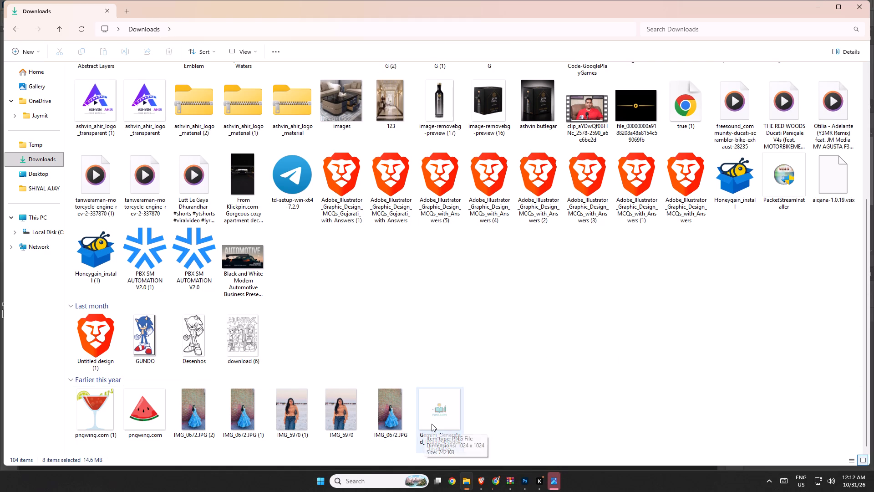
Select the IMG_0672.JPG and IMG_5970 photos in the Earlier this year group.
{"action": "left_click", "coordinate": [396, 429], "text": "shift"}
{"action": "left_click", "coordinate": [371, 421], "text": "shift"}
{"action": "left_click", "coordinate": [351, 420], "text": "shift"}
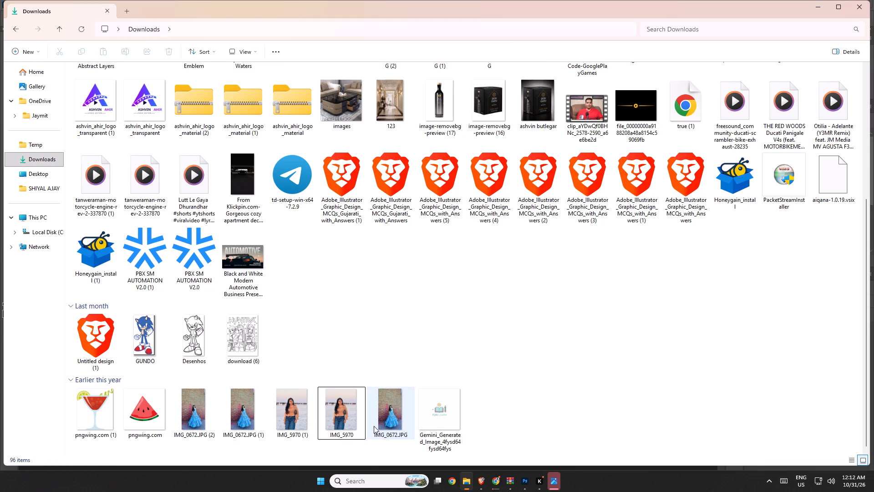
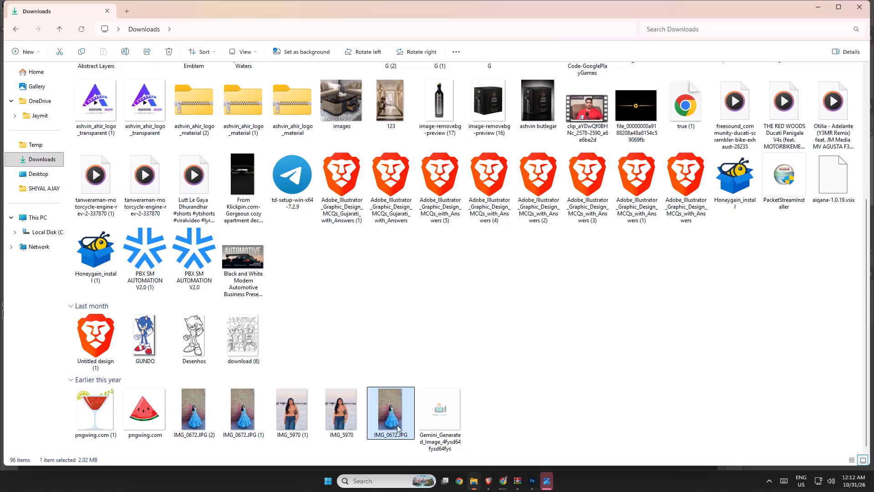
Add the neighbouring images through pngwing.com (1) to the selection and delete all seven, leaving the Gemini_Generated_Image file in Earlier this year.
{"action": "left_click", "coordinate": [350, 423], "text": "shift"}
{"action": "left_click", "coordinate": [299, 420], "text": "shift"}
{"action": "left_click", "coordinate": [239, 418], "text": "shift"}
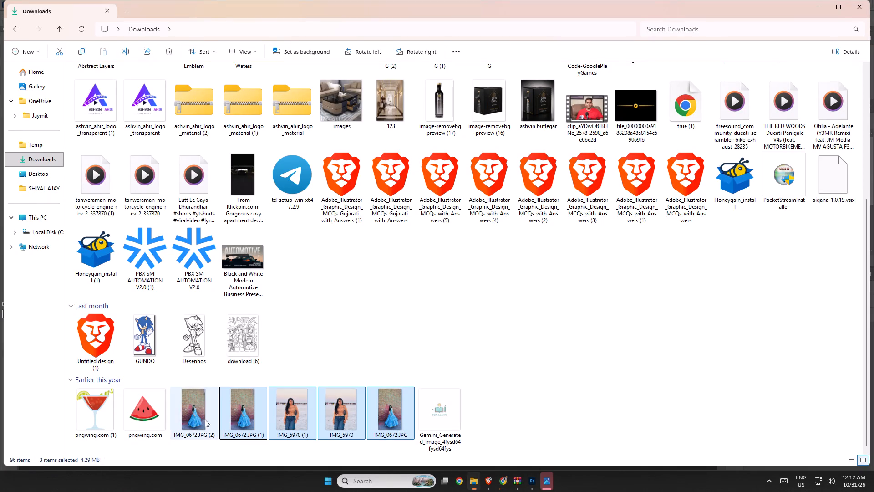
{"action": "left_click", "coordinate": [201, 420], "text": "shift"}
{"action": "left_click", "coordinate": [158, 416], "text": "shift"}
{"action": "left_click", "coordinate": [96, 419], "text": "shift"}
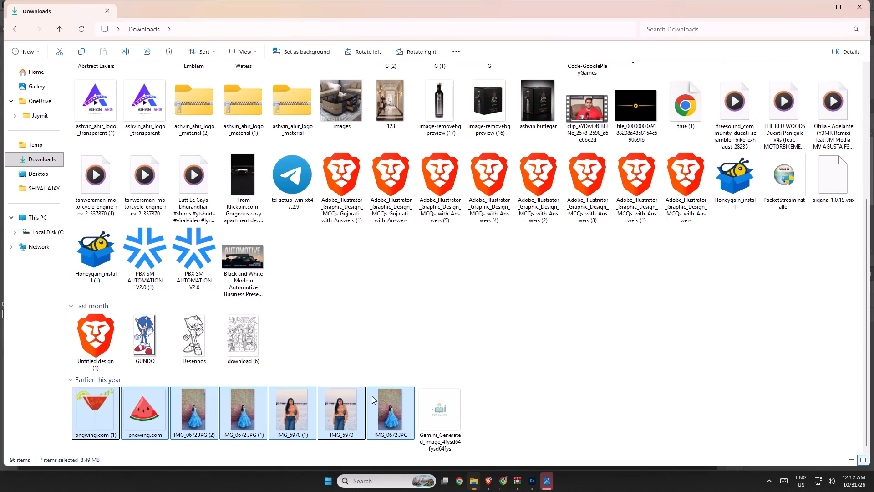
{"action": "key", "text": "Delete"}
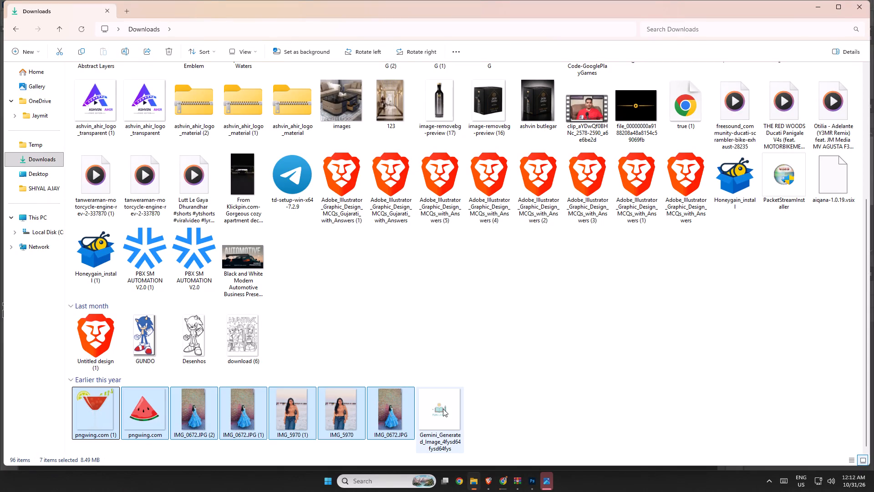
Delete the td-setup-win-x64-7.2.9 installer from the Earlier this month group in Downloads.
{"action": "scroll", "coordinate": [469, 345], "scroll_direction": "up", "scroll_amount": 5}
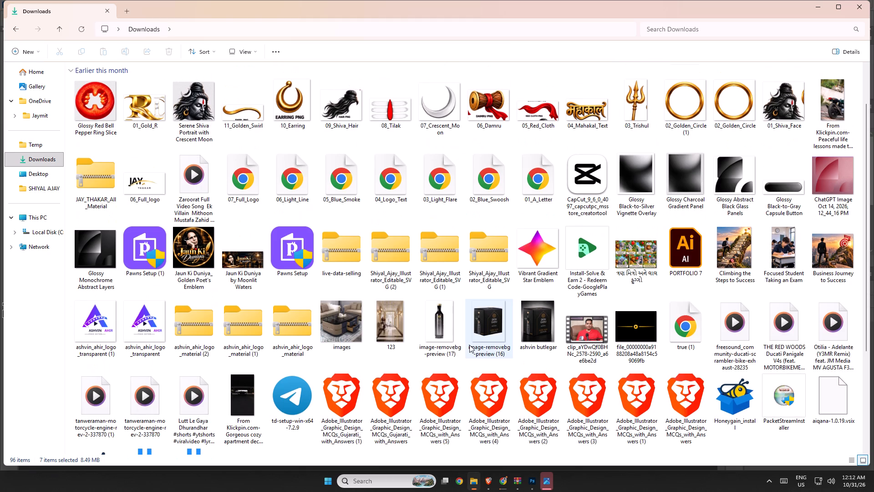
{"action": "scroll", "coordinate": [469, 345], "scroll_direction": "up", "scroll_amount": 1}
{"action": "left_click", "coordinate": [295, 408]}
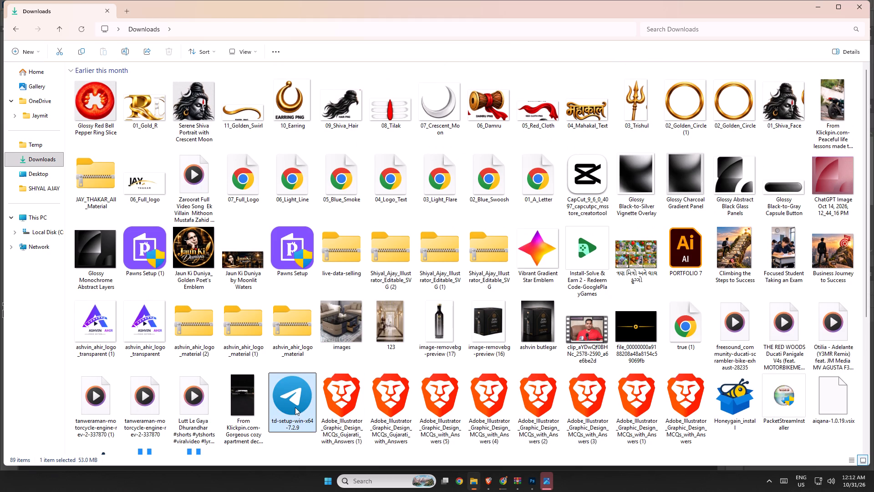
{"action": "key", "text": "Delete"}
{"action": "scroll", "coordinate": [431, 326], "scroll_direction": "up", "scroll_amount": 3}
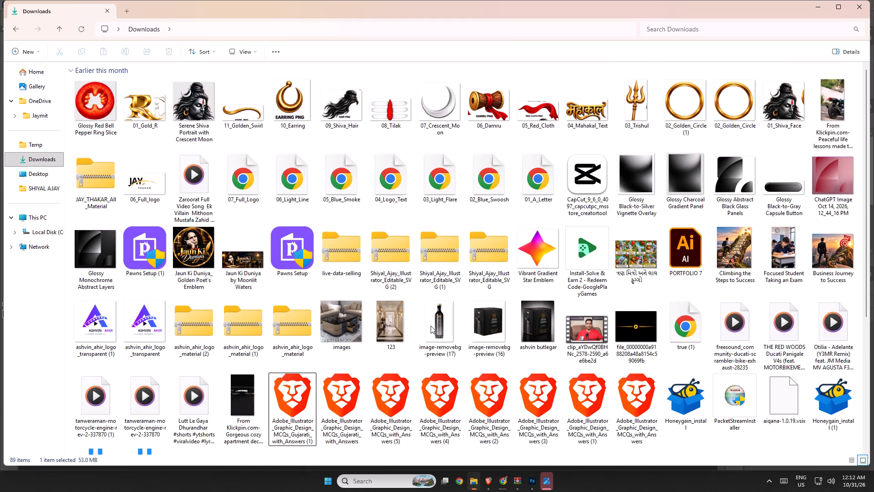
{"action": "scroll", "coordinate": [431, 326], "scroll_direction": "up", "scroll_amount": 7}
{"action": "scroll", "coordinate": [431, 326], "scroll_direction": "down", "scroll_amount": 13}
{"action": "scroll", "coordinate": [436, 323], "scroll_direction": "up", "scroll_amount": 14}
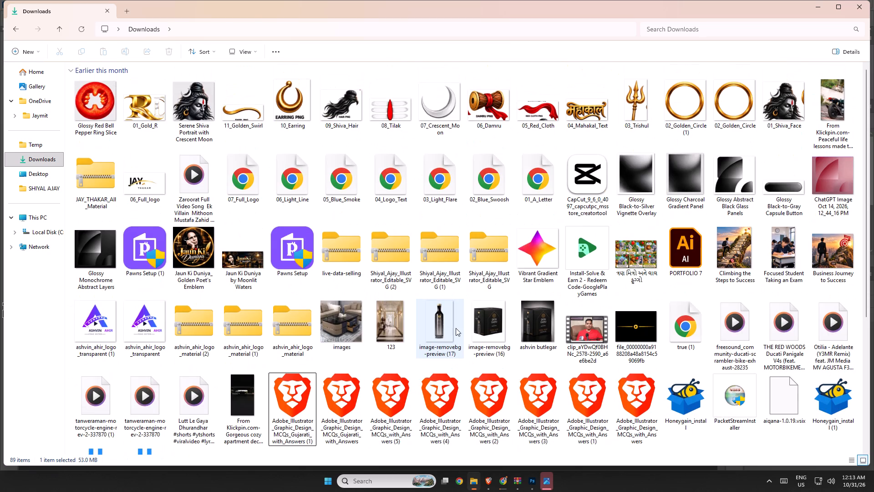
{"action": "left_click", "coordinate": [39, 183]}
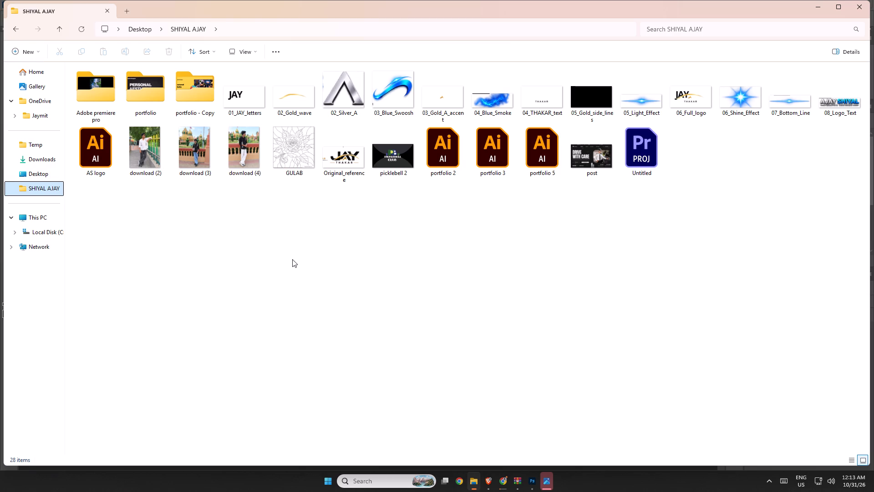
{"action": "left_click", "coordinate": [245, 170]}
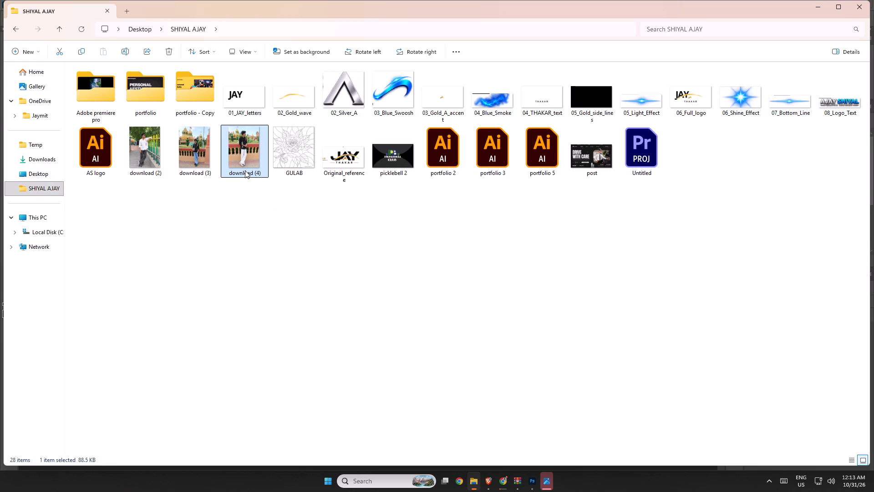
{"action": "key", "text": "Delete"}
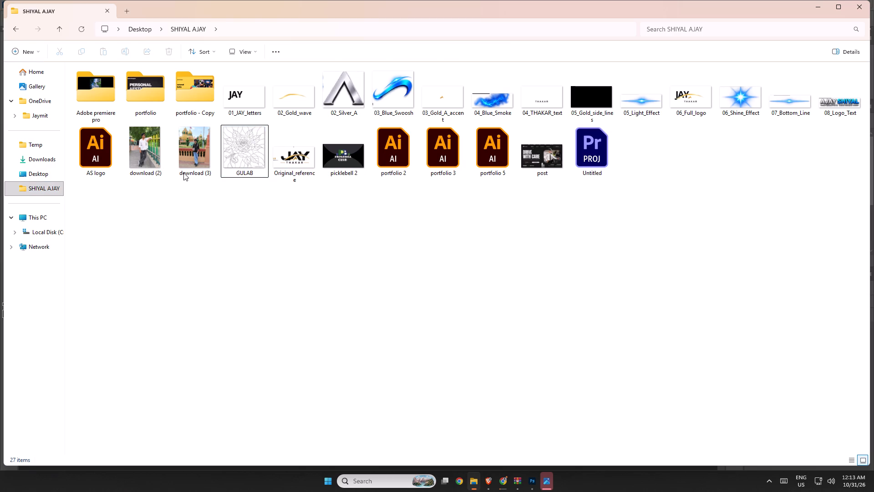
{"action": "left_click", "coordinate": [183, 172]}
{"action": "key", "text": "Delete"}
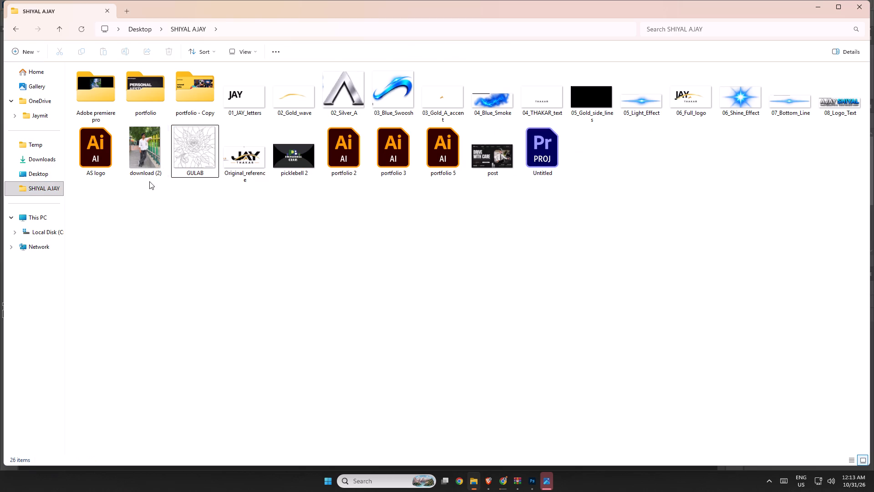
{"action": "left_click", "coordinate": [148, 170]}
{"action": "key", "text": "Delete"}
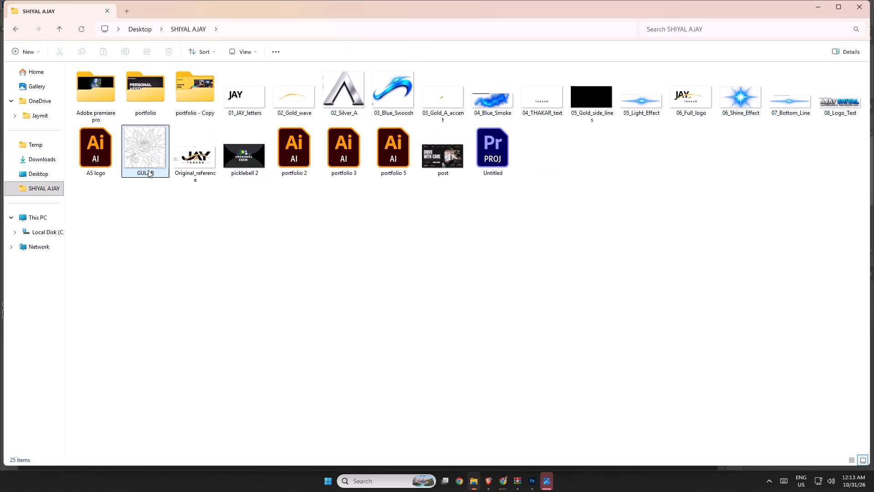
{"action": "left_click", "coordinate": [353, 240]}
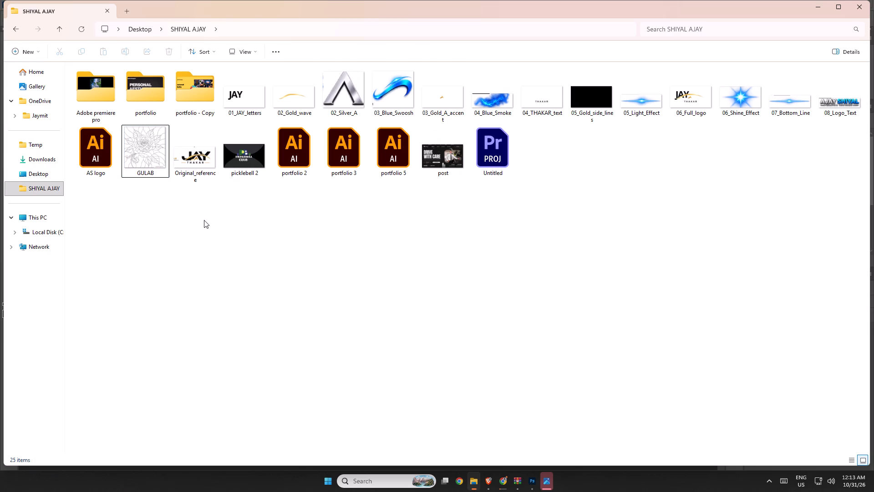
Return to the Downloads folder and delete the two Honeygain_install installers.
{"action": "left_click", "coordinate": [37, 177]}
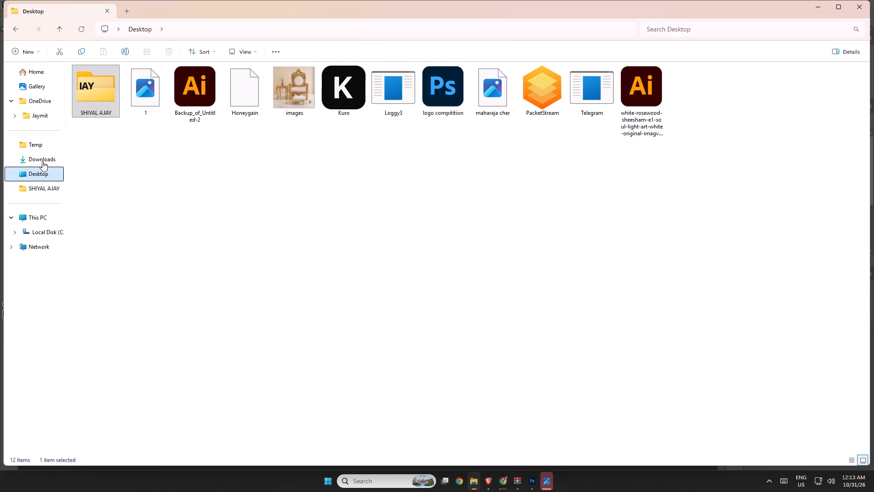
{"action": "left_click", "coordinate": [42, 161]}
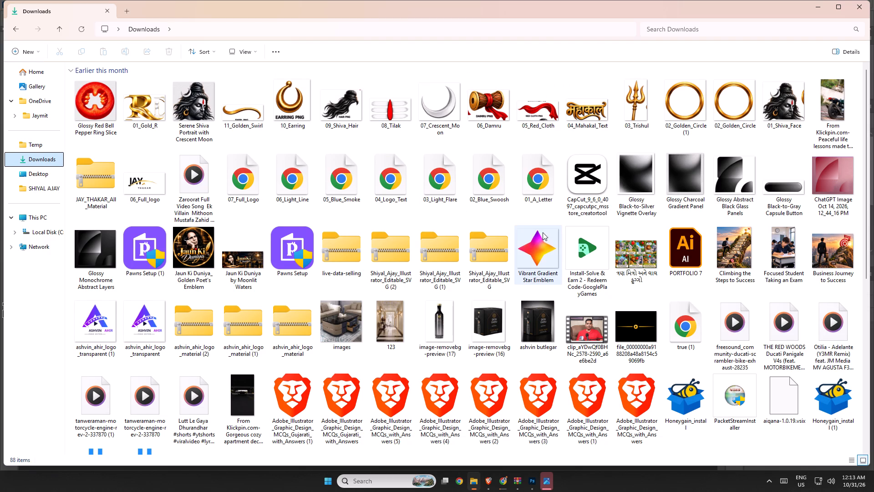
{"action": "scroll", "coordinate": [545, 233], "scroll_direction": "down", "scroll_amount": 5}
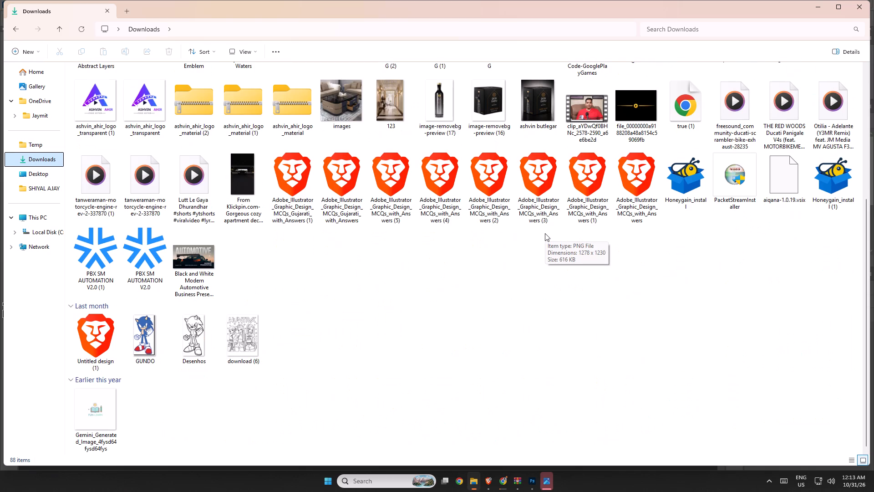
{"action": "scroll", "coordinate": [545, 233], "scroll_direction": "down", "scroll_amount": 8}
{"action": "left_click", "coordinate": [683, 197]}
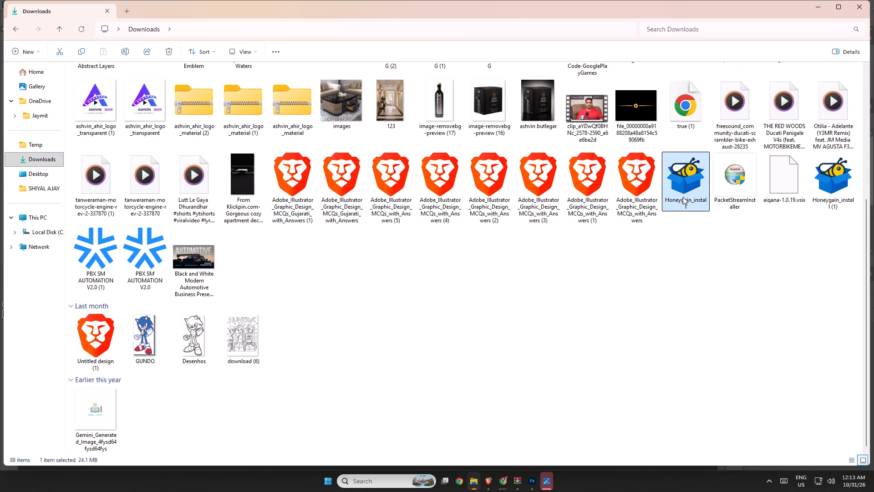
{"action": "key", "text": "Delete"}
{"action": "left_click", "coordinate": [775, 184]}
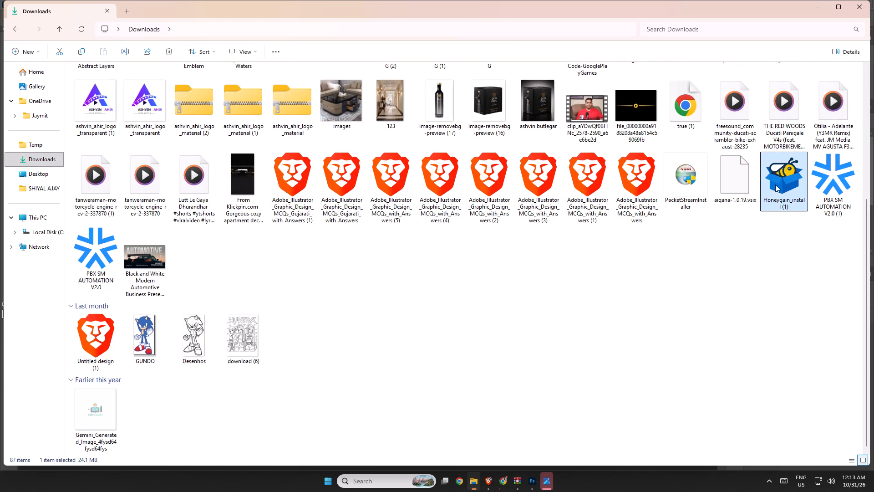
{"action": "key", "text": "Delete"}
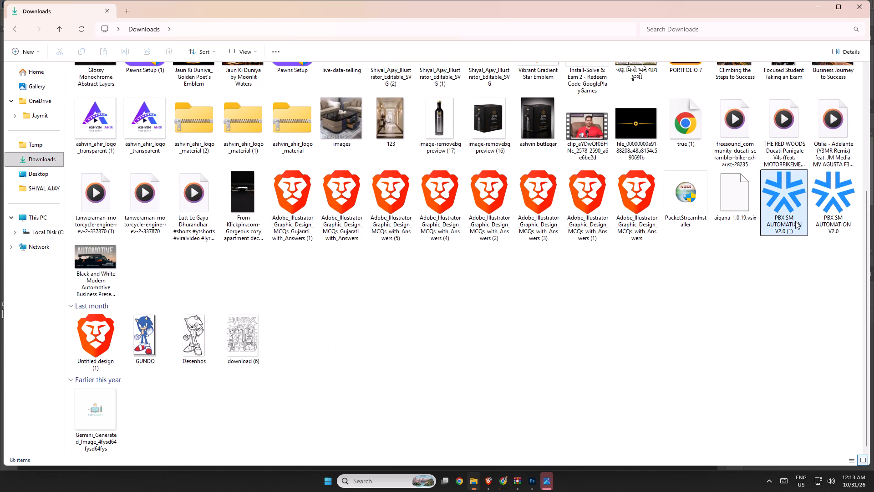
Delete the images Business Journey to Success, Focused Student Taking an Exam and Climbing the Steps to Success from Downloads.
{"action": "scroll", "coordinate": [474, 308], "scroll_direction": "up", "scroll_amount": 1}
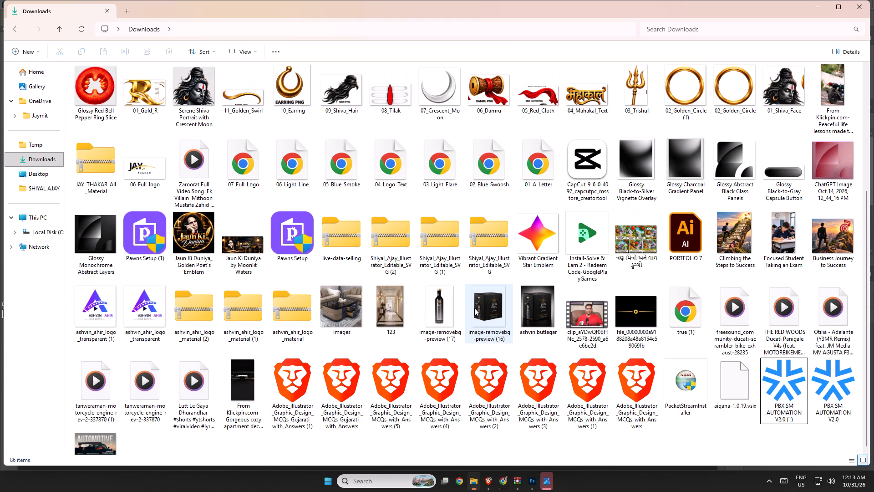
{"action": "scroll", "coordinate": [481, 301], "scroll_direction": "up", "scroll_amount": 3}
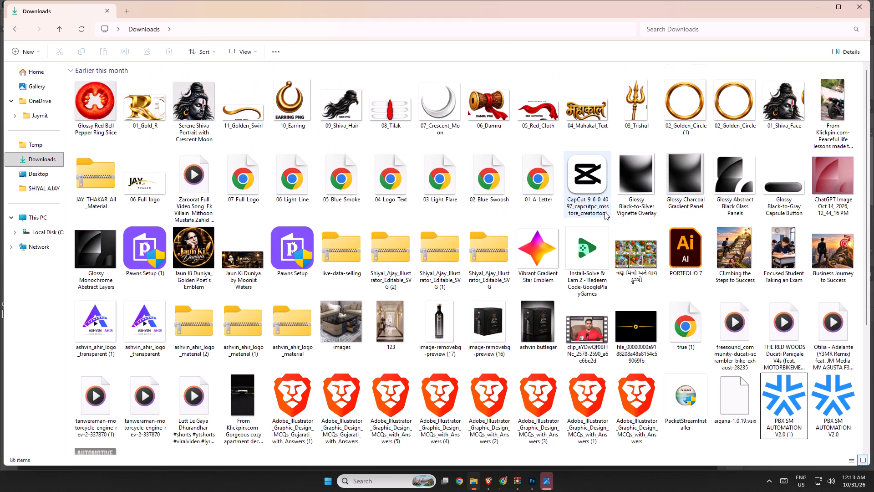
{"action": "left_click", "coordinate": [824, 262]}
{"action": "key", "text": "Delete"}
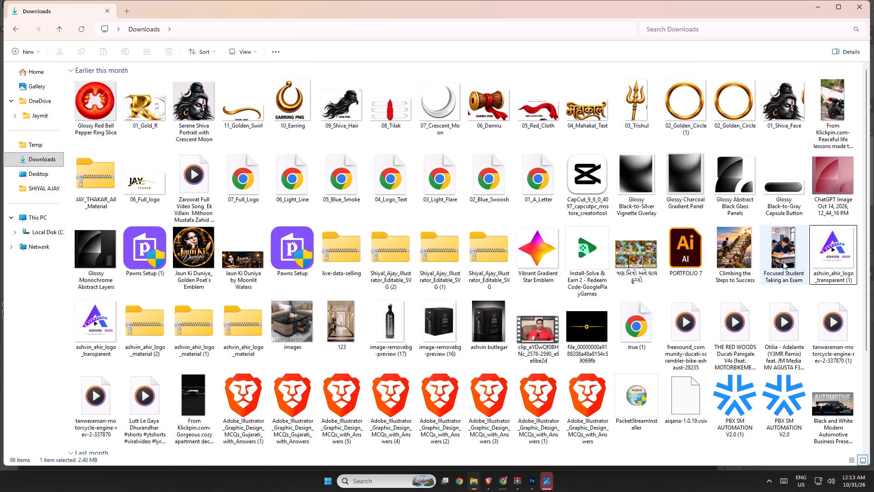
{"action": "left_click", "coordinate": [783, 261]}
{"action": "key", "text": "Delete"}
{"action": "left_click", "coordinate": [741, 262]}
{"action": "key", "text": "Delete"}
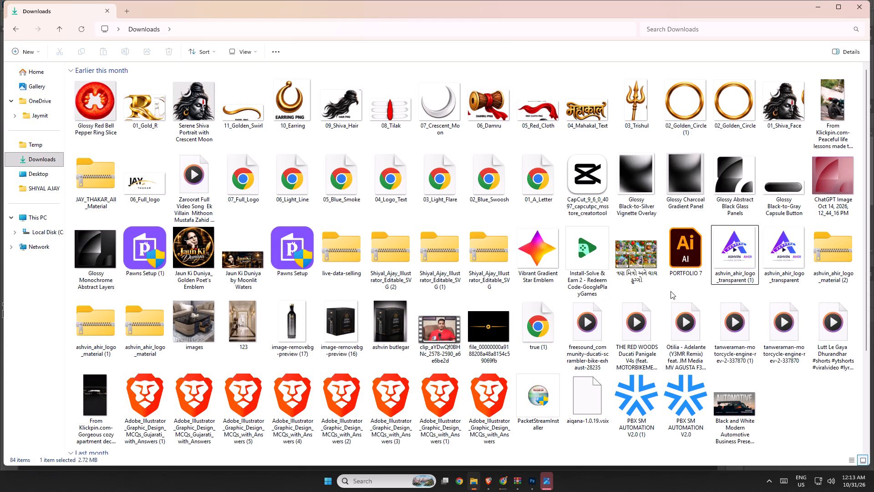
{"action": "left_click", "coordinate": [671, 291]}
Delete the clip_aYDwQf0BHNc video of the man in a red shirt from Downloads.
{"action": "scroll", "coordinate": [671, 291], "scroll_direction": "down", "scroll_amount": 6}
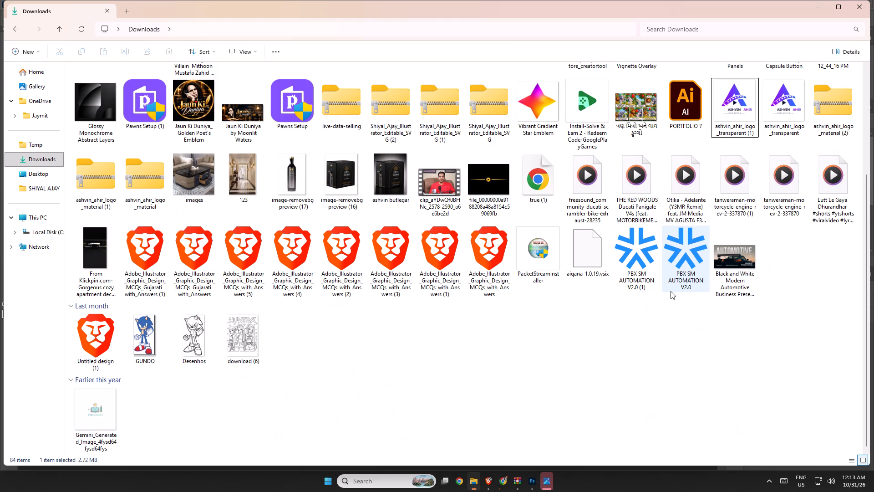
{"action": "left_click", "coordinate": [444, 201]}
{"action": "key", "text": "Delete"}
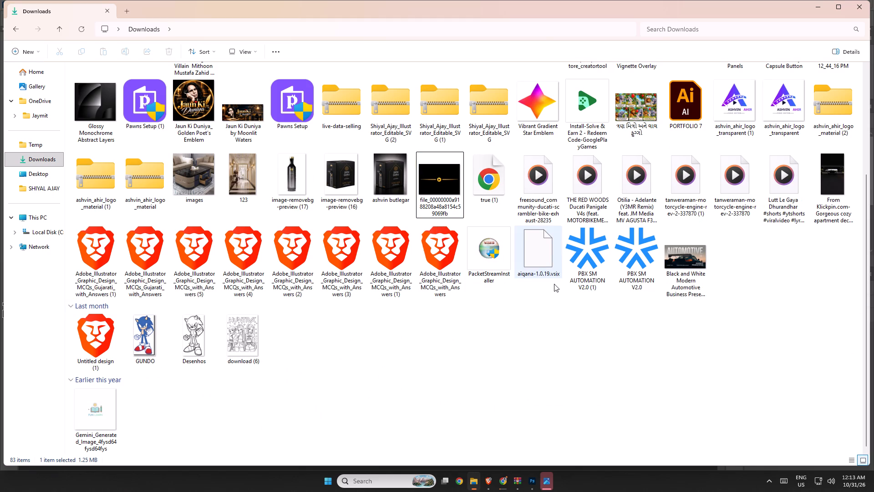
{"action": "scroll", "coordinate": [554, 284], "scroll_direction": "up", "scroll_amount": 9}
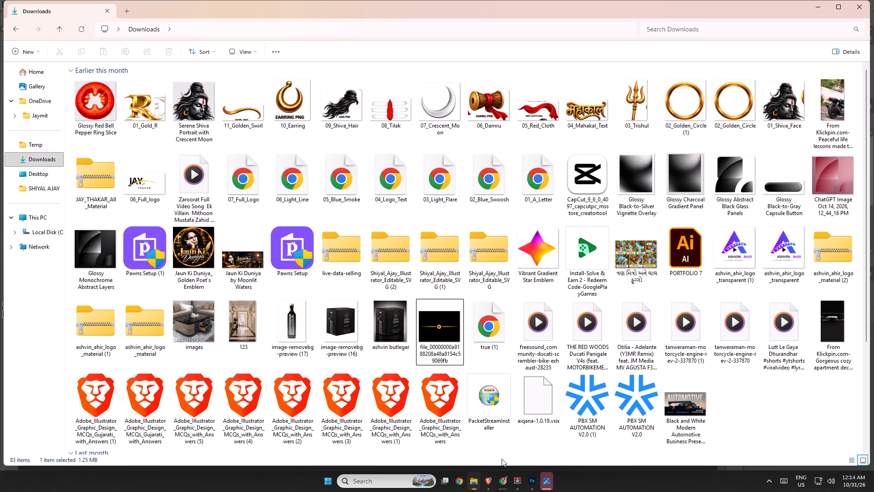
Switch to the Photoshop Assignment Guide chat in Chrome and look back through it for the Happy Diwali poster demo.
{"action": "left_click", "coordinate": [505, 448]}
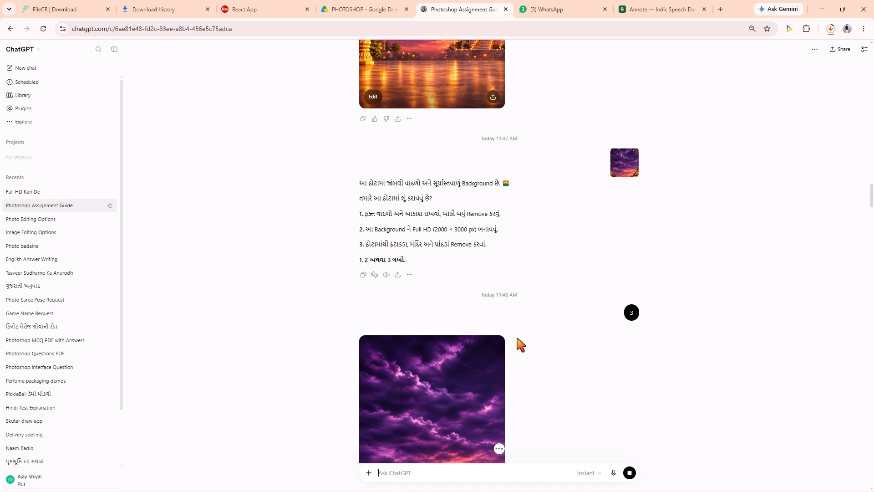
{"action": "scroll", "coordinate": [517, 338], "scroll_direction": "up", "scroll_amount": 14}
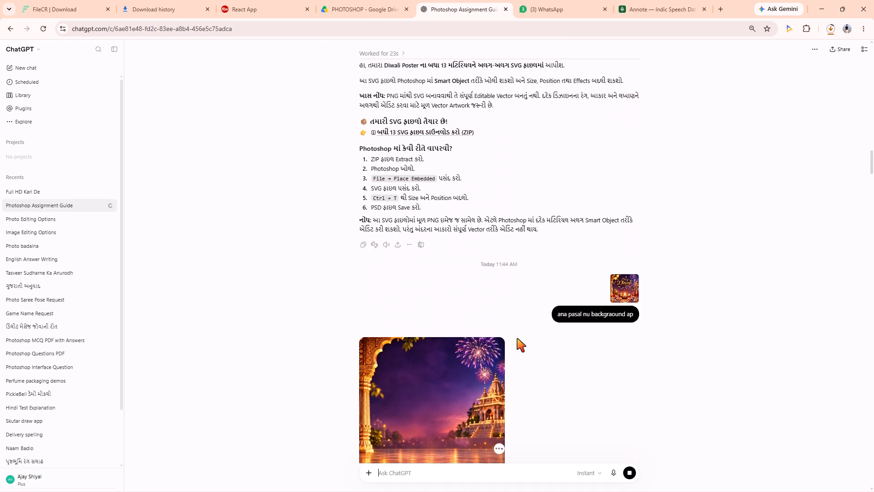
{"action": "scroll", "coordinate": [517, 338], "scroll_direction": "up", "scroll_amount": 14}
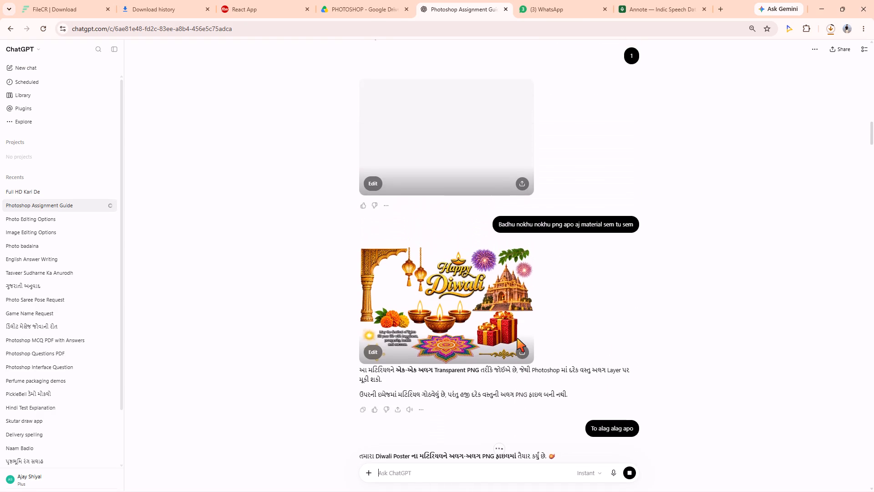
{"action": "scroll", "coordinate": [517, 338], "scroll_direction": "up", "scroll_amount": 14}
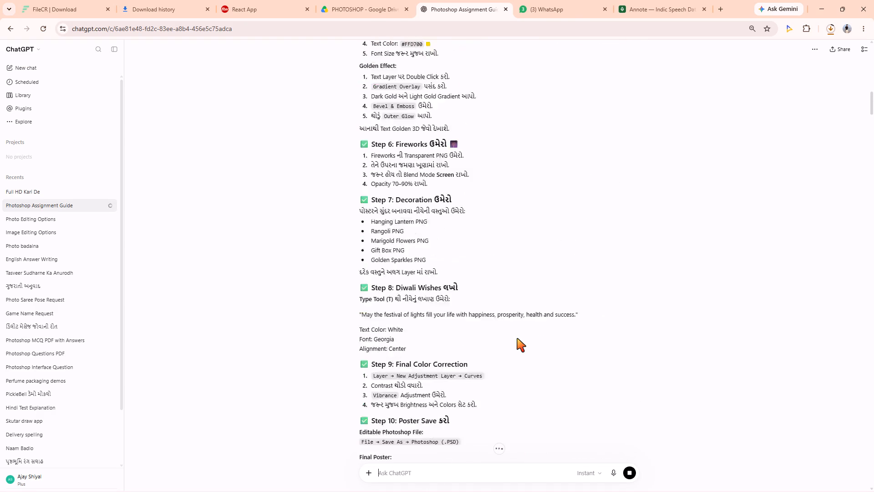
{"action": "scroll", "coordinate": [517, 338], "scroll_direction": "up", "scroll_amount": 20}
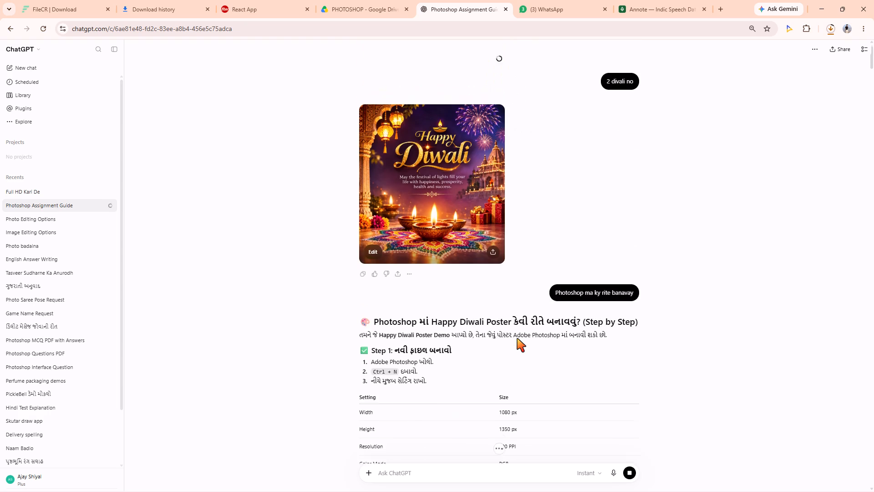
{"action": "scroll", "coordinate": [517, 338], "scroll_direction": "up", "scroll_amount": 12}
{"action": "scroll", "coordinate": [517, 338], "scroll_direction": "down", "scroll_amount": 6}
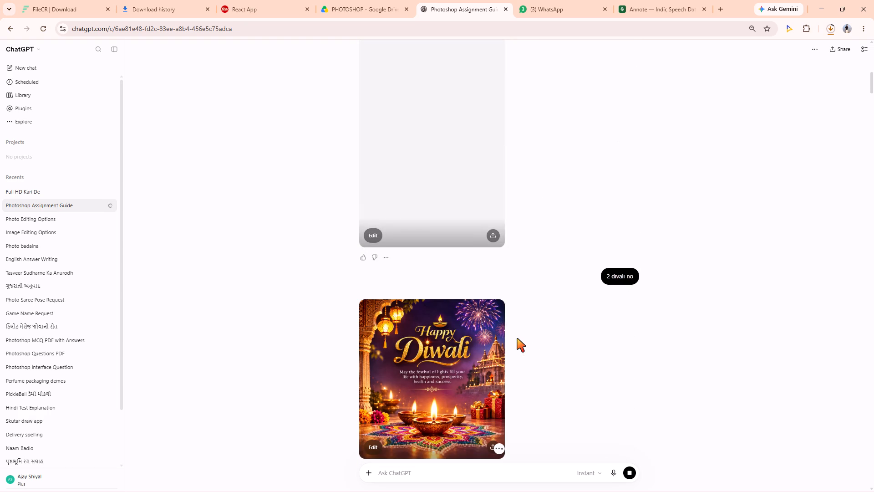
{"action": "scroll", "coordinate": [517, 338], "scroll_direction": "up", "scroll_amount": 3}
{"action": "scroll", "coordinate": [517, 338], "scroll_direction": "down", "scroll_amount": 5}
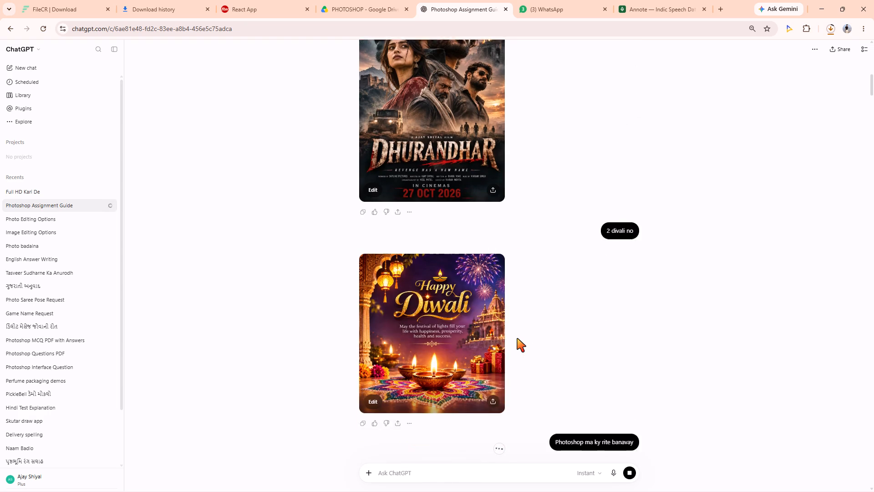
{"action": "scroll", "coordinate": [517, 338], "scroll_direction": "down", "scroll_amount": 4}
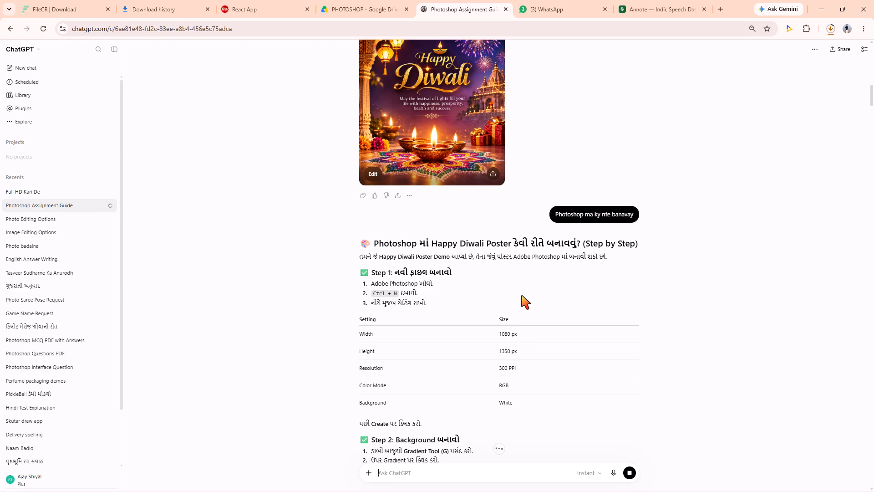
{"action": "scroll", "coordinate": [522, 296], "scroll_direction": "down", "scroll_amount": 2}
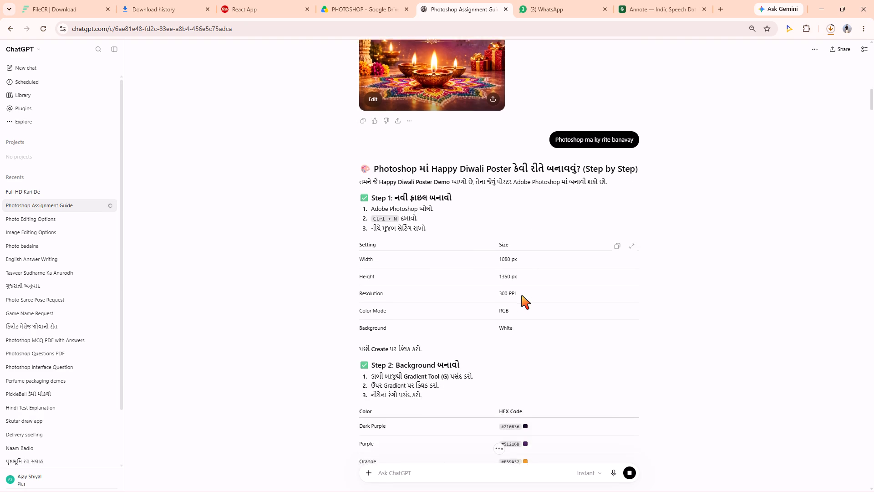
{"action": "scroll", "coordinate": [522, 296], "scroll_direction": "down", "scroll_amount": 4}
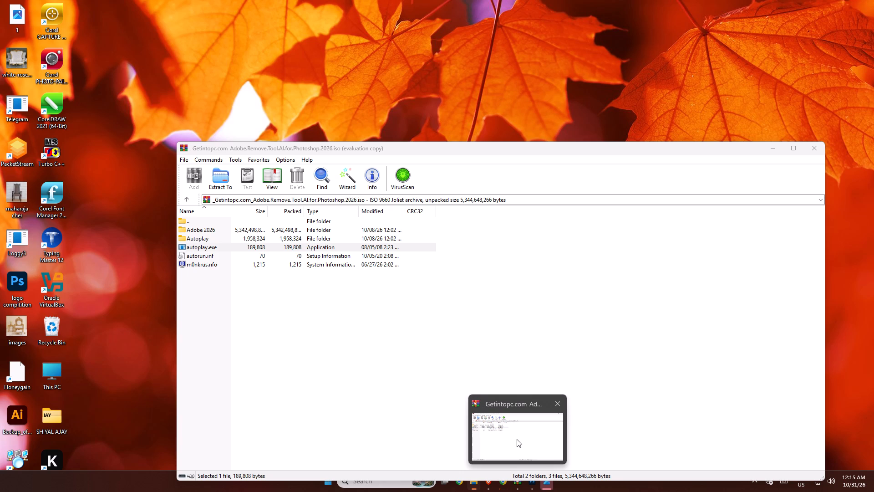
{"action": "left_click", "coordinate": [515, 428]}
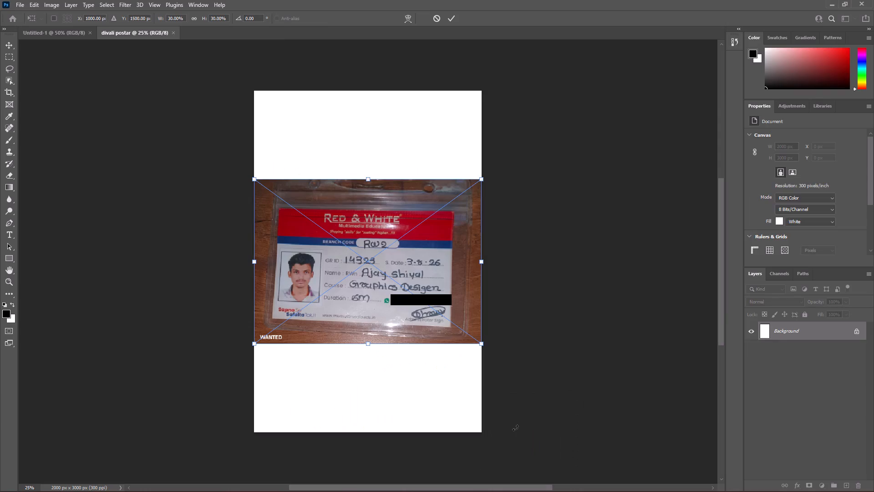
{"action": "key", "text": "Delete"}
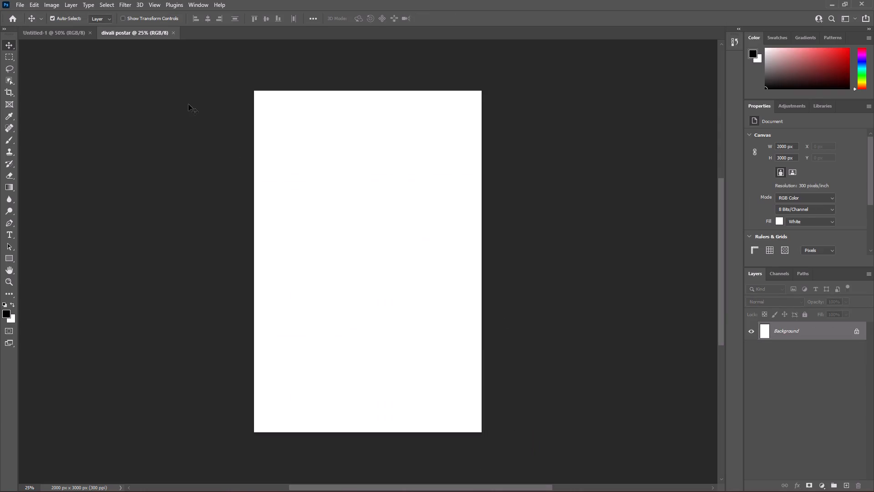
Start a new document with a width of 1080 pixels and a height of 1350 pixels.
{"action": "key", "text": "ctrl+n"}
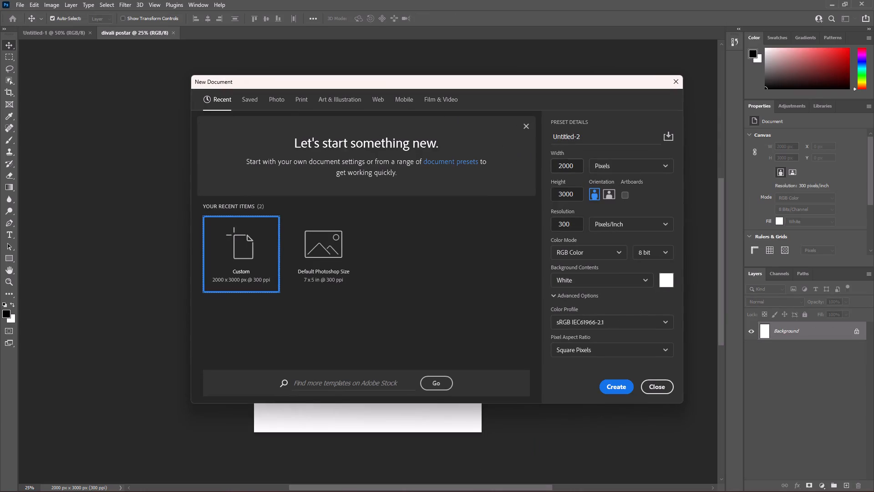
{"action": "left_click", "coordinate": [576, 164]}
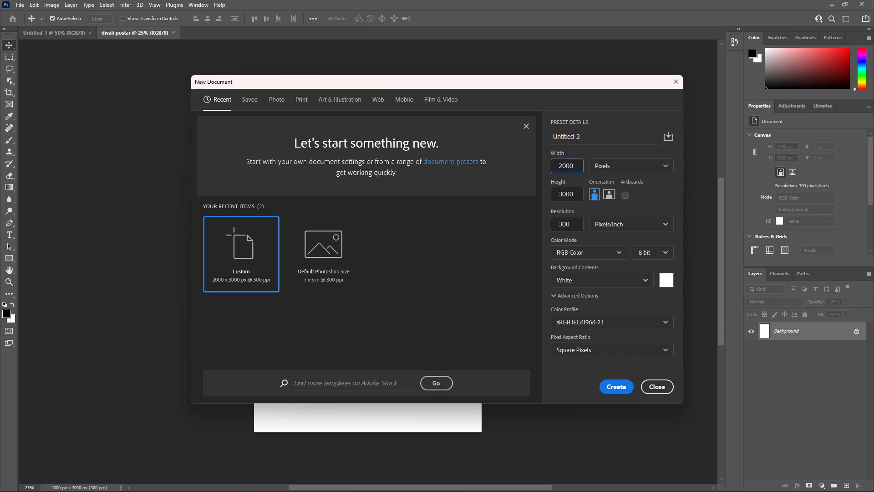
{"action": "key", "text": "BackSpace"}
{"action": "key", "text": "BackSpace"}
{"action": "key", "text": "BackSpace"}
{"action": "key", "text": "BackSpace"}
{"action": "key", "text": "BackSpace"}
{"action": "key", "text": "1"}
{"action": "type", "text": "80"}
{"action": "key", "text": "BackSpace"}
{"action": "key", "text": "BackSpace"}
{"action": "type", "text": "01"}
{"action": "key", "text": "BackSpace"}
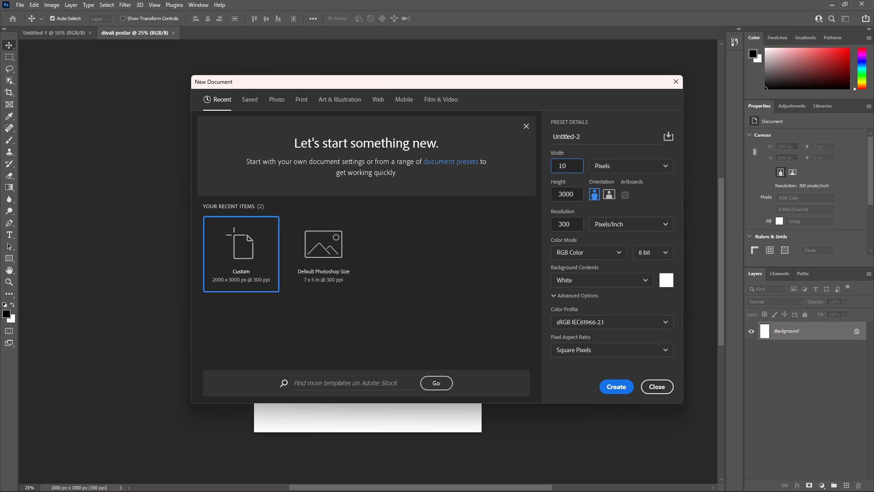
{"action": "type", "text": "80"}
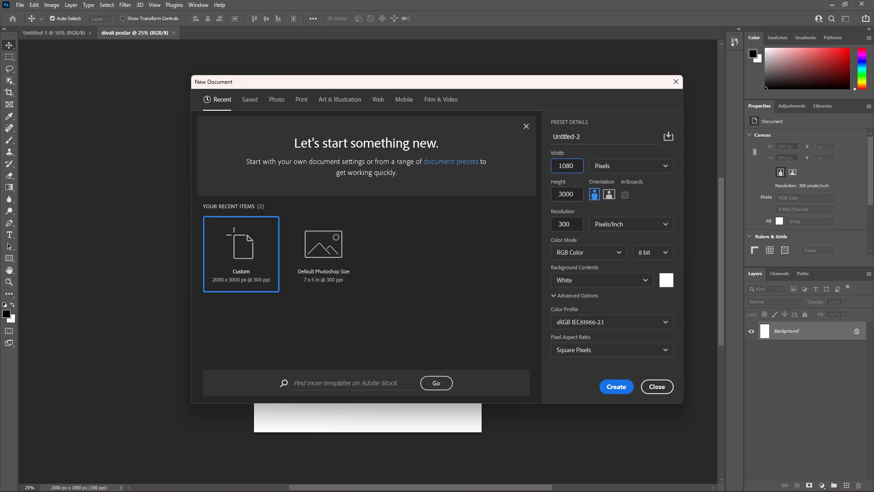
{"action": "left_click", "coordinate": [576, 197]}
{"action": "key", "text": "BackSpace"}
{"action": "key", "text": "BackSpace"}
{"action": "key", "text": "BackSpace"}
{"action": "key", "text": "BackSpace"}
{"action": "key", "text": "BackSpace"}
{"action": "key", "text": "BackSpace"}
{"action": "key", "text": "BackSpace"}
{"action": "key", "text": "BackSpace"}
{"action": "type", "text": "1350"}
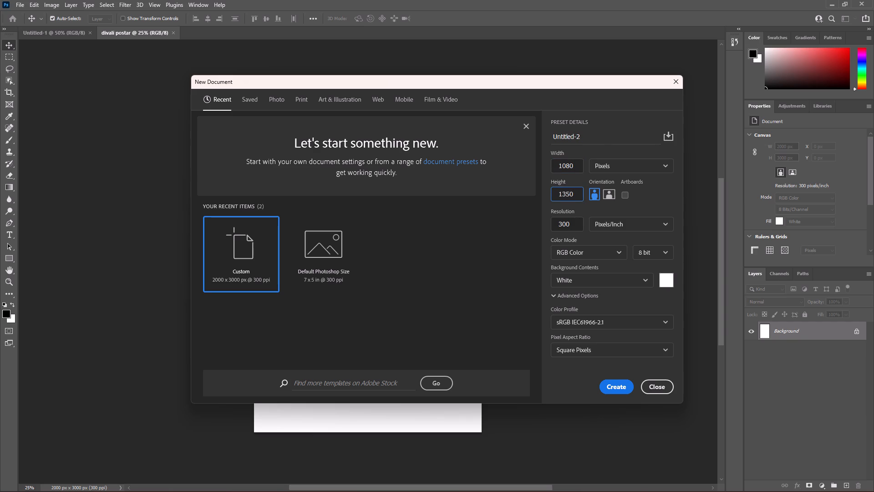
Name the new document "divali postar" and create it.
{"action": "left_click", "coordinate": [594, 133]}
{"action": "key", "text": "BackSpace"}
{"action": "key", "text": "BackSpace"}
{"action": "key", "text": "BackSpace"}
{"action": "key", "text": "BackSpace"}
{"action": "key", "text": "BackSpace"}
{"action": "key", "text": "BackSpace"}
{"action": "key", "text": "BackSpace"}
{"action": "key", "text": "BackSpace"}
{"action": "key", "text": "BackSpace"}
{"action": "key", "text": "BackSpace"}
{"action": "key", "text": "BackSpace"}
{"action": "key", "text": "BackSpace"}
{"action": "key", "text": "BackSpace"}
{"action": "type", "text": "divali postar"}
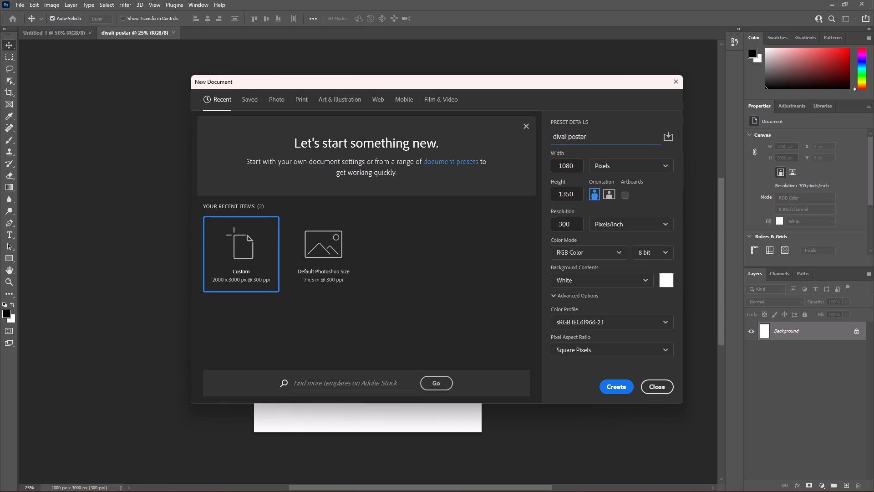
{"action": "left_click", "coordinate": [611, 391]}
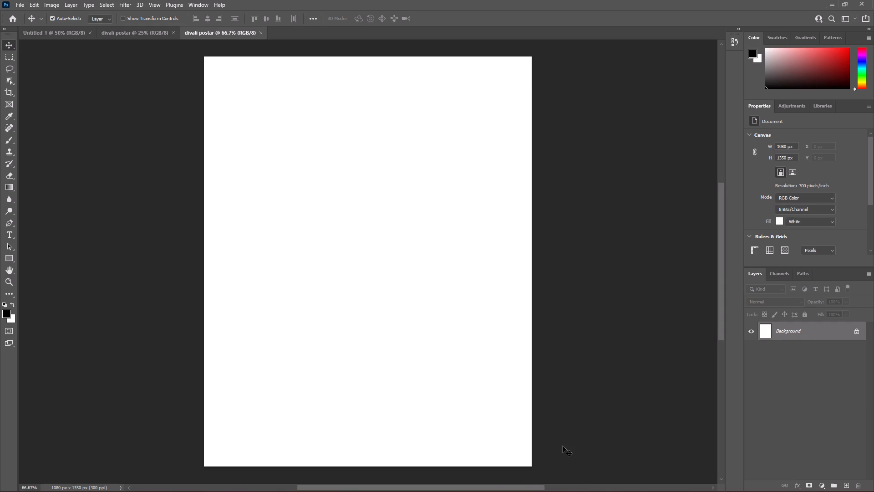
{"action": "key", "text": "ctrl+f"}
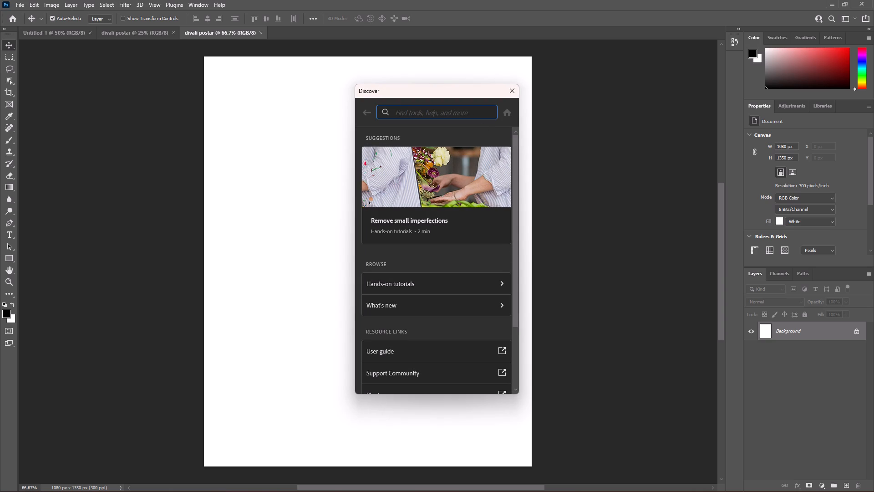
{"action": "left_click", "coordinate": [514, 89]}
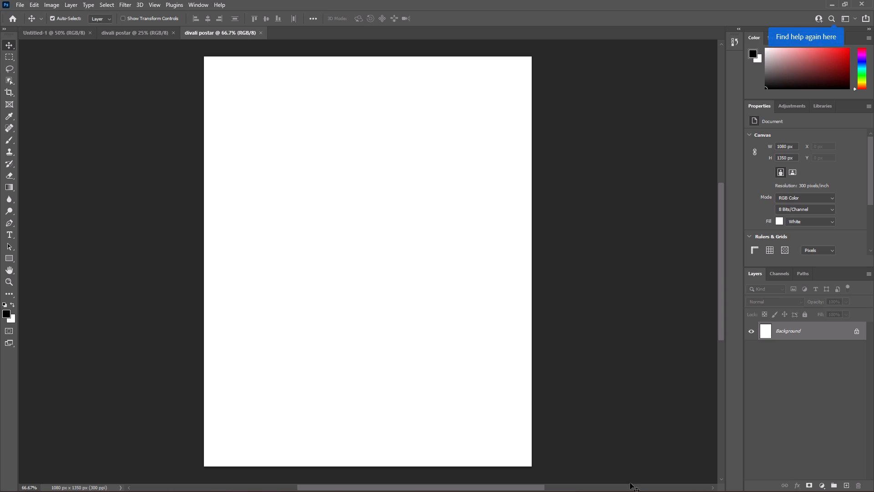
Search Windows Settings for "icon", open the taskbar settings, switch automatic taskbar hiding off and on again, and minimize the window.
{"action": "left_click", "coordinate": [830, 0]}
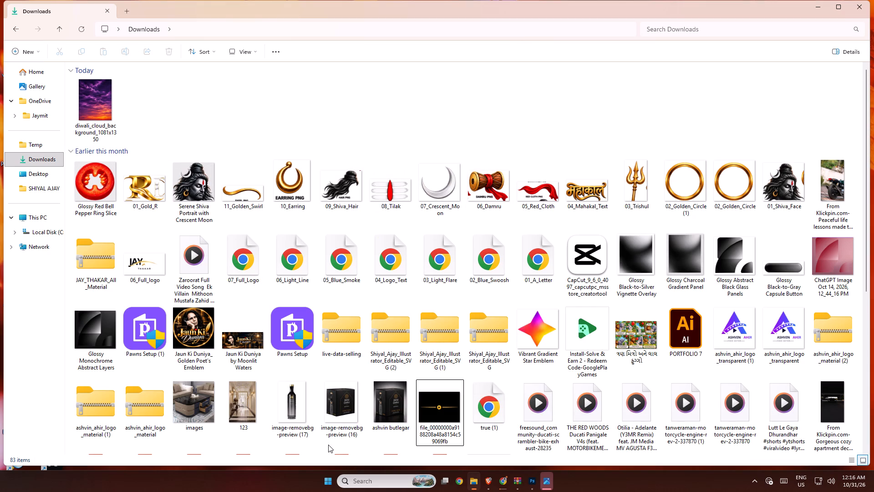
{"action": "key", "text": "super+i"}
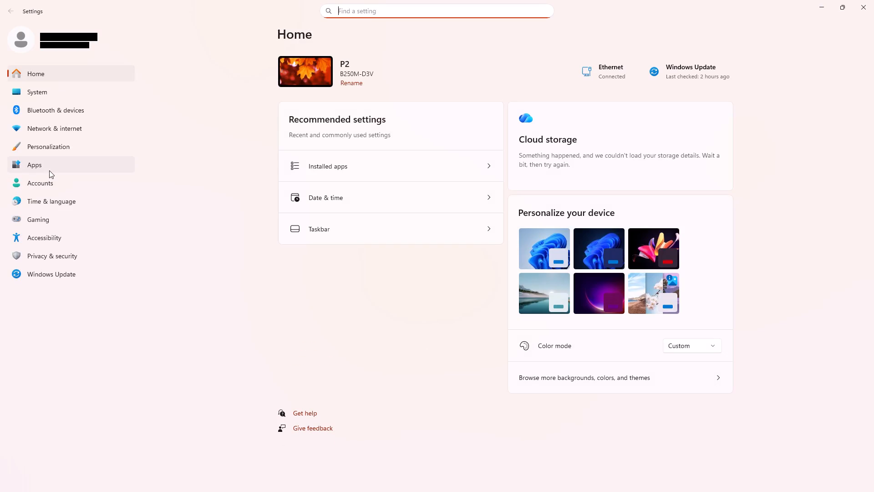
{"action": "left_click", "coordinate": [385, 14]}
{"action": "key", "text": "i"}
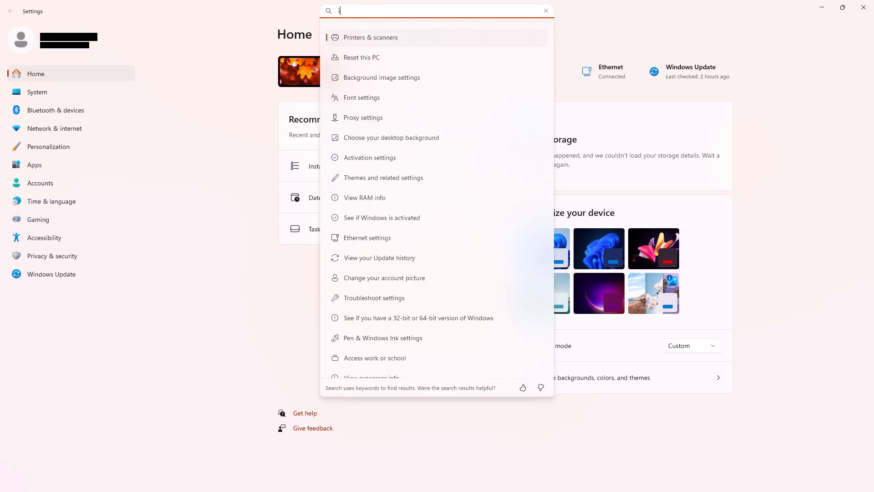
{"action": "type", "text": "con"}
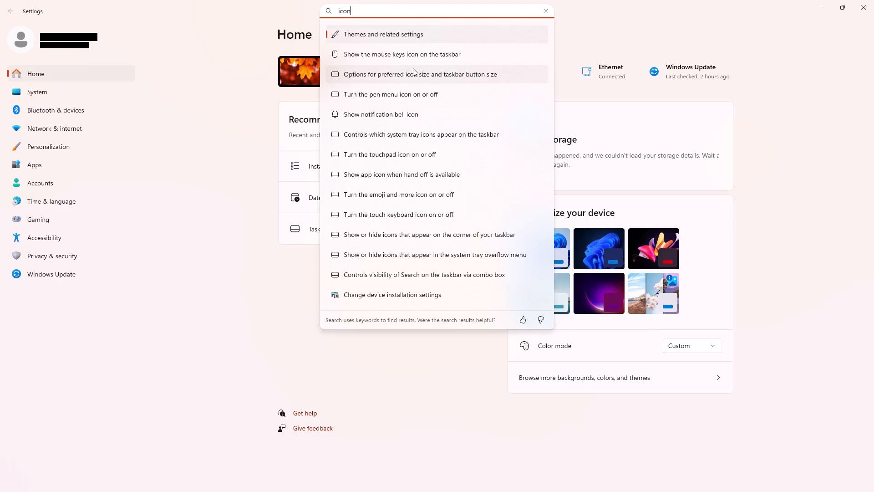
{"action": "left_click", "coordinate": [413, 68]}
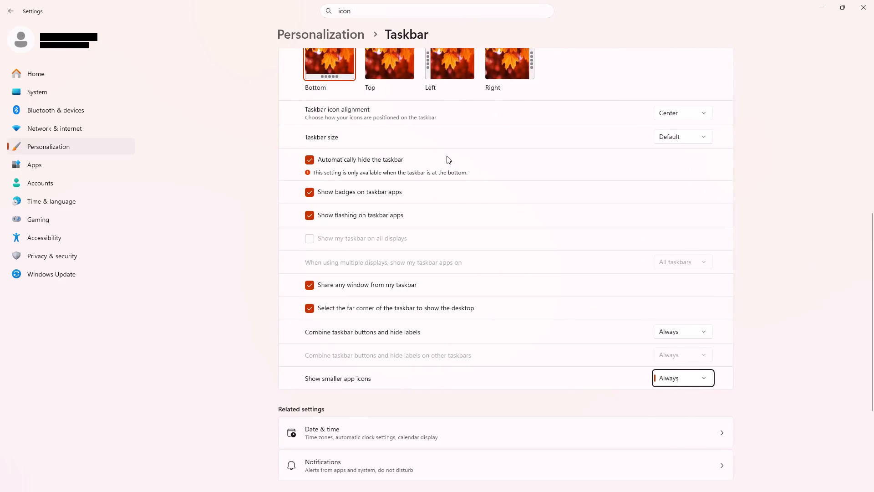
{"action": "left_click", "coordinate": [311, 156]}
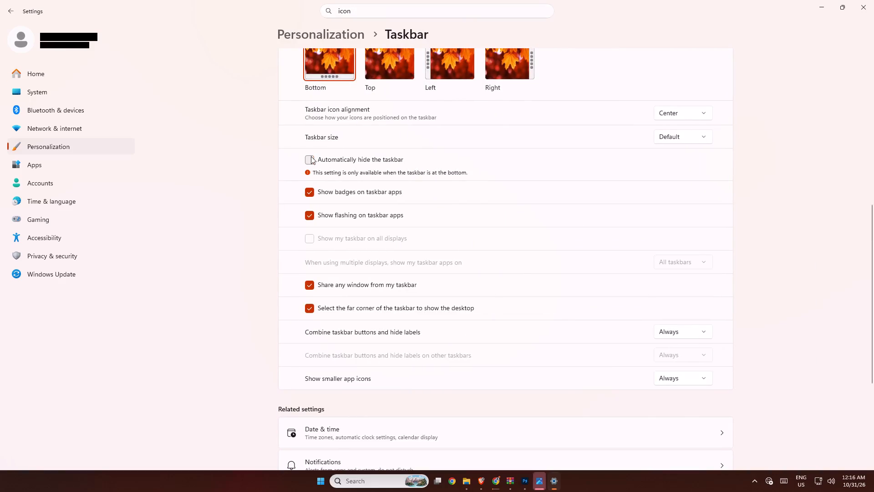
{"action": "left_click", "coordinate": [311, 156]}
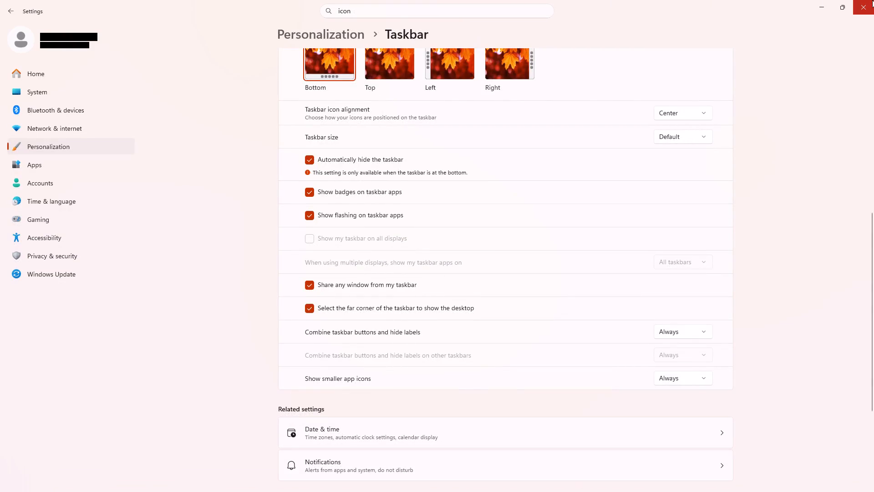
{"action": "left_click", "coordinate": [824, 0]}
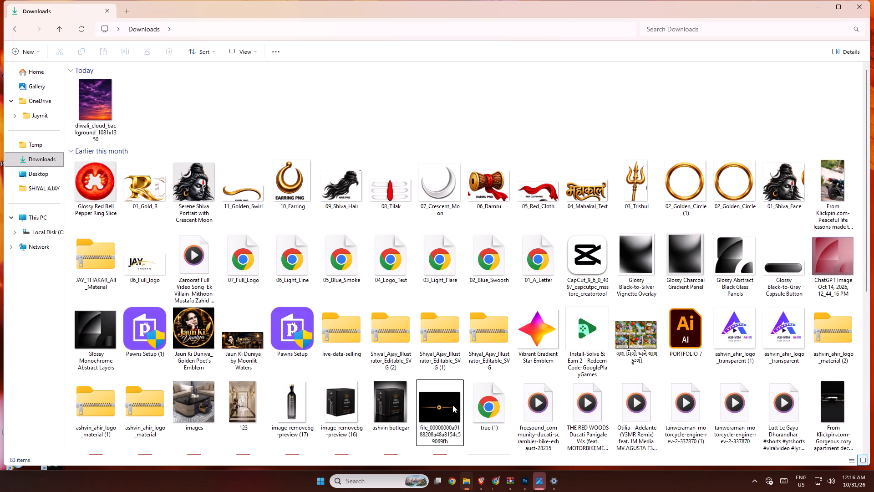
Minimize the Downloads folder window and close the GUNDO.png image viewer.
{"action": "left_click", "coordinate": [818, 0]}
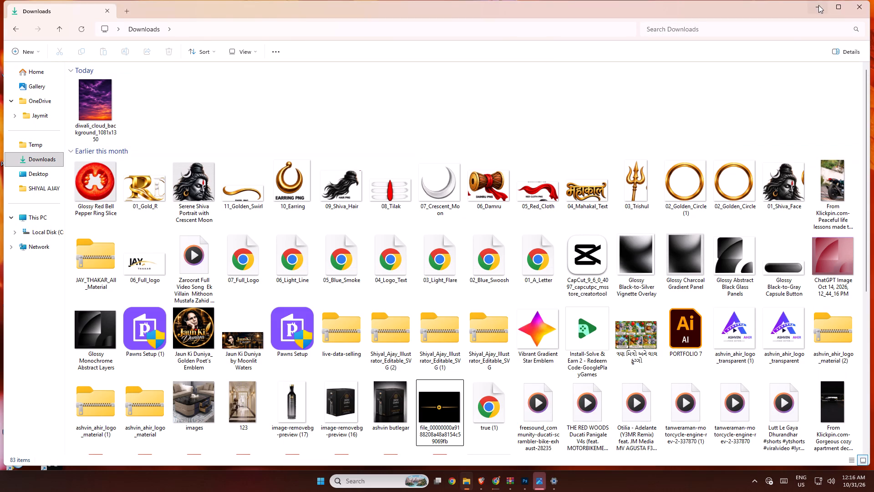
{"action": "left_click", "coordinate": [818, 5]}
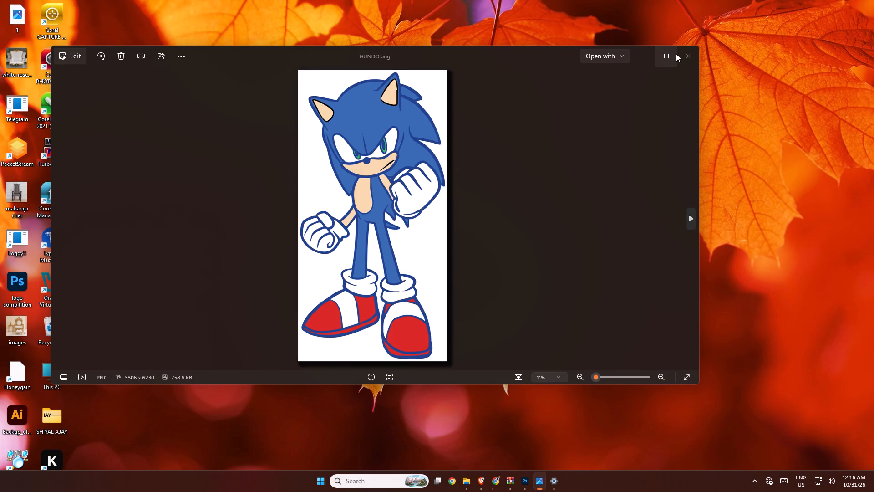
{"action": "left_click", "coordinate": [684, 54]}
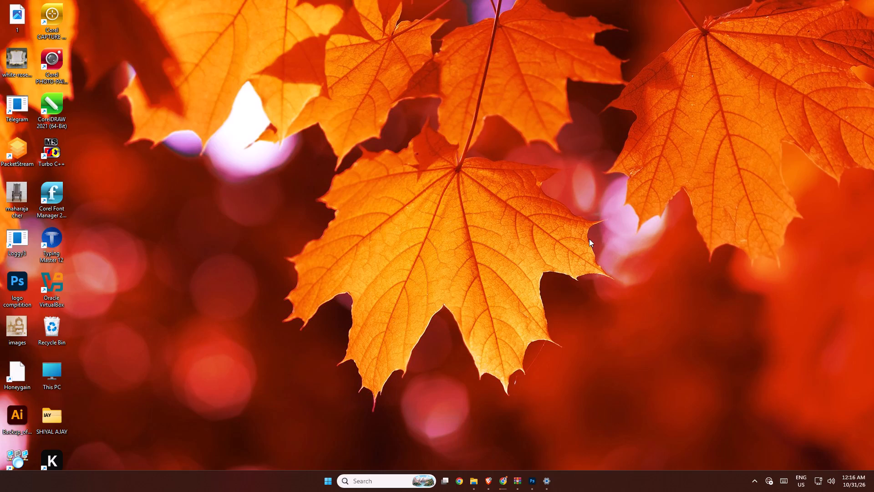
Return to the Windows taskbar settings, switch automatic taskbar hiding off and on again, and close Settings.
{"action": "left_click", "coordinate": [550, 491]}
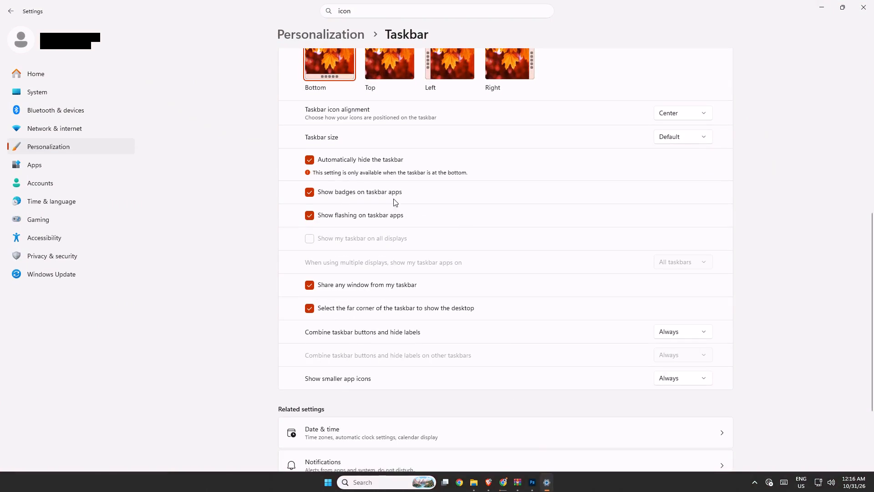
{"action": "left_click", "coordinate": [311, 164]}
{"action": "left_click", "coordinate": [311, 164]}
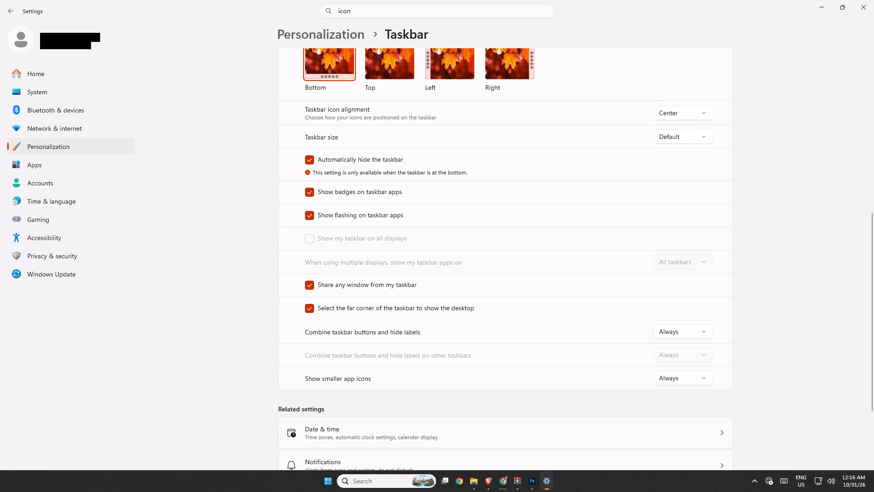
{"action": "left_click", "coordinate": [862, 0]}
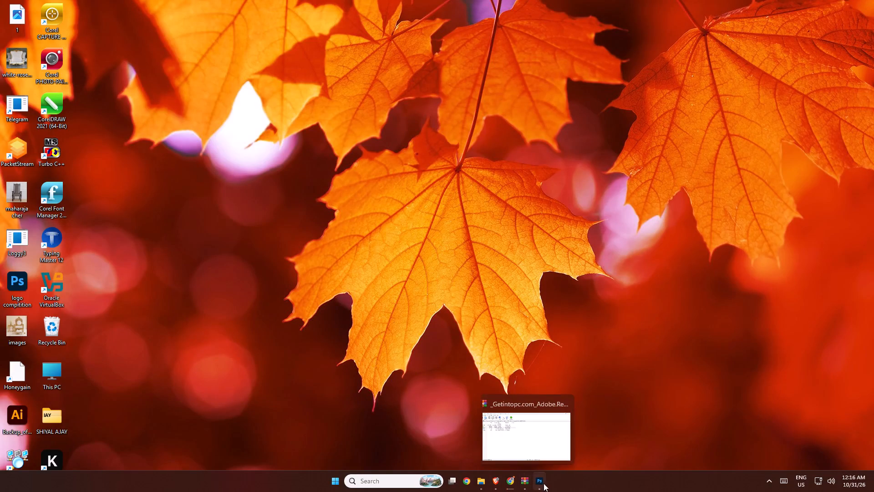
Switch to the ChatGPT guide in Chrome, find the background-removed golden water reflection image, download it and close its preview.
{"action": "left_click", "coordinate": [536, 443]}
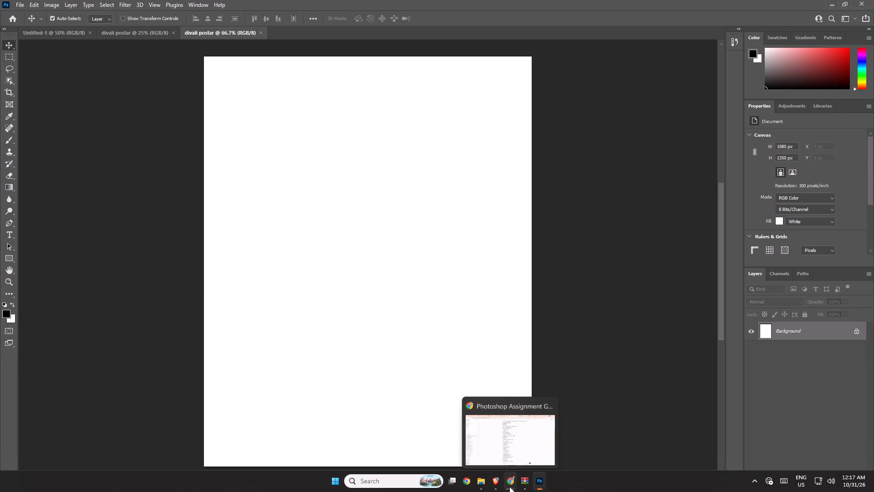
{"action": "left_click", "coordinate": [509, 487]}
{"action": "scroll", "coordinate": [480, 353], "scroll_direction": "down", "scroll_amount": 3}
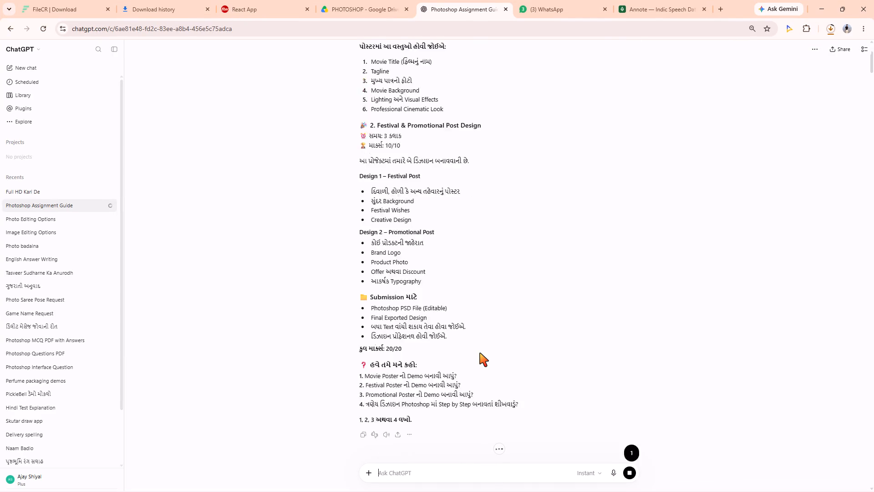
{"action": "scroll", "coordinate": [480, 353], "scroll_direction": "down", "scroll_amount": 16}
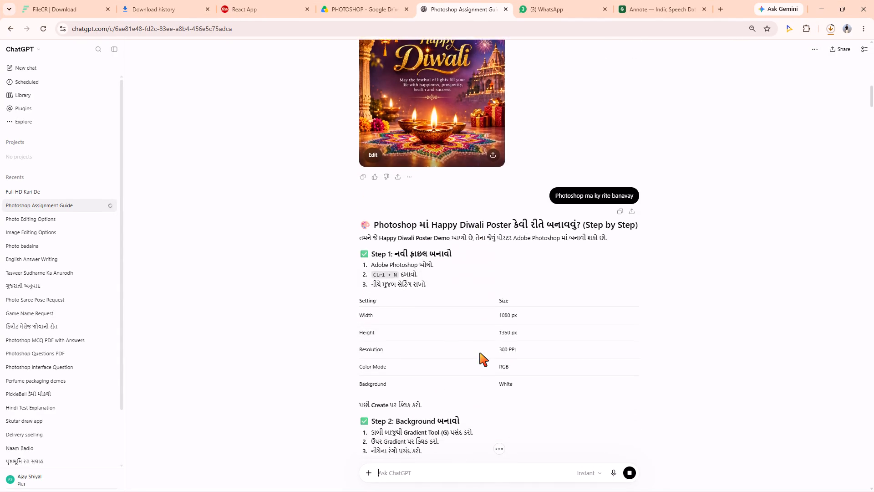
{"action": "scroll", "coordinate": [480, 353], "scroll_direction": "down", "scroll_amount": 3}
{"action": "scroll", "coordinate": [480, 353], "scroll_direction": "down", "scroll_amount": 18}
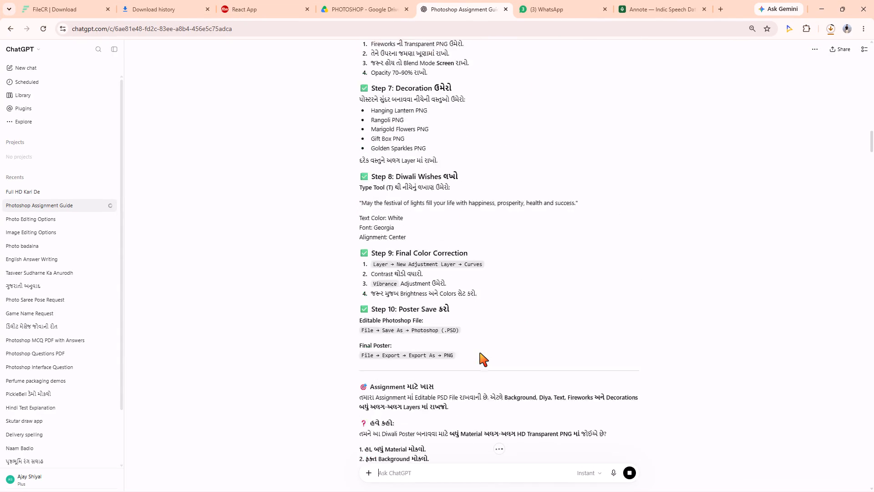
{"action": "scroll", "coordinate": [480, 353], "scroll_direction": "down", "scroll_amount": 18}
{"action": "scroll", "coordinate": [480, 353], "scroll_direction": "down", "scroll_amount": 4}
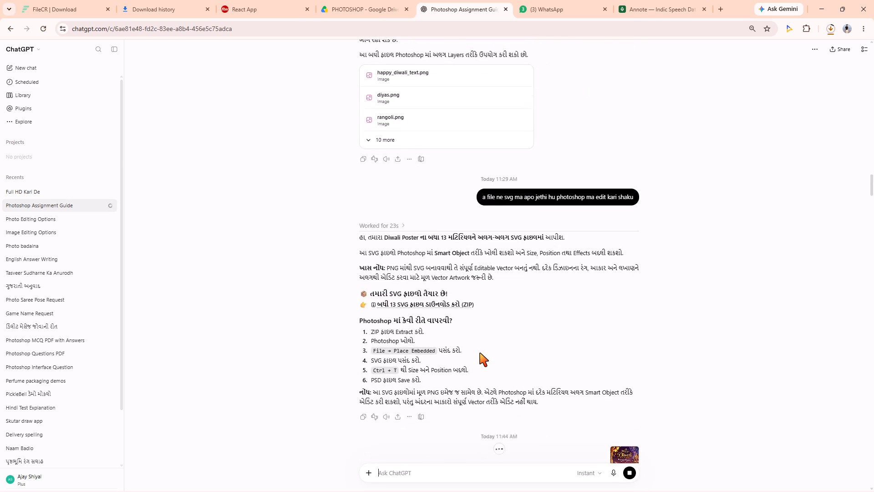
{"action": "scroll", "coordinate": [480, 353], "scroll_direction": "down", "scroll_amount": 15}
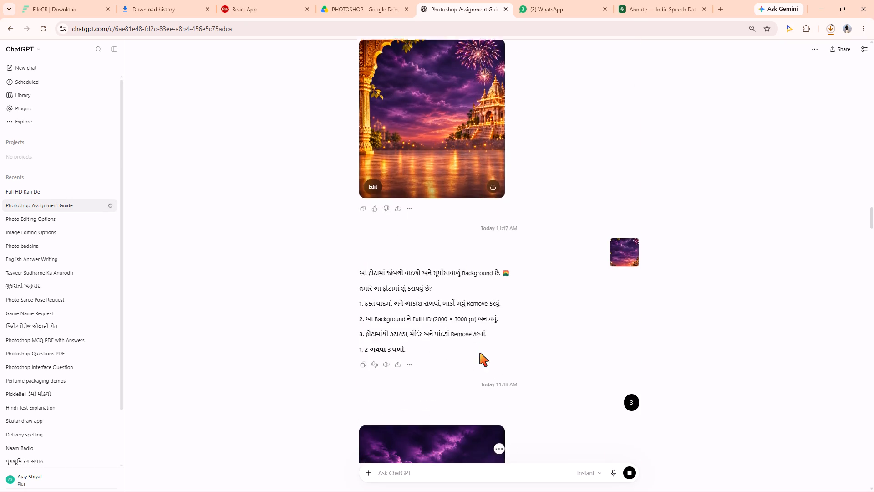
{"action": "scroll", "coordinate": [480, 353], "scroll_direction": "down", "scroll_amount": 12}
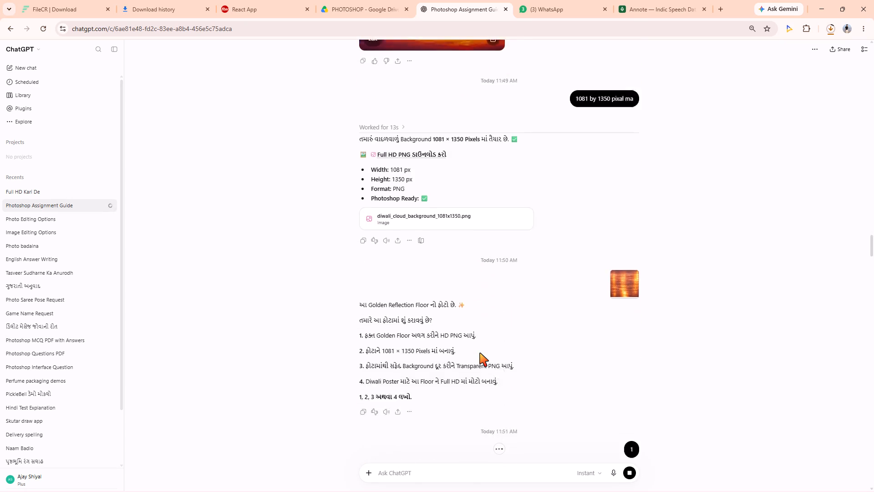
{"action": "scroll", "coordinate": [480, 353], "scroll_direction": "down", "scroll_amount": 4}
{"action": "scroll", "coordinate": [498, 283], "scroll_direction": "down", "scroll_amount": 4}
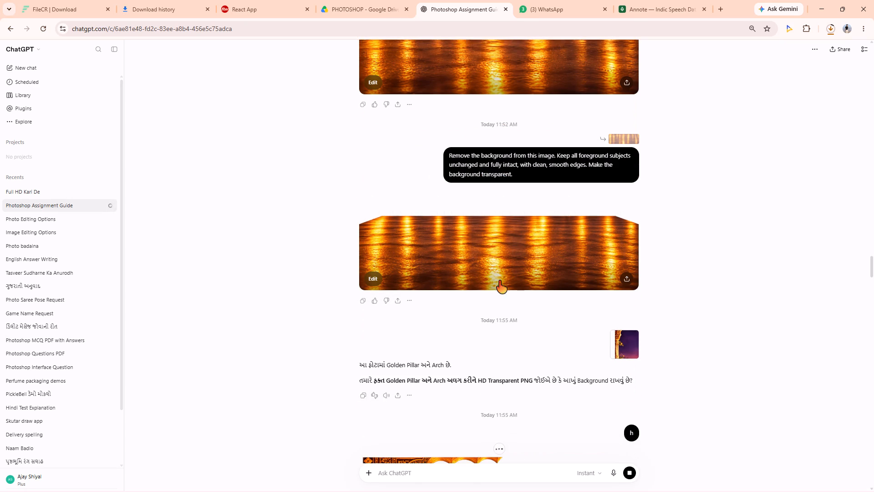
{"action": "left_click", "coordinate": [498, 272]}
{"action": "left_click", "coordinate": [749, 52]}
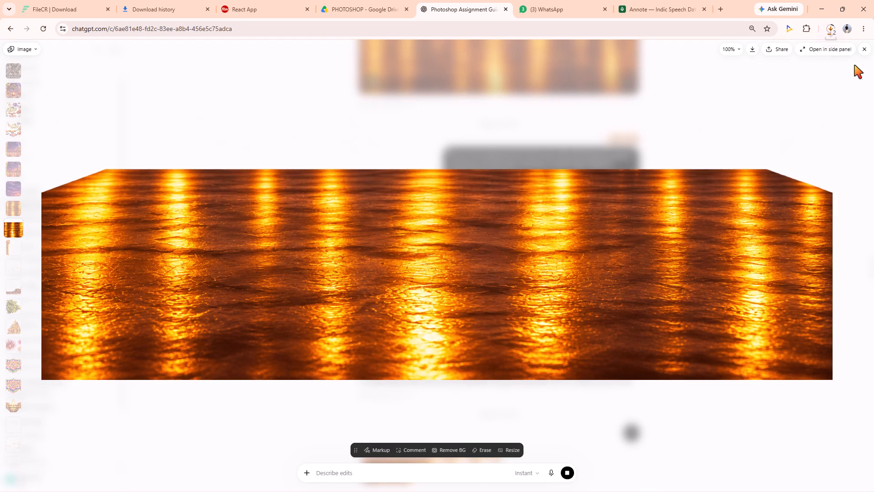
{"action": "left_click", "coordinate": [868, 49]}
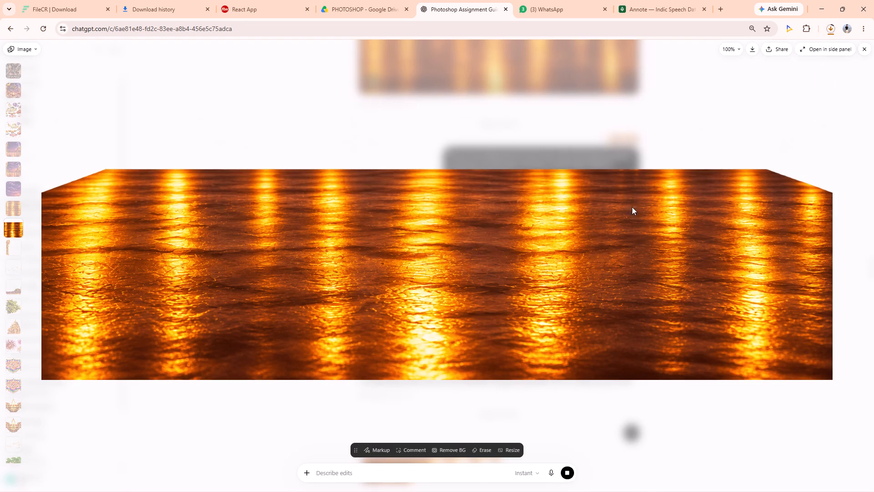
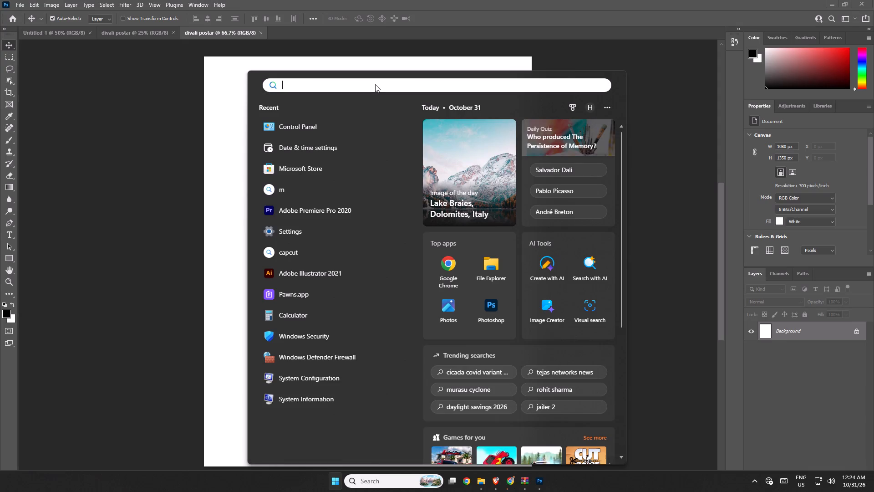
{"action": "type", "text": "ku"}
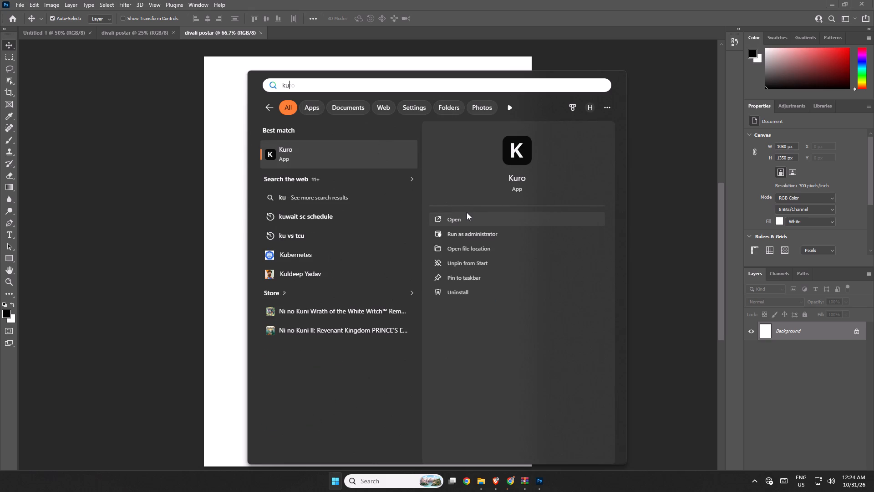
{"action": "left_click", "coordinate": [467, 212]}
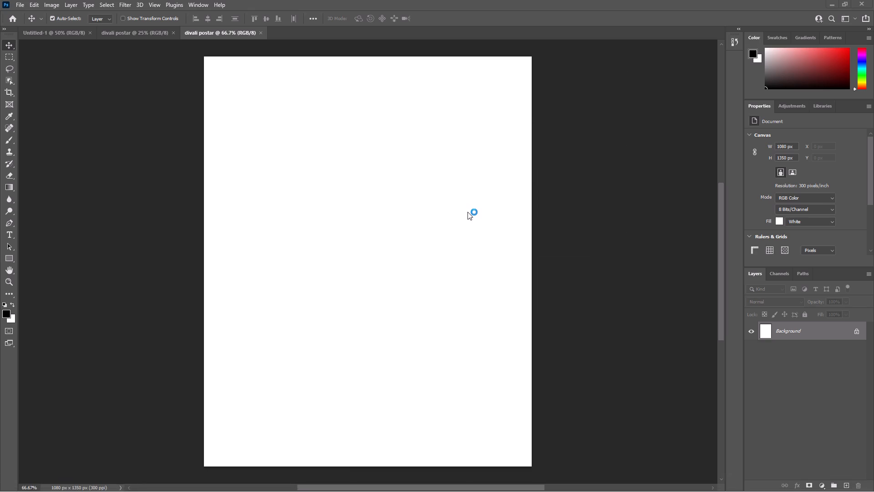
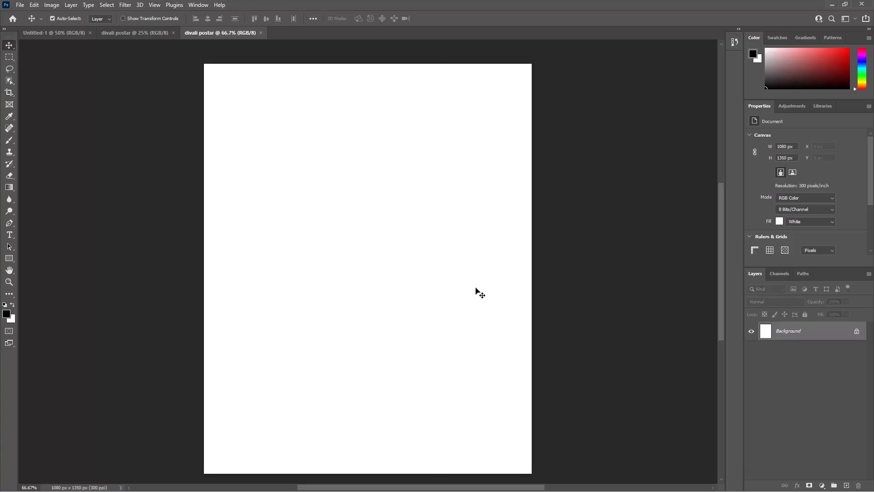
Place the diwali_cloud_background_1081x1350 image from Downloads as an embedded layer filling the canvas.
{"action": "scroll", "coordinate": [477, 305], "scroll_direction": "down", "scroll_amount": 2}
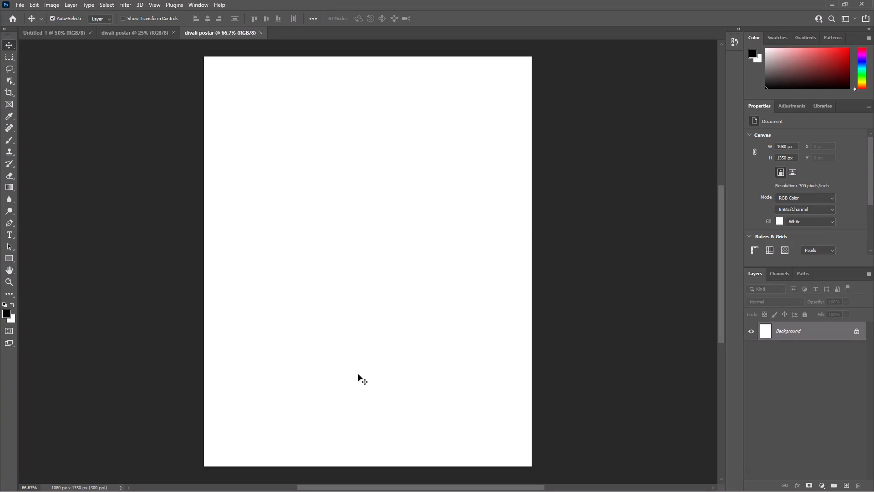
{"action": "scroll", "coordinate": [437, 351], "scroll_direction": "up", "scroll_amount": 1}
{"action": "left_click", "coordinate": [17, 0]}
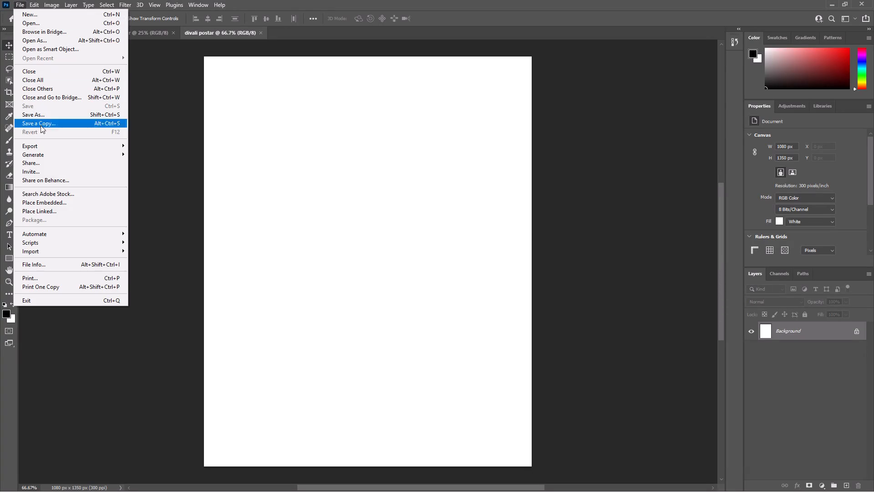
{"action": "left_click", "coordinate": [49, 200]}
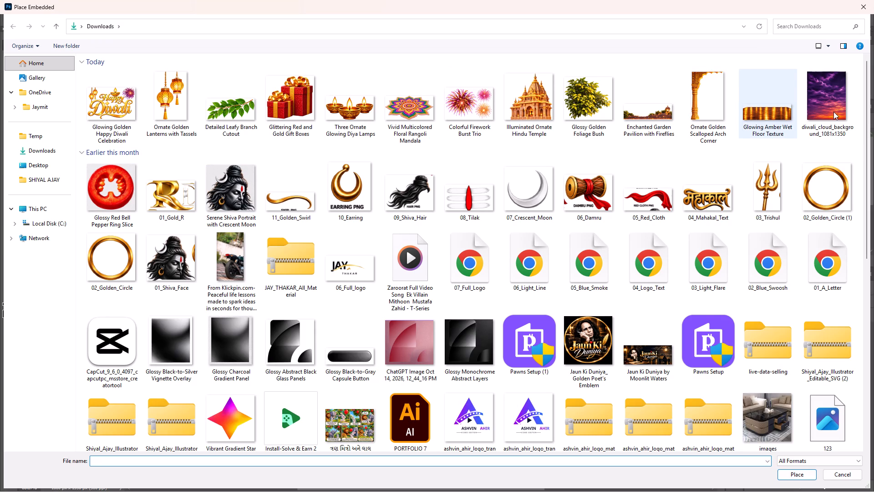
{"action": "double_click", "coordinate": [833, 112]}
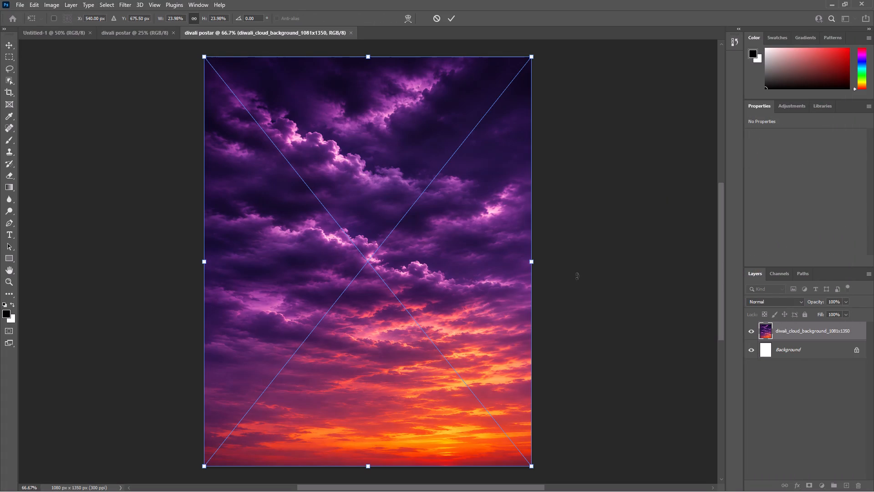
{"action": "scroll", "coordinate": [594, 275], "scroll_direction": "down", "scroll_amount": 1}
{"action": "left_click", "coordinate": [698, 271]}
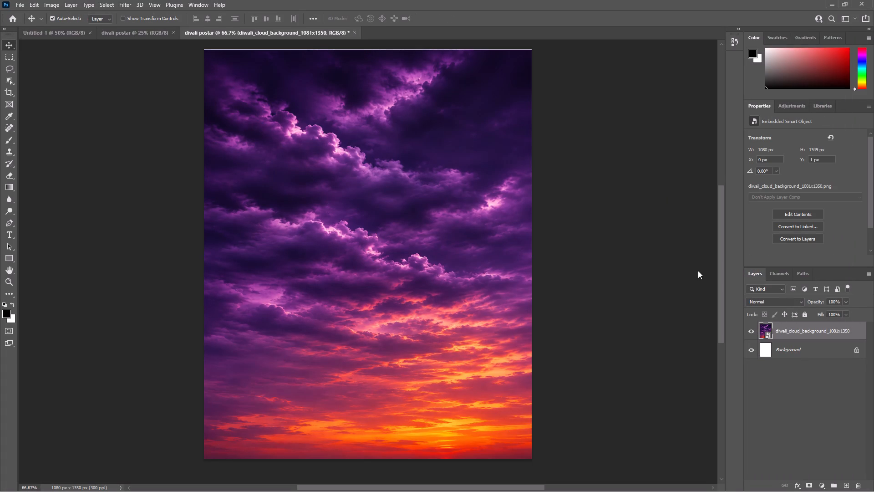
{"action": "scroll", "coordinate": [536, 278], "scroll_direction": "up", "scroll_amount": 2}
Scale the cloud background up slightly to about 24.27% so it covers the thin white gap along the canvas's top edge.
{"action": "left_click", "coordinate": [398, 241]}
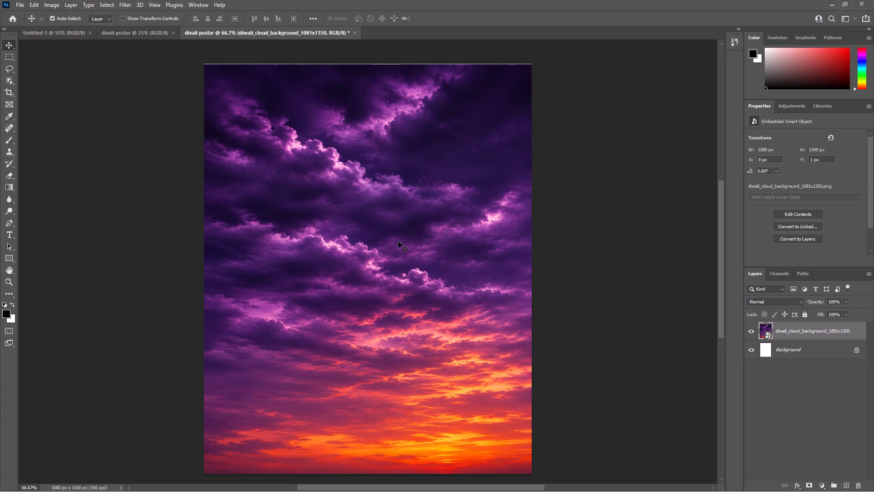
{"action": "left_click", "coordinate": [432, 337]}
{"action": "key", "text": "ctrl+t"}
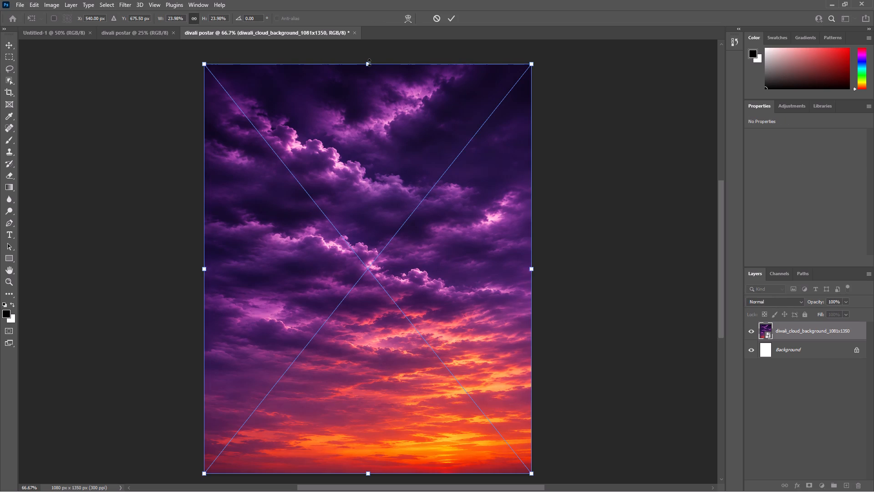
{"action": "left_click_drag", "start_coordinate": [369, 62], "coordinate": [369, 57]}
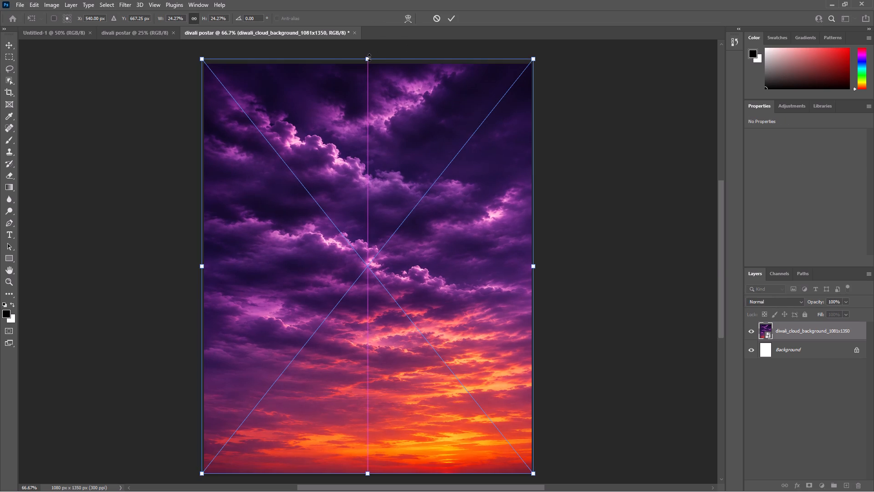
{"action": "left_click", "coordinate": [705, 261]}
{"action": "scroll", "coordinate": [579, 312], "scroll_direction": "down", "scroll_amount": 1}
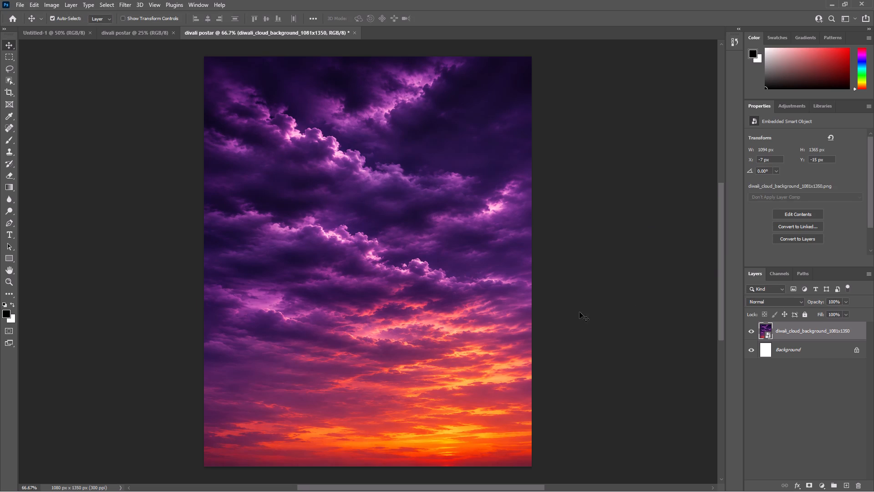
{"action": "scroll", "coordinate": [579, 312], "scroll_direction": "down", "scroll_amount": 2}
{"action": "scroll", "coordinate": [432, 331], "scroll_direction": "up", "scroll_amount": 1}
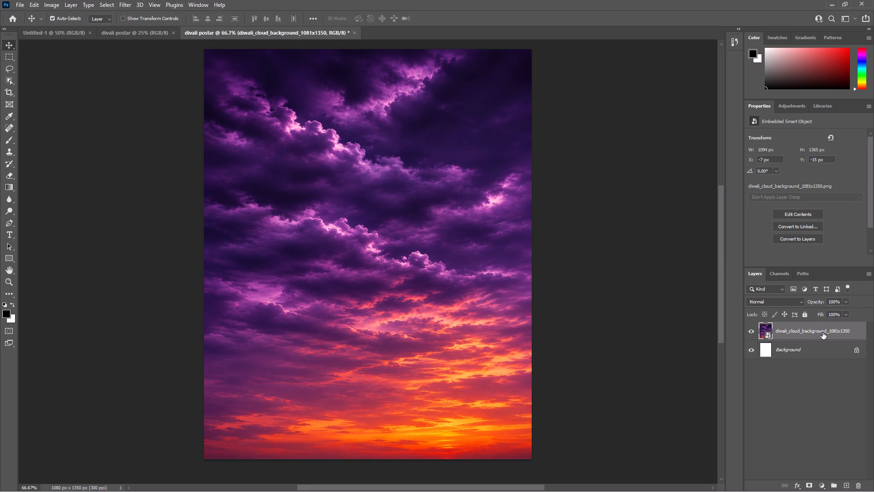
Rename the cloud image layer as _background.
{"action": "double_click", "coordinate": [855, 329]}
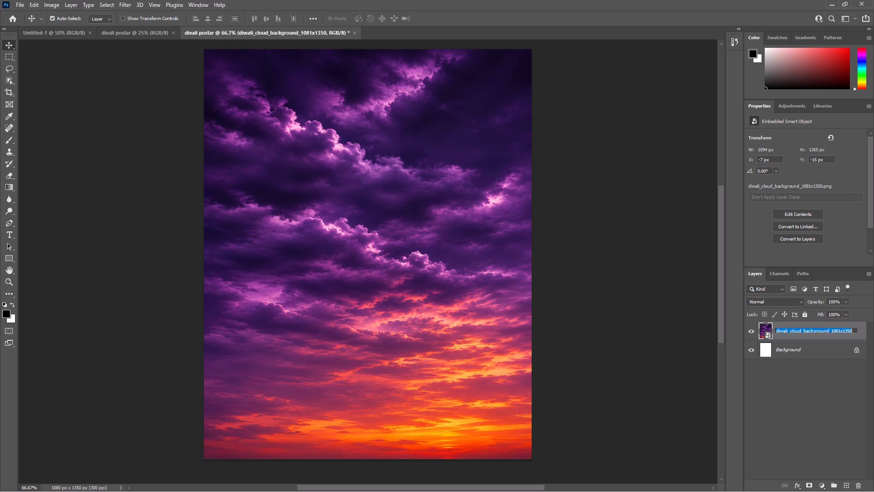
{"action": "left_click", "coordinate": [852, 329]}
{"action": "key", "text": "BackSpace"}
{"action": "key", "text": "BackSpace"}
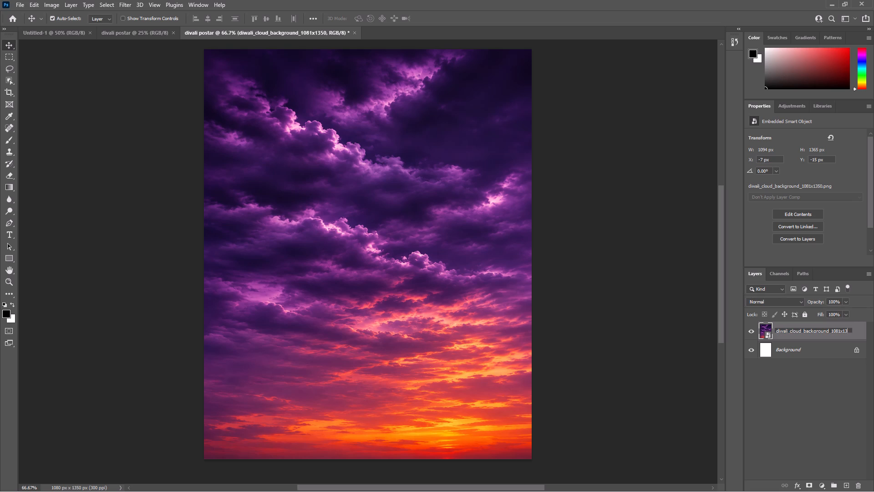
{"action": "key", "text": "BackSpace"}
{"action": "key", "text": "BackSpace"}
{"action": "key", "text": "BackSpace"}
{"action": "key", "text": "BackSpace"}
{"action": "key", "text": "BackSpace"}
{"action": "key", "text": "BackSpace"}
{"action": "key", "text": "BackSpace"}
{"action": "key", "text": "BackSpace"}
{"action": "left_click", "coordinate": [802, 330]}
{"action": "key", "text": "BackSpace"}
{"action": "key", "text": "BackSpace"}
{"action": "key", "text": "BackSpace"}
{"action": "key", "text": "BackSpace"}
{"action": "key", "text": "BackSpace"}
{"action": "key", "text": "BackSpace"}
{"action": "key", "text": "BackSpace"}
{"action": "key", "text": "BackSpace"}
{"action": "key", "text": "BackSpace"}
{"action": "key", "text": "BackSpace"}
{"action": "key", "text": "BackSpace"}
{"action": "key", "text": "BackSpace"}
{"action": "key", "text": "BackSpace"}
{"action": "key", "text": "BackSpace"}
{"action": "key", "text": "BackSpace"}
{"action": "key", "text": "BackSpace"}
{"action": "key", "text": "BackSpace"}
{"action": "key", "text": "Return"}
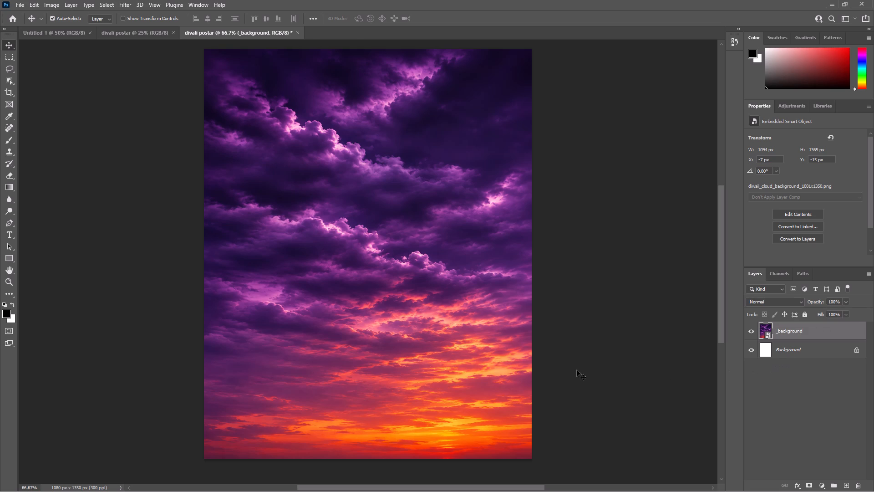
Place the Glowing Amber Wet Floor Texture image as an embedded layer and move it to the bottom of the poster.
{"action": "left_click", "coordinate": [23, 7]}
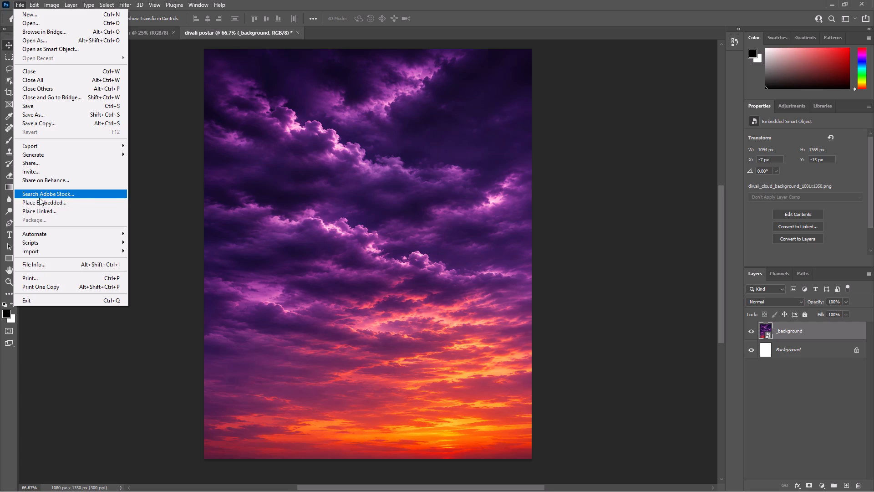
{"action": "left_click", "coordinate": [46, 203]}
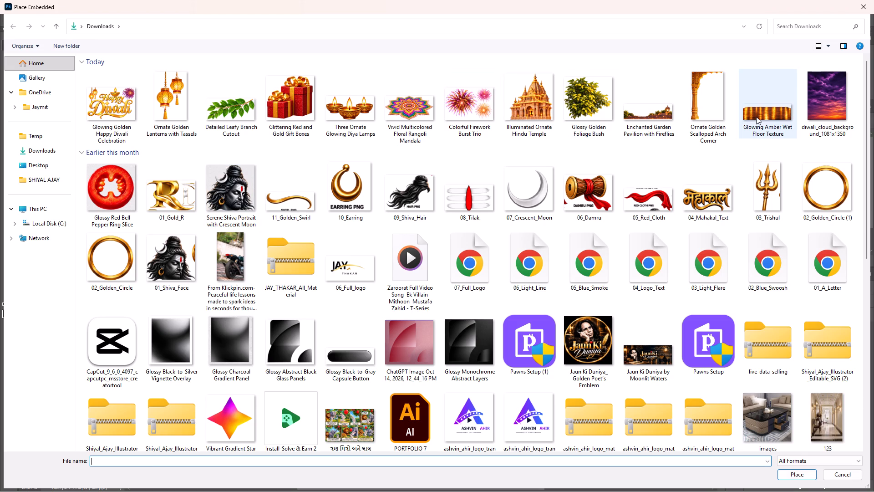
{"action": "left_click", "coordinate": [757, 117]}
{"action": "left_click", "coordinate": [757, 117]}
{"action": "left_click_drag", "start_coordinate": [397, 282], "coordinate": [401, 295]}
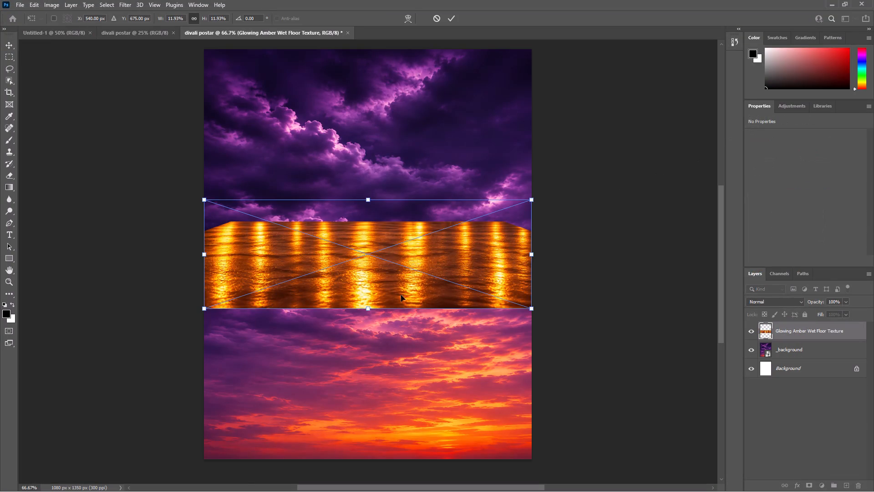
{"action": "left_click_drag", "start_coordinate": [401, 295], "coordinate": [395, 434]}
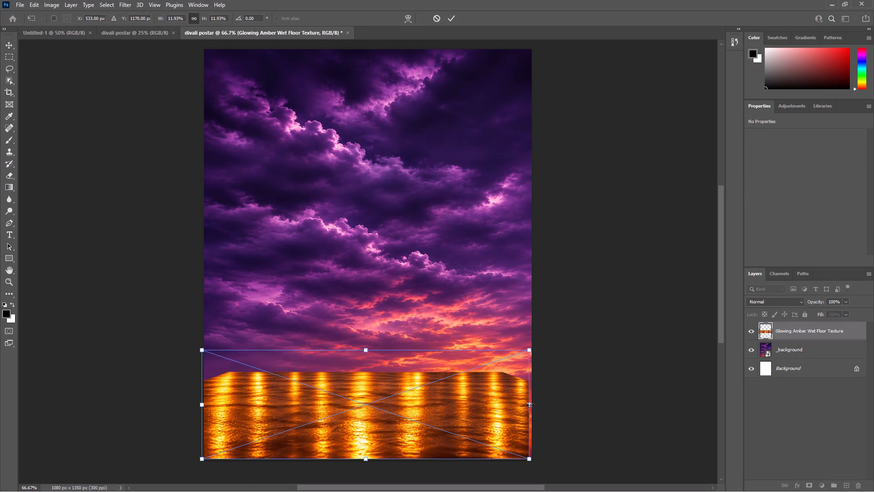
Enlarge the wet floor texture proportionally to about 13.73% so it spans the full poster width along the bottom.
{"action": "left_click_drag", "start_coordinate": [529, 405], "coordinate": [534, 405]}
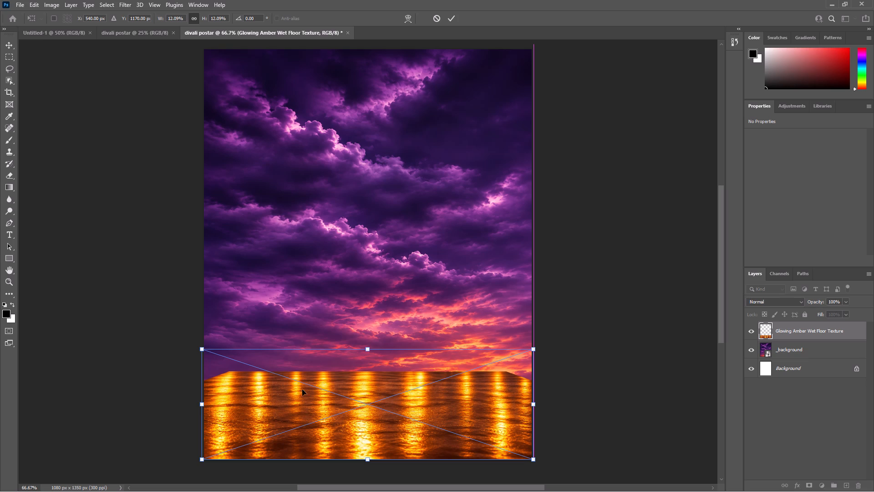
{"action": "left_click_drag", "start_coordinate": [203, 405], "coordinate": [198, 408]}
{"action": "left_click_drag", "start_coordinate": [365, 348], "coordinate": [366, 340]}
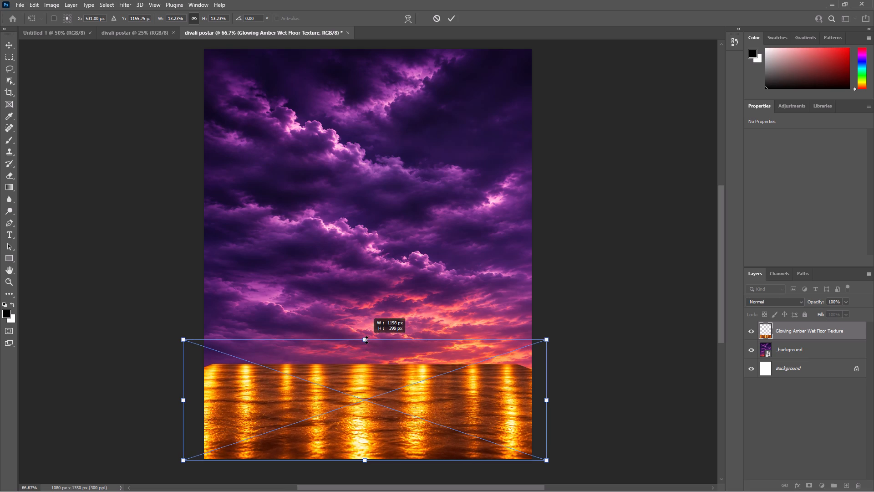
{"action": "left_click_drag", "start_coordinate": [366, 340], "coordinate": [372, 329]}
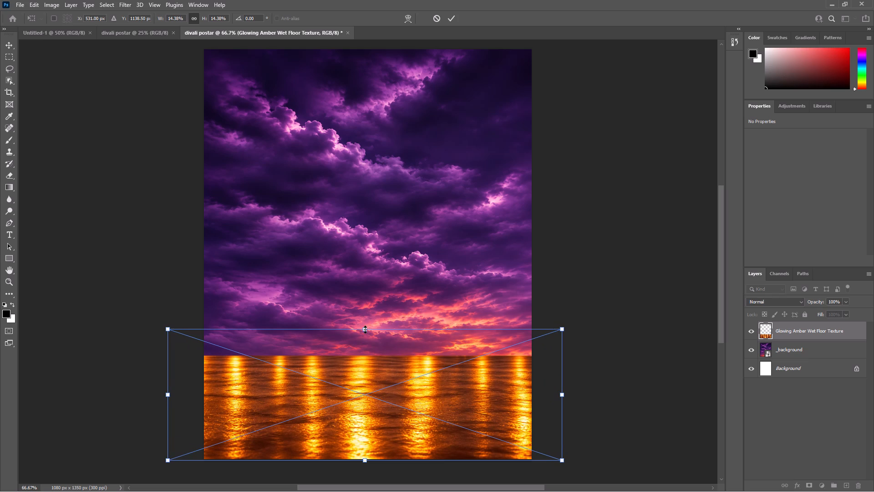
{"action": "left_click_drag", "start_coordinate": [365, 329], "coordinate": [365, 335]}
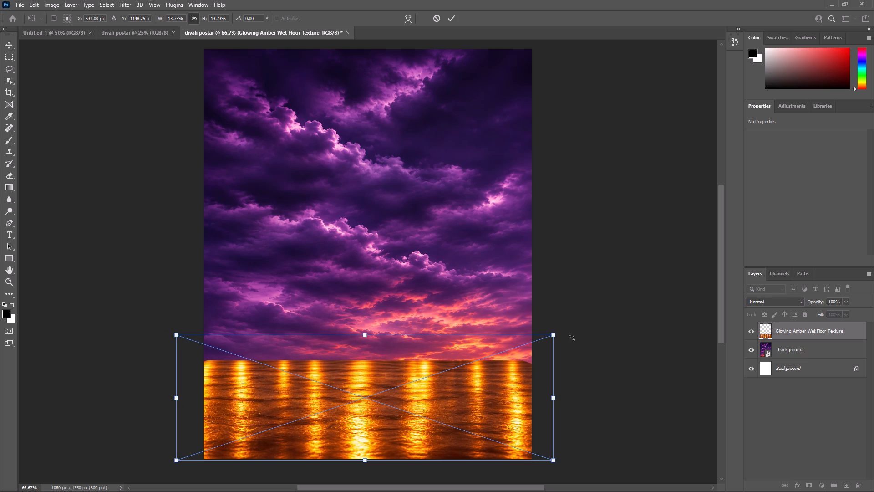
{"action": "left_click", "coordinate": [625, 327]}
{"action": "left_click", "coordinate": [846, 329]}
{"action": "left_click", "coordinate": [842, 329]}
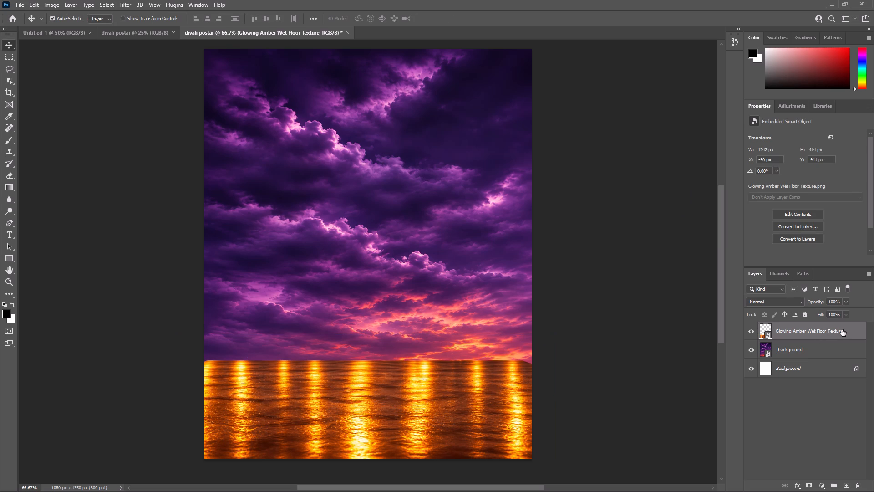
Rename the wet floor texture layer as Floor.
{"action": "double_click", "coordinate": [842, 329]}
{"action": "left_click", "coordinate": [845, 329]}
{"action": "left_click", "coordinate": [848, 330]}
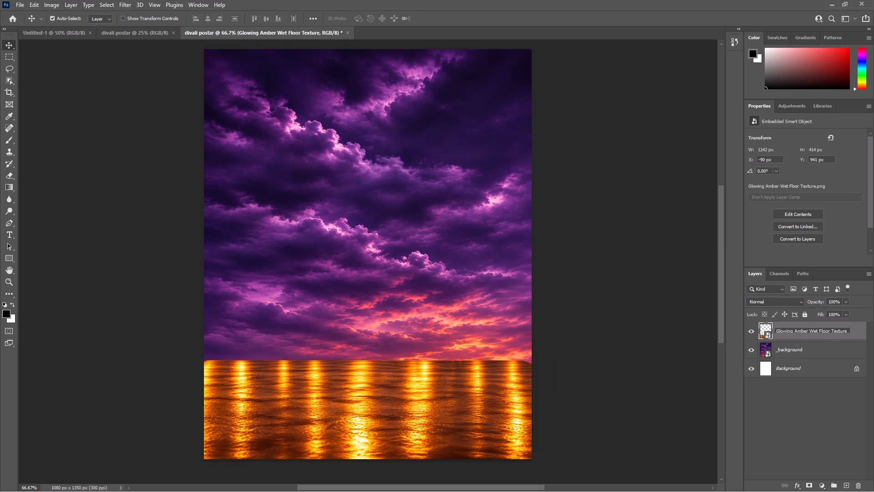
{"action": "key", "text": "BackSpace"}
{"action": "key", "text": "BackSpace"}
{"action": "key", "text": "BackSpace"}
{"action": "key", "text": "BackSpace"}
{"action": "key", "text": "BackSpace"}
{"action": "key", "text": "BackSpace"}
{"action": "key", "text": "BackSpace"}
{"action": "key", "text": "BackSpace"}
{"action": "left_click", "coordinate": [816, 330]}
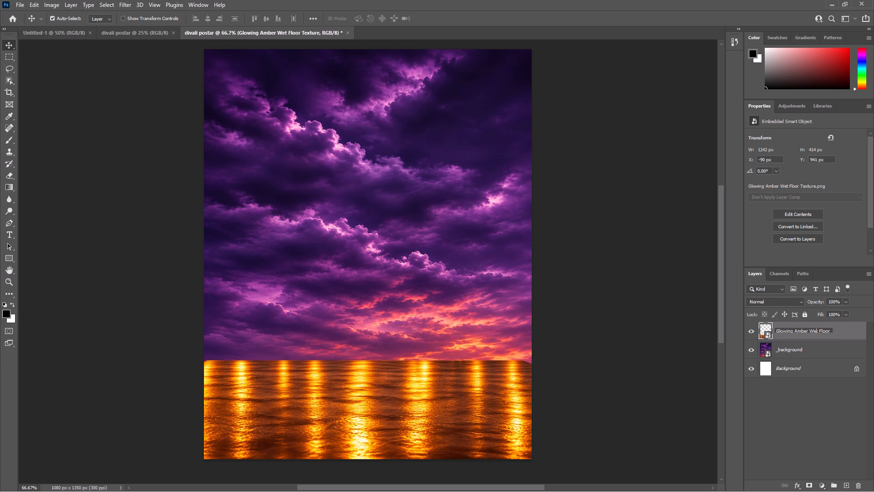
{"action": "left_click", "coordinate": [818, 331]}
{"action": "key", "text": "BackSpace"}
{"action": "key", "text": "BackSpace"}
{"action": "key", "text": "BackSpace"}
{"action": "key", "text": "BackSpace"}
{"action": "key", "text": "BackSpace"}
{"action": "key", "text": "BackSpace"}
{"action": "key", "text": "BackSpace"}
{"action": "key", "text": "BackSpace"}
{"action": "key", "text": "BackSpace"}
{"action": "key", "text": "BackSpace"}
{"action": "key", "text": "BackSpace"}
{"action": "key", "text": "BackSpace"}
{"action": "key", "text": "BackSpace"}
{"action": "key", "text": "BackSpace"}
{"action": "key", "text": "BackSpace"}
{"action": "key", "text": "BackSpace"}
{"action": "key", "text": "BackSpace"}
{"action": "key", "text": "BackSpace"}
{"action": "key", "text": "BackSpace"}
{"action": "key", "text": "BackSpace"}
{"action": "key", "text": "Return"}
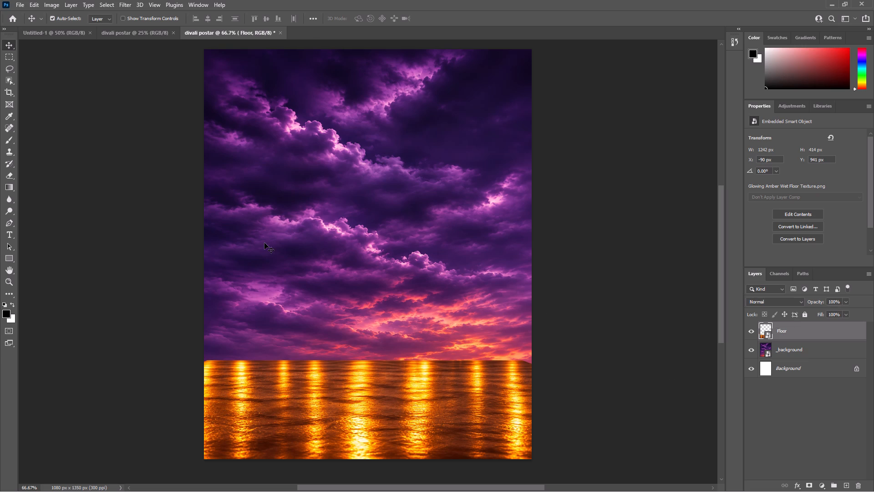
Place the Ornate Golden Scalloped Arch Corner image as an embedded layer and move it to the poster's left edge.
{"action": "left_click", "coordinate": [19, 1]}
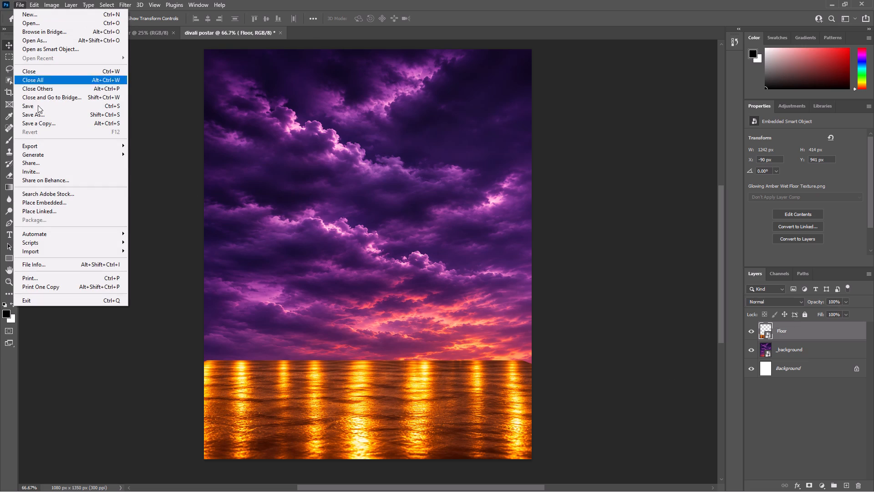
{"action": "left_click", "coordinate": [35, 203]}
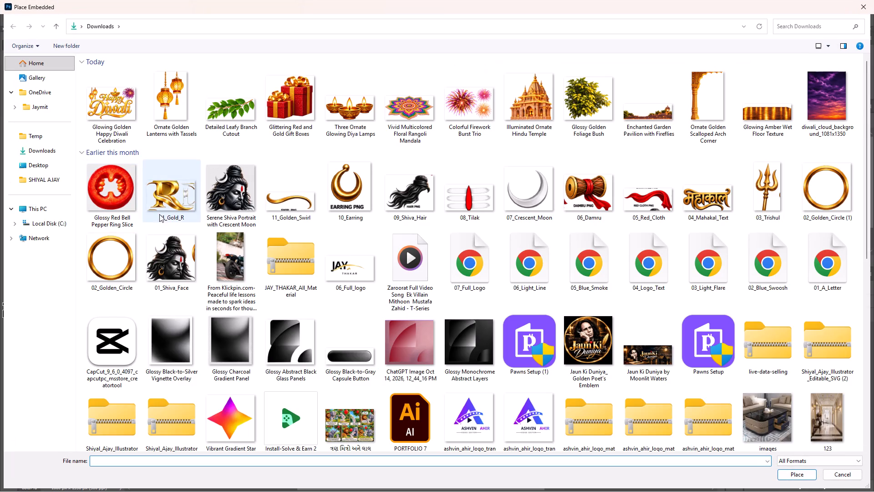
{"action": "left_click", "coordinate": [644, 123]}
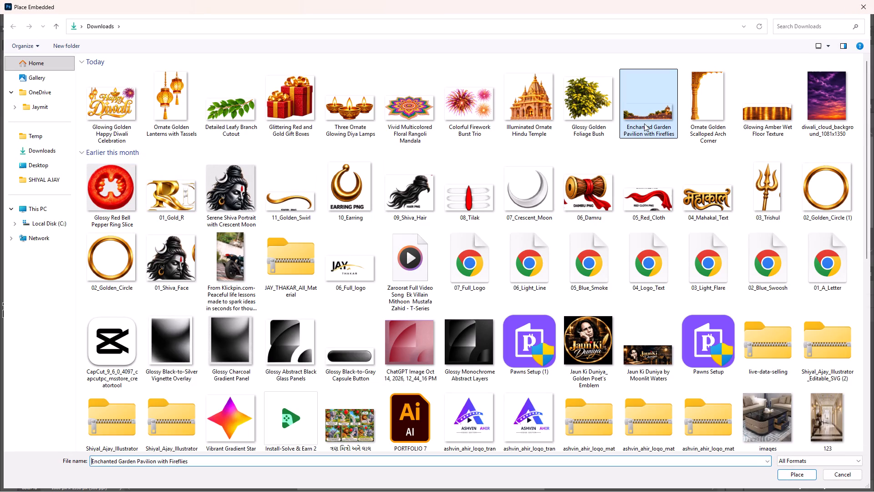
{"action": "double_click", "coordinate": [703, 123]}
{"action": "left_click_drag", "start_coordinate": [266, 278], "coordinate": [264, 280]}
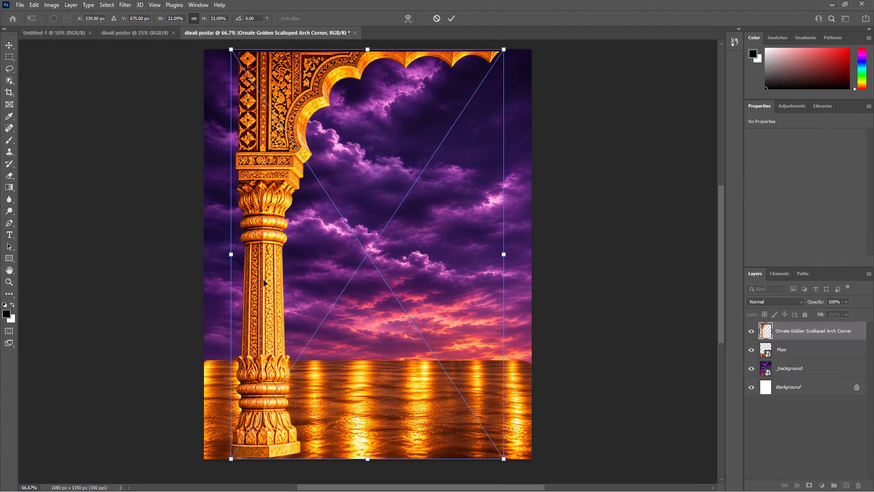
{"action": "left_click_drag", "start_coordinate": [264, 280], "coordinate": [240, 283]}
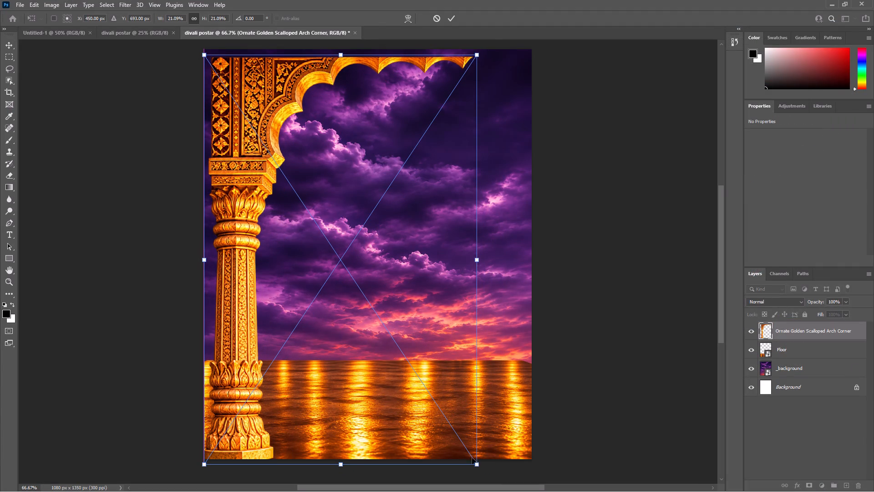
Scale the arch corner proportionally to about 16.75% and fit it into the poster's upper-left corner with its base on the floor.
{"action": "left_click_drag", "start_coordinate": [479, 466], "coordinate": [435, 425]}
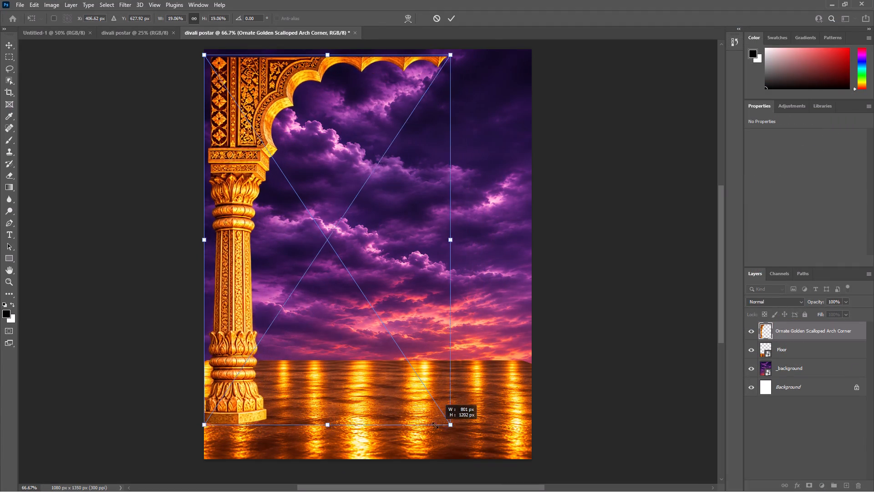
{"action": "left_click_drag", "start_coordinate": [435, 425], "coordinate": [365, 338]}
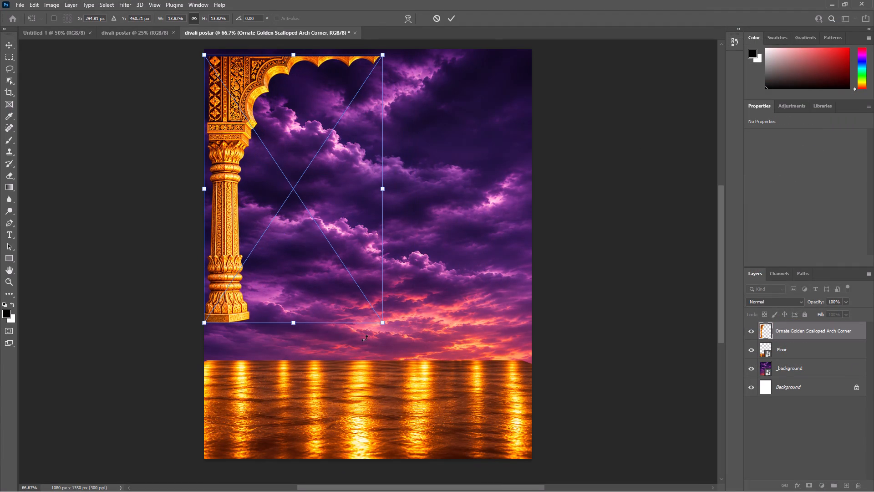
{"action": "left_click_drag", "start_coordinate": [233, 140], "coordinate": [229, 192]}
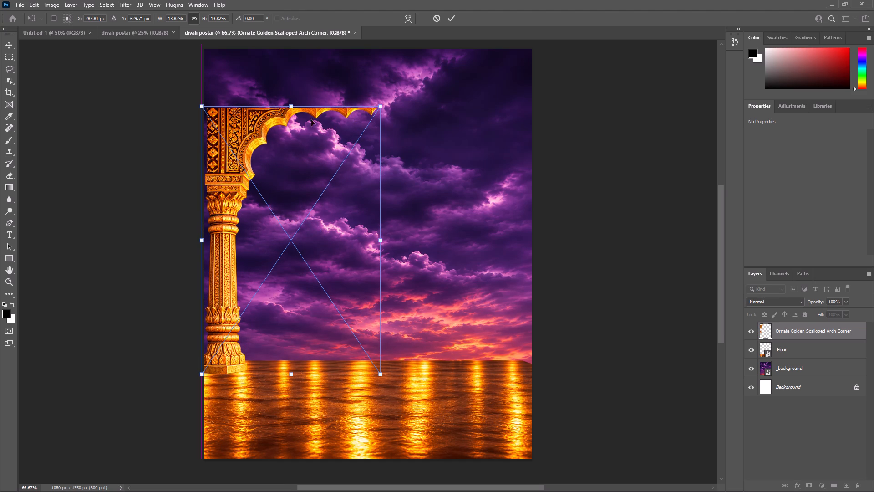
{"action": "left_click_drag", "start_coordinate": [293, 106], "coordinate": [297, 48]}
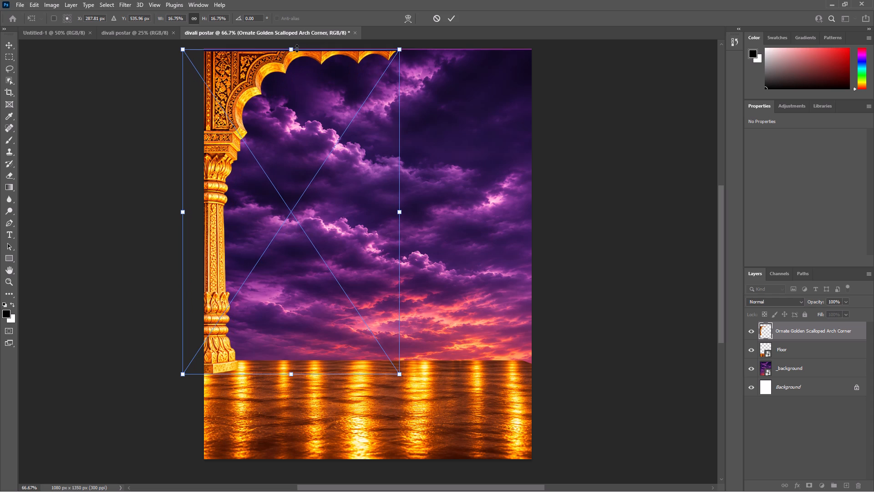
{"action": "left_click_drag", "start_coordinate": [218, 192], "coordinate": [228, 191]}
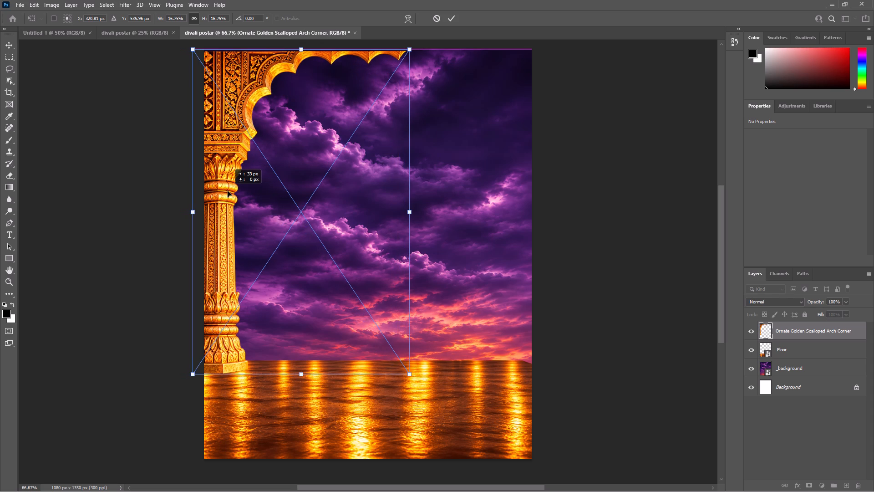
{"action": "left_click_drag", "start_coordinate": [228, 191], "coordinate": [229, 191]}
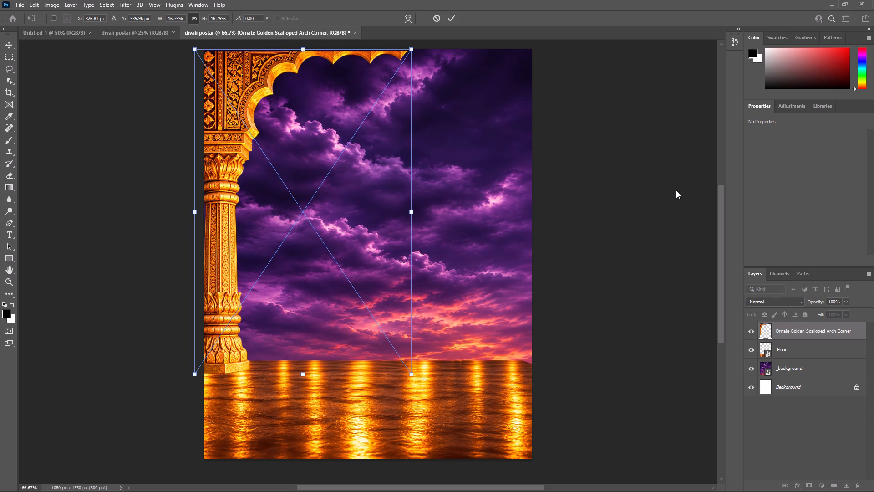
{"action": "left_click", "coordinate": [698, 190]}
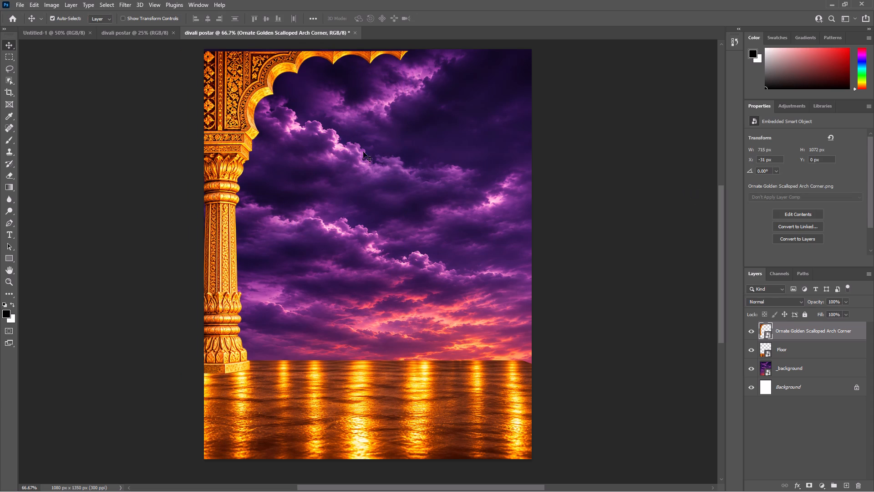
Enlarge the arch corner proportionally to about 16.98% and shift it slightly right to about X 340 px.
{"action": "left_click", "coordinate": [241, 134]}
{"action": "left_click", "coordinate": [810, 330]}
{"action": "right_click", "coordinate": [793, 331]}
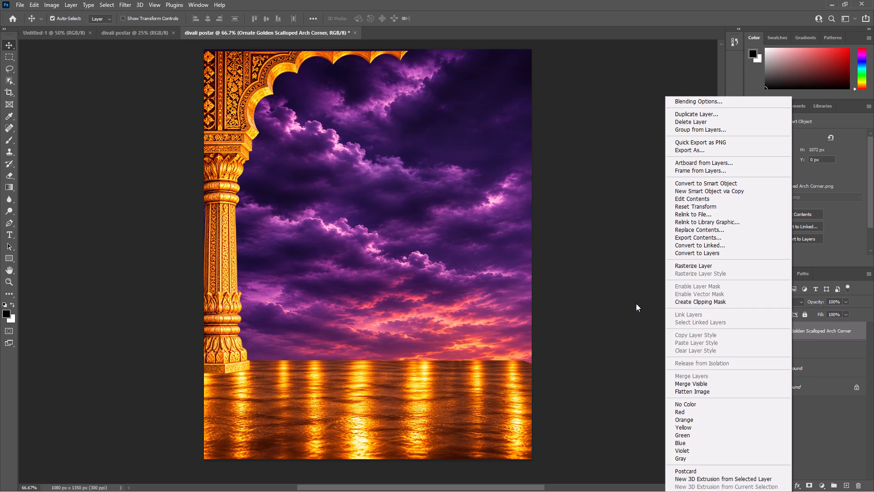
{"action": "left_click", "coordinate": [636, 303]}
{"action": "key", "text": "ctrl+t"}
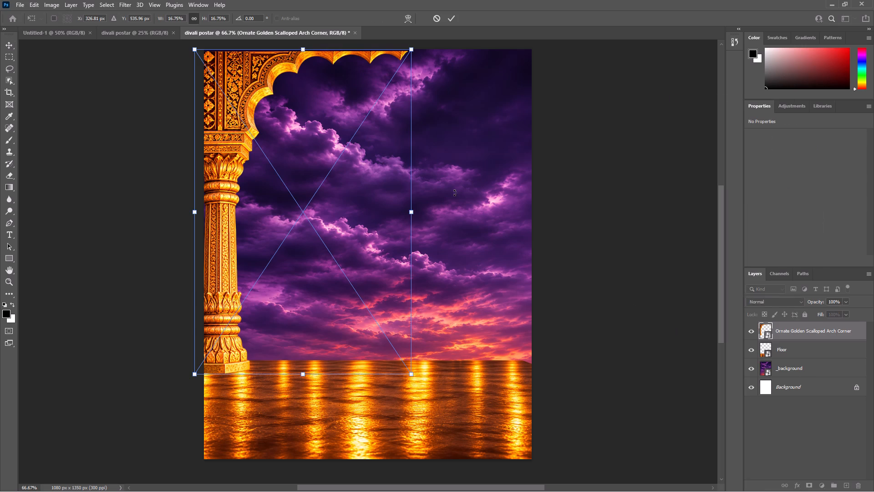
{"action": "left_click", "coordinate": [304, 51]}
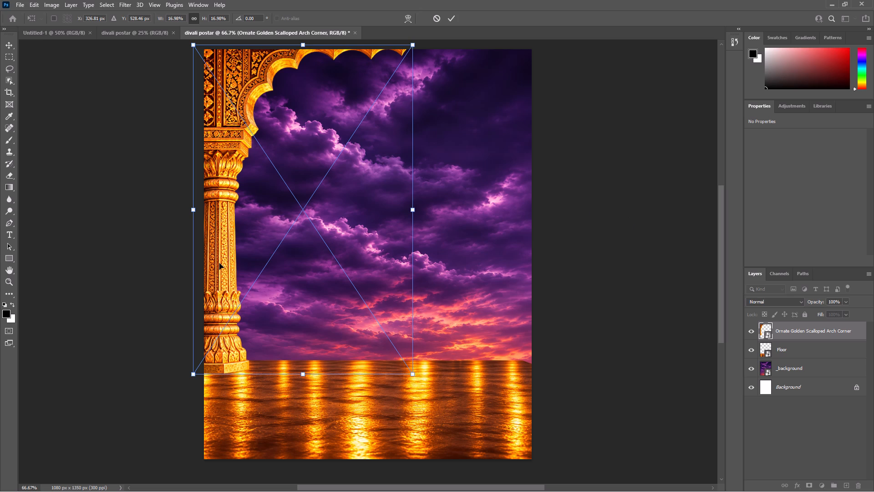
{"action": "left_click_drag", "start_coordinate": [219, 263], "coordinate": [222, 263]}
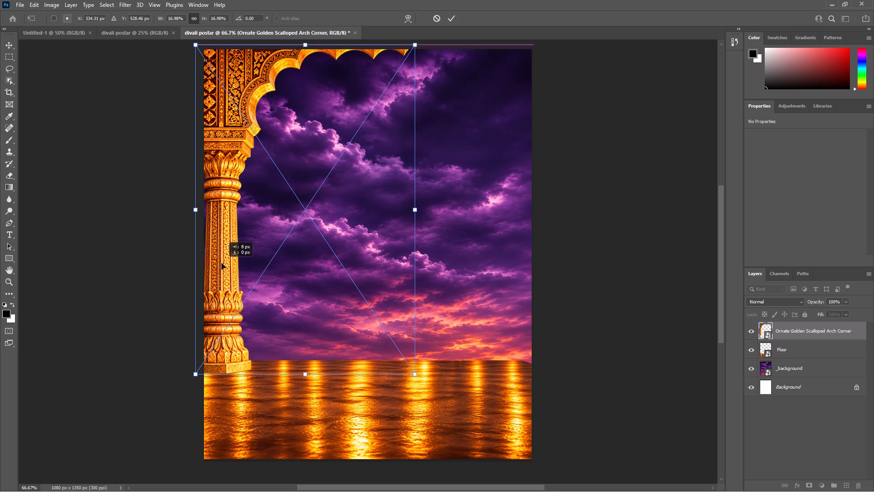
{"action": "left_click_drag", "start_coordinate": [222, 263], "coordinate": [229, 266]}
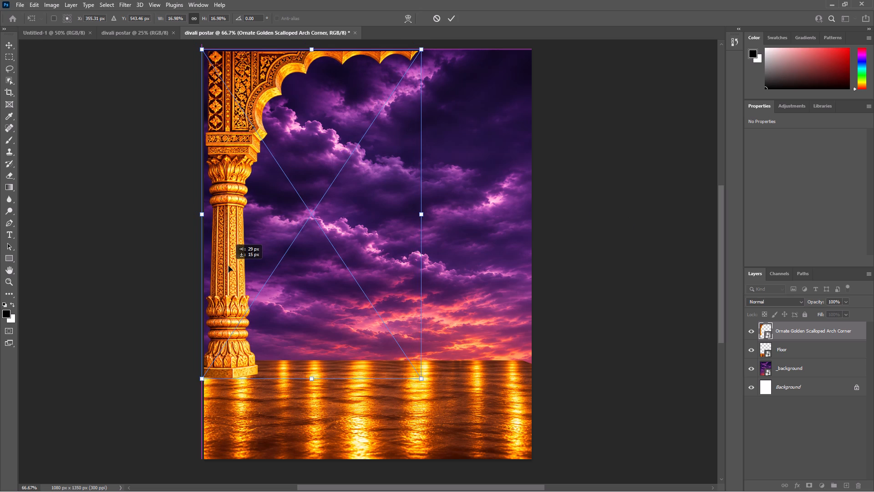
{"action": "left_click_drag", "start_coordinate": [229, 266], "coordinate": [224, 265]}
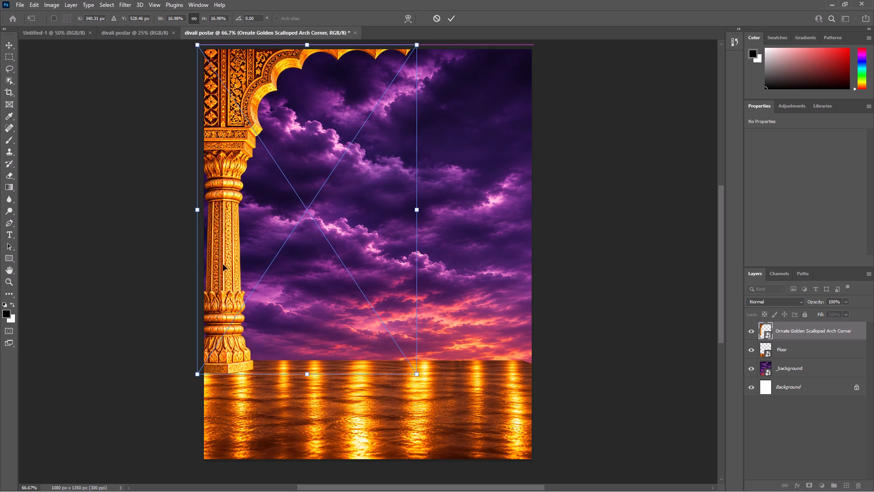
Nudge the arch corner down to about Y 536 px so the column base rests on the floor, and apply the transform.
{"action": "key", "text": "Down"}
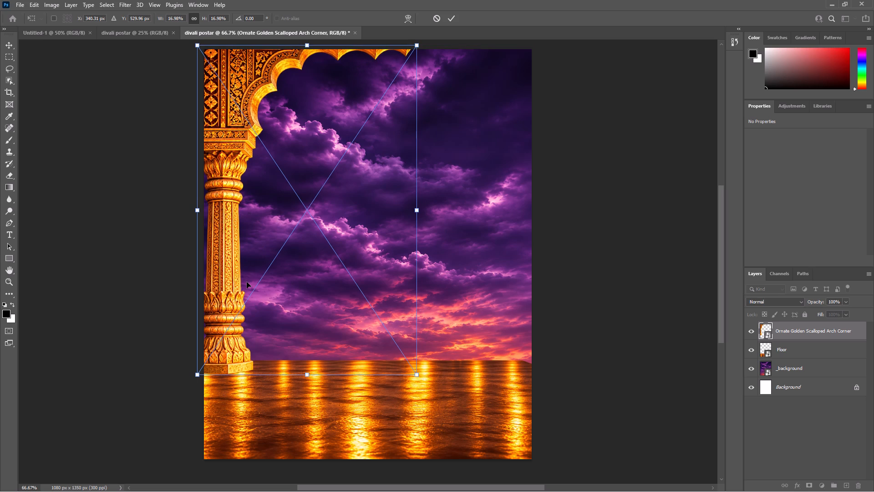
{"action": "key", "text": "Down"}
{"action": "key", "text": "Down"}
{"action": "key", "text": "Down"}
{"action": "key", "text": "Down"}
{"action": "key", "text": "Down"}
{"action": "key", "text": "Down"}
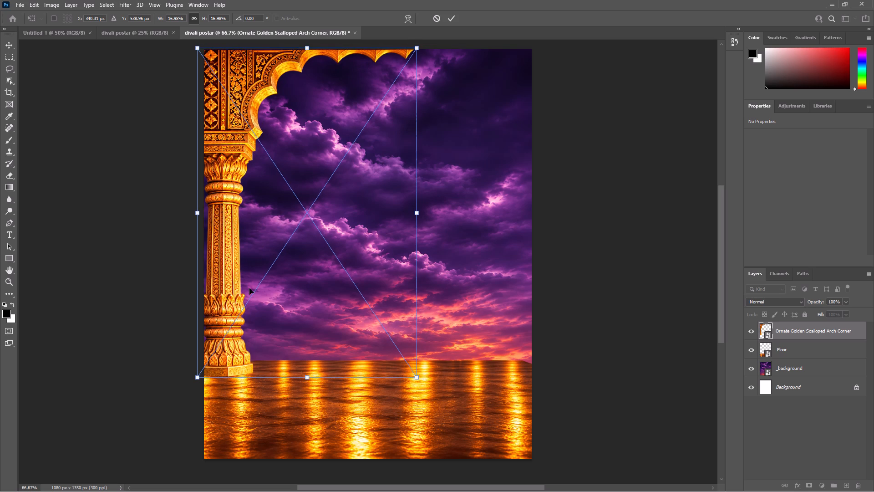
{"action": "key", "text": "Down"}
{"action": "key", "text": "Up"}
{"action": "key", "text": "Up"}
{"action": "key", "text": "Up"}
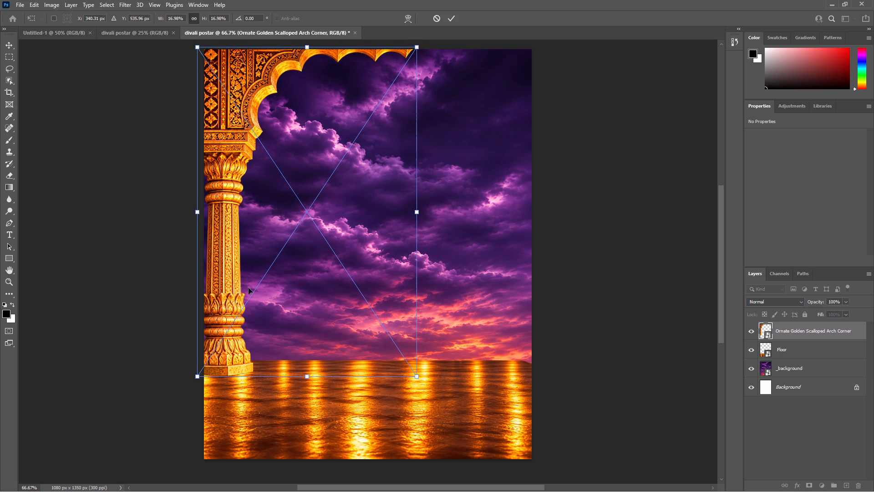
{"action": "left_click", "coordinate": [688, 304]}
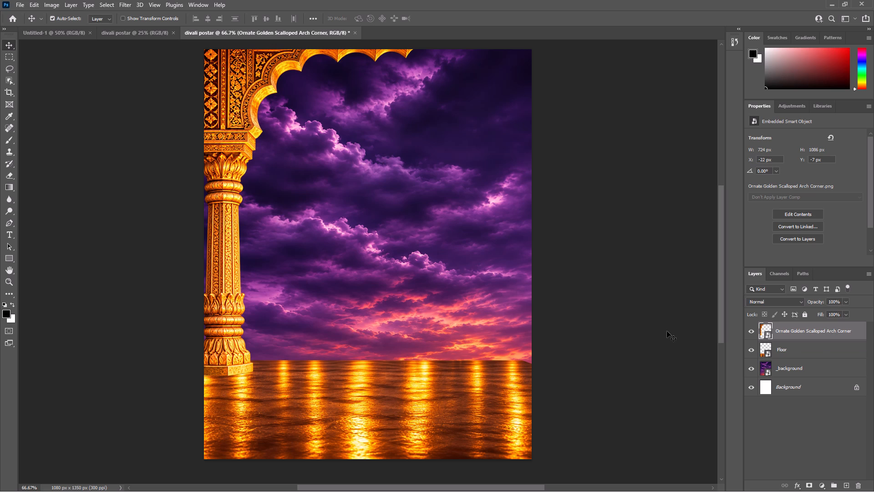
Place the Enchanted Garden Pavilion with Fireflies image as an embedded layer and move it down to the floor's upper edge.
{"action": "left_click", "coordinate": [22, 3]}
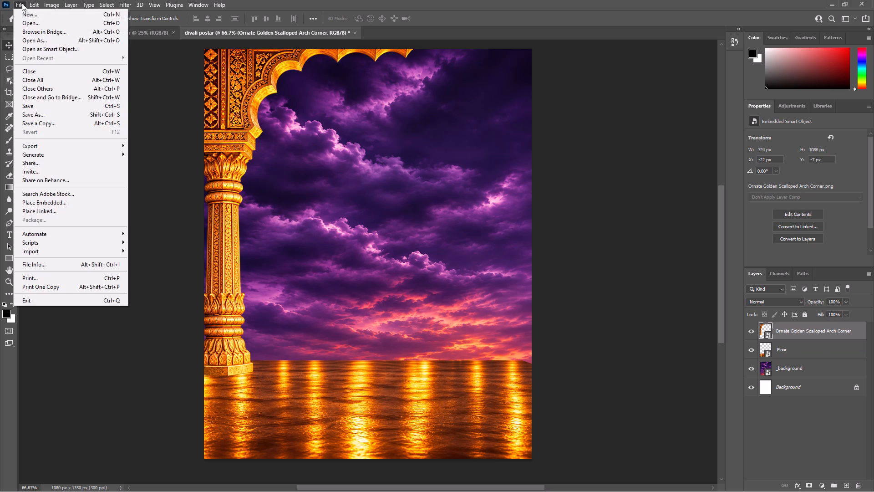
{"action": "left_click", "coordinate": [53, 203]}
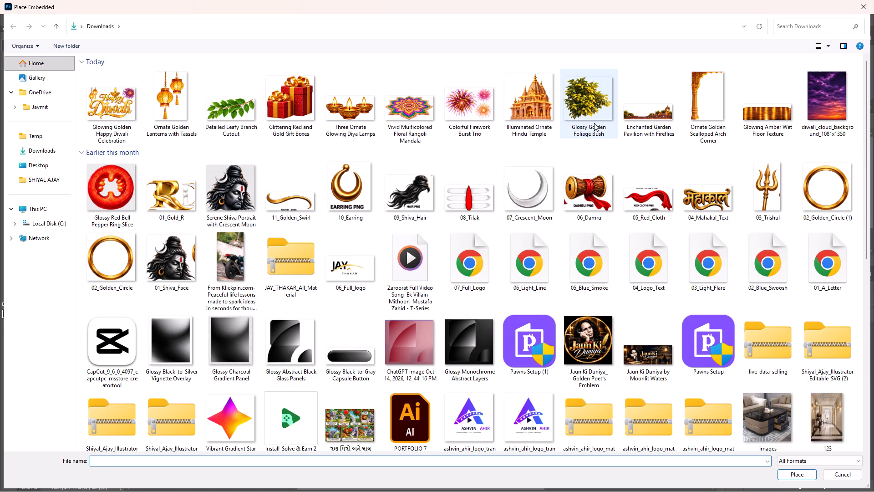
{"action": "double_click", "coordinate": [638, 124]}
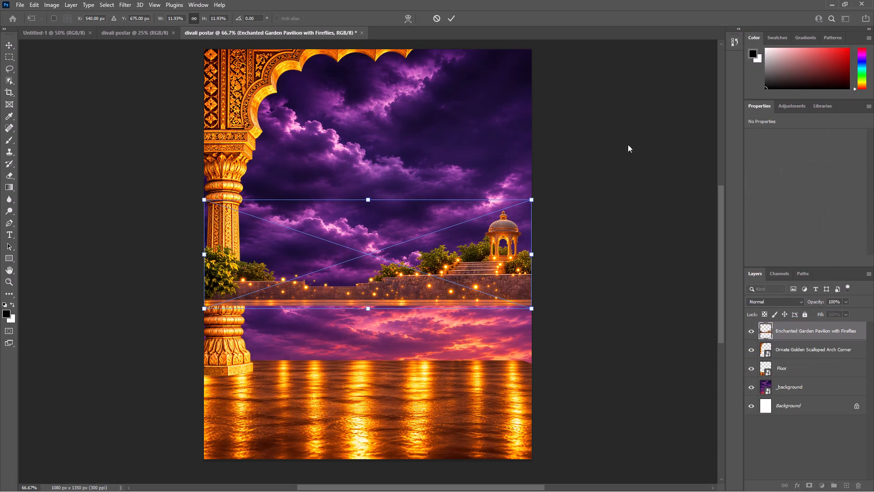
{"action": "left_click_drag", "start_coordinate": [329, 293], "coordinate": [341, 359]}
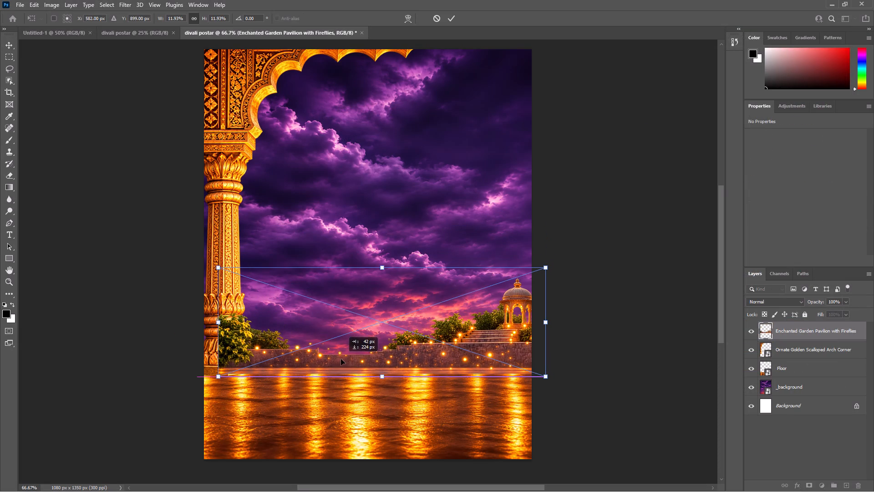
{"action": "left_click_drag", "start_coordinate": [341, 359], "coordinate": [340, 359]}
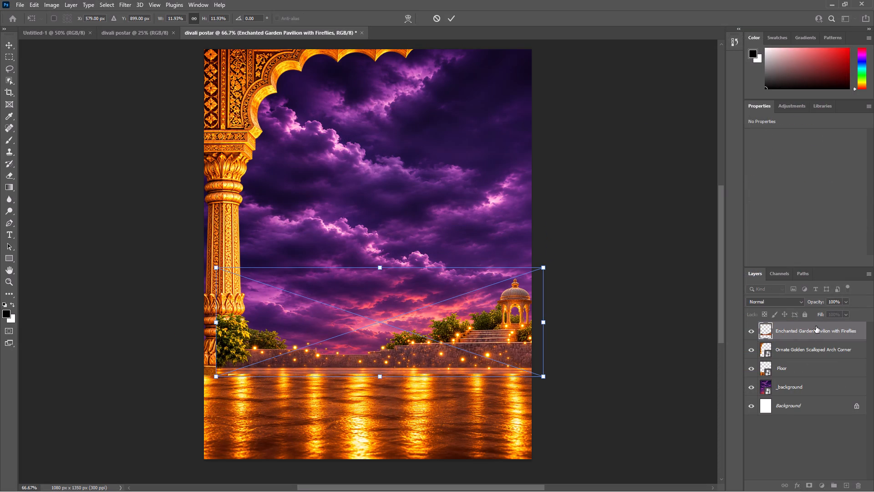
Move the garden pavilion layer below the arch corner layer and shift the pavilion left to about X 7 px, Y 758 px.
{"action": "left_click_drag", "start_coordinate": [816, 326], "coordinate": [811, 352]}
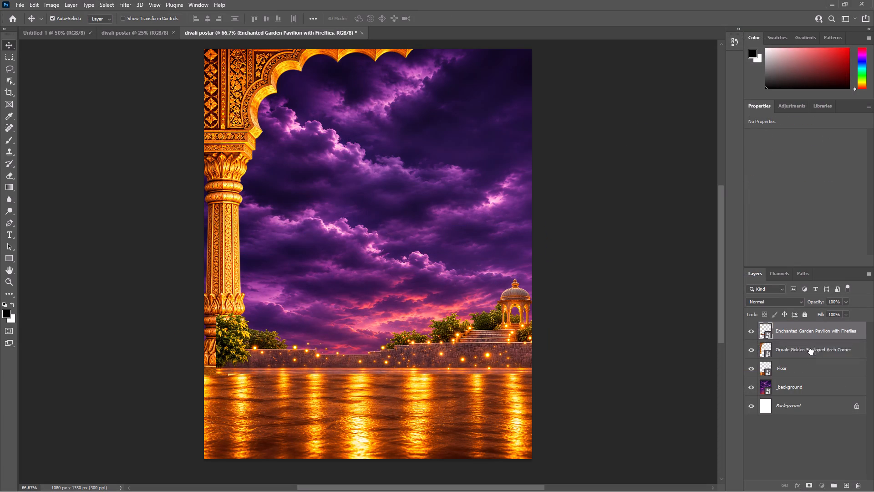
{"action": "left_click_drag", "start_coordinate": [469, 359], "coordinate": [460, 359]}
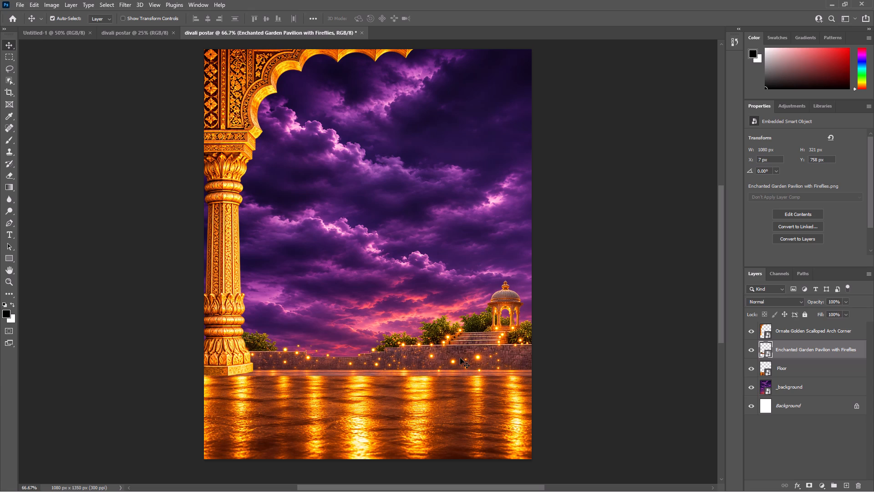
{"action": "left_click", "coordinate": [460, 358]}
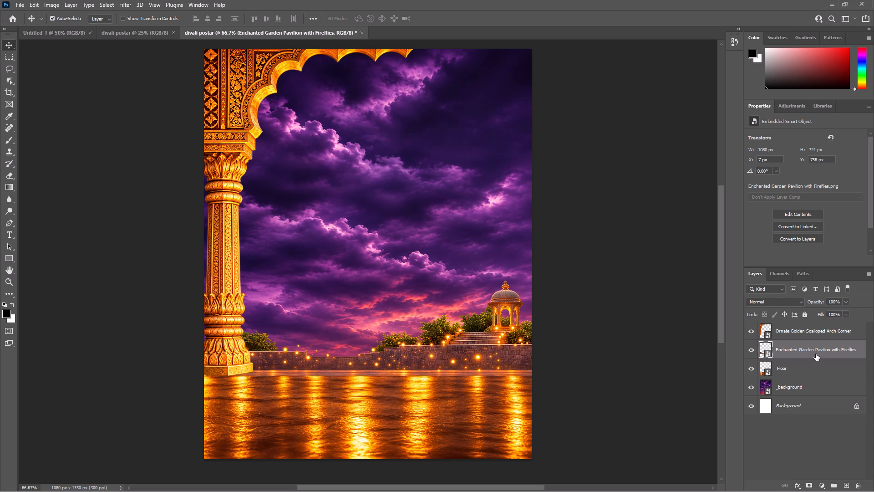
Enlarge the garden pavilion proportionally to about 12.42% so it extends past both sides of the poster.
{"action": "left_click", "coordinate": [816, 354]}
{"action": "key", "text": "ctrl+t"}
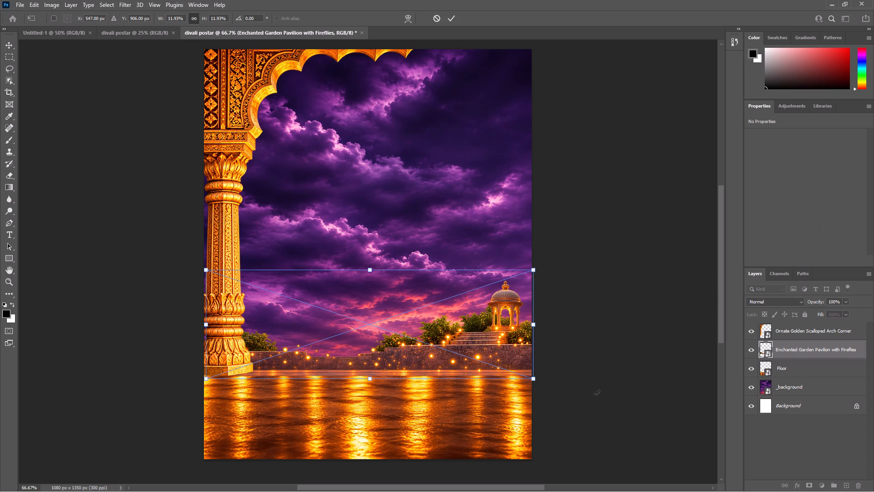
{"action": "left_click_drag", "start_coordinate": [207, 326], "coordinate": [197, 328]}
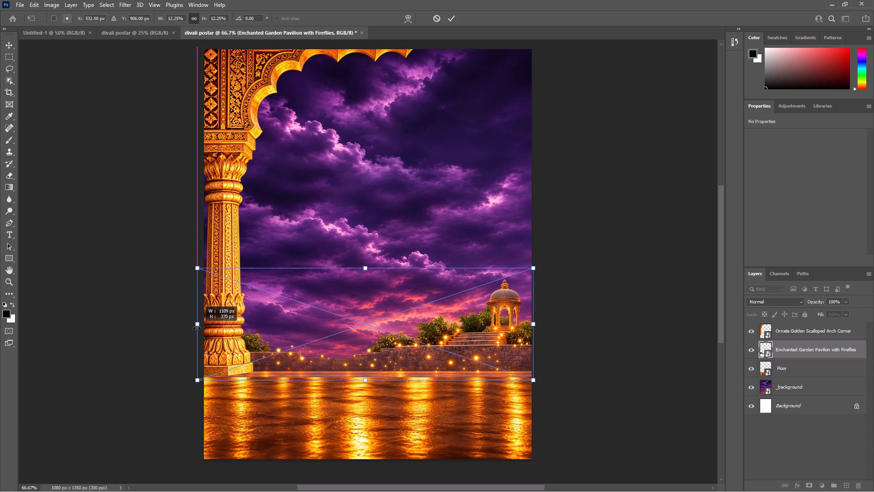
{"action": "left_click_drag", "start_coordinate": [197, 328], "coordinate": [196, 328]}
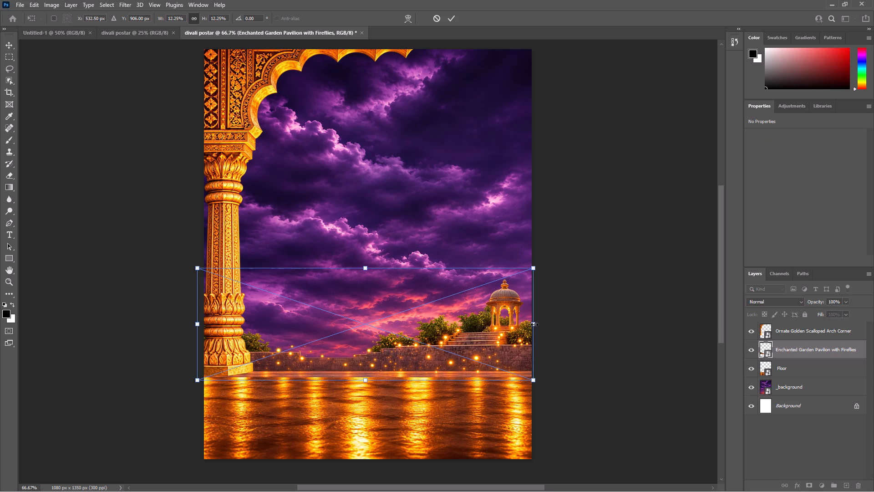
{"action": "left_click_drag", "start_coordinate": [534, 324], "coordinate": [539, 323]}
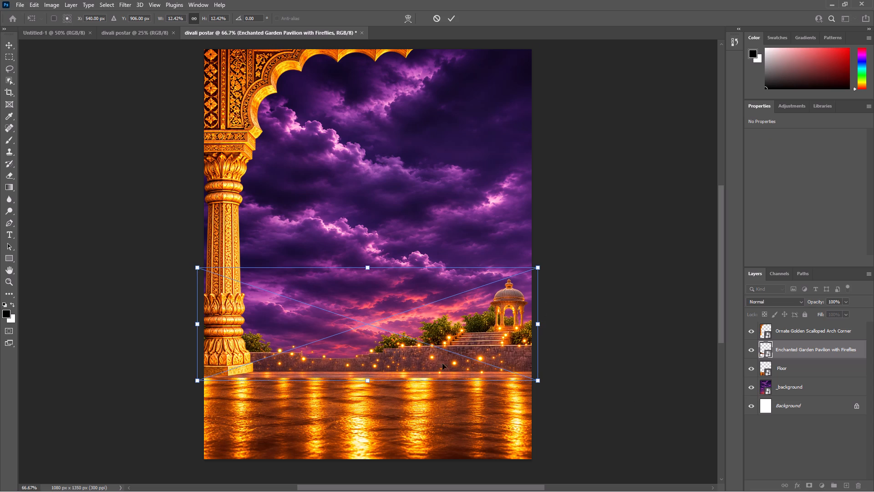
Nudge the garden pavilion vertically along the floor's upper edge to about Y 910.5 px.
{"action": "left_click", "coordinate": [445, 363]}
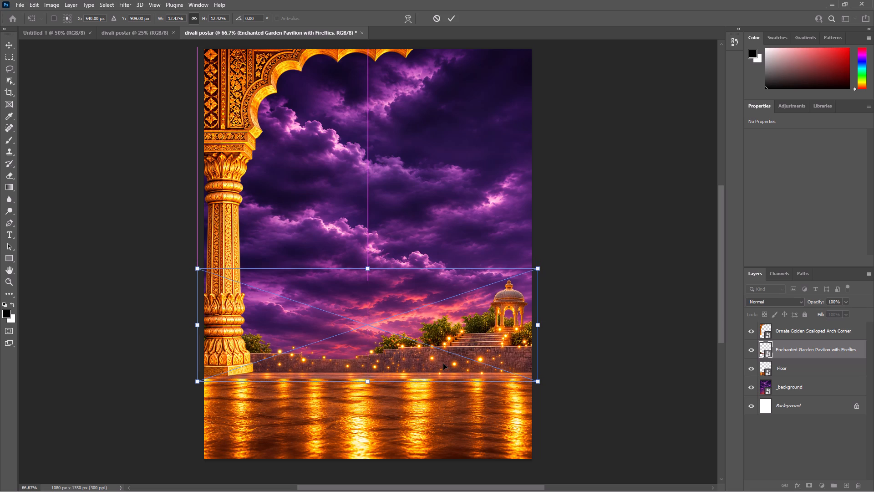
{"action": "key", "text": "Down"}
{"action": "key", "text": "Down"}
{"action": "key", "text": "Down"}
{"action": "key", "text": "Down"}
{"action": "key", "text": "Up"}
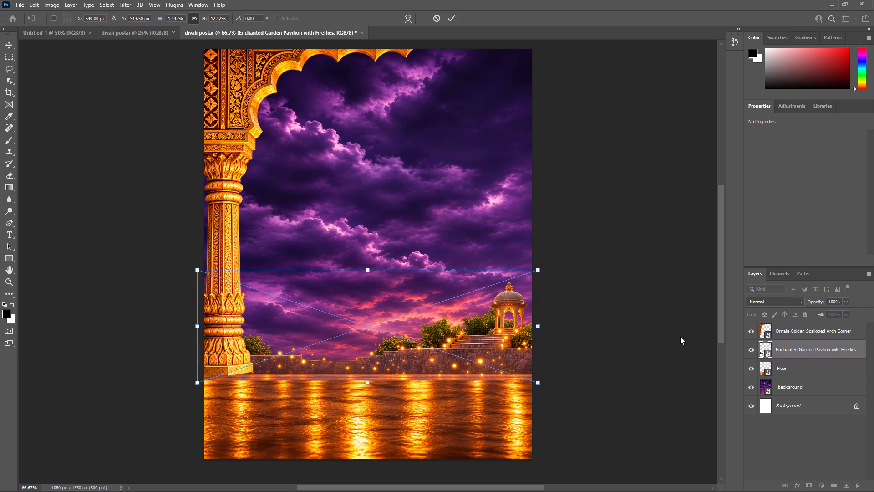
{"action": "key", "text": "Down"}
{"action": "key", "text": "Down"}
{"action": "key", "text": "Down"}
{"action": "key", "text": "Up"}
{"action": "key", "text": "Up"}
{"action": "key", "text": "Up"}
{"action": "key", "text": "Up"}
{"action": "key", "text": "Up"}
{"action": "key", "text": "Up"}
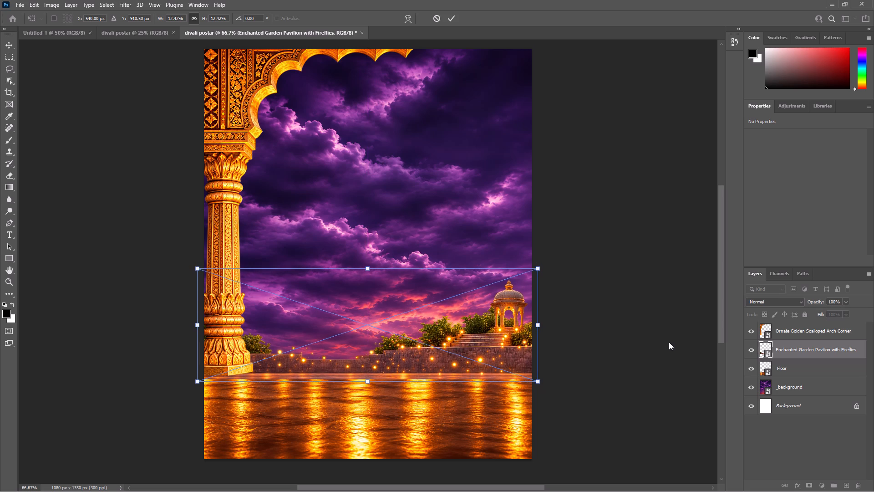
Move the garden pavilion up and right to about X 0 px, Y 695 px behind the column, and apply the transform.
{"action": "left_click_drag", "start_coordinate": [447, 364], "coordinate": [450, 357]}
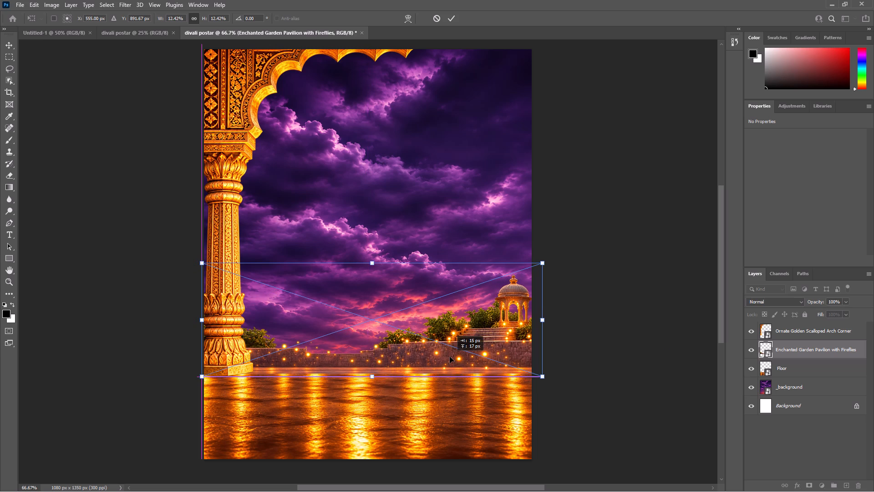
{"action": "left_click_drag", "start_coordinate": [450, 357], "coordinate": [452, 345]}
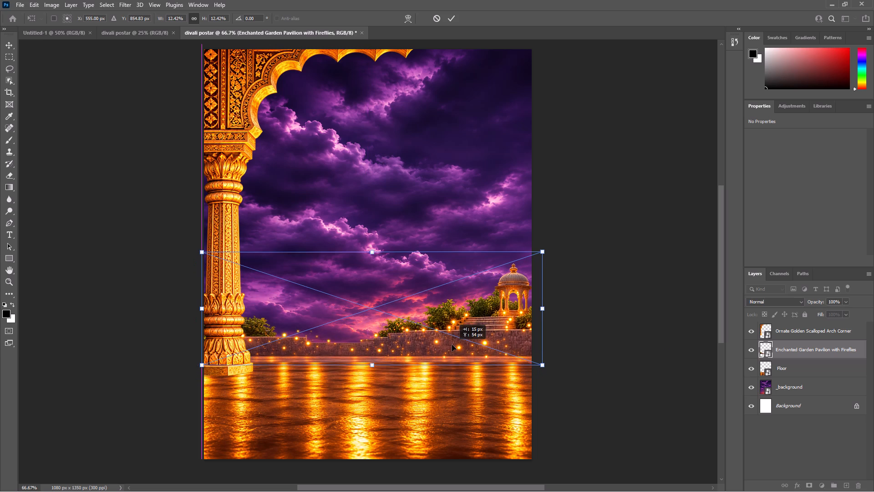
{"action": "left_click_drag", "start_coordinate": [452, 345], "coordinate": [453, 346]}
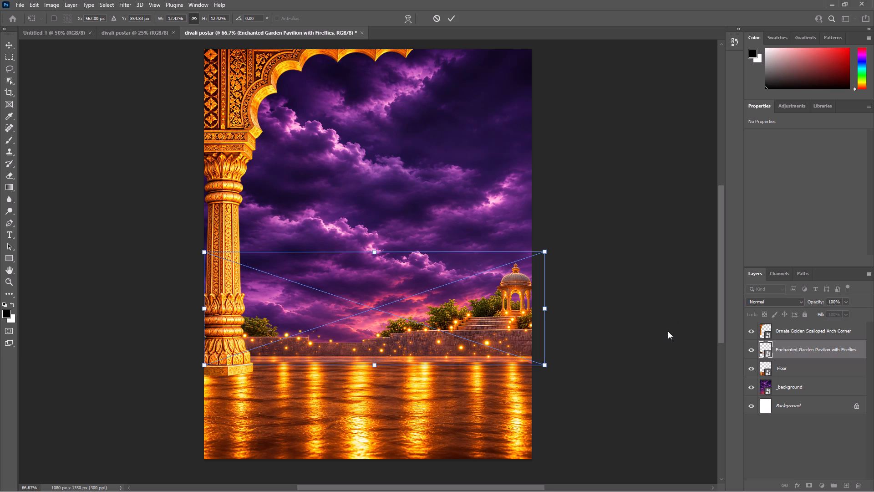
{"action": "left_click", "coordinate": [711, 335]}
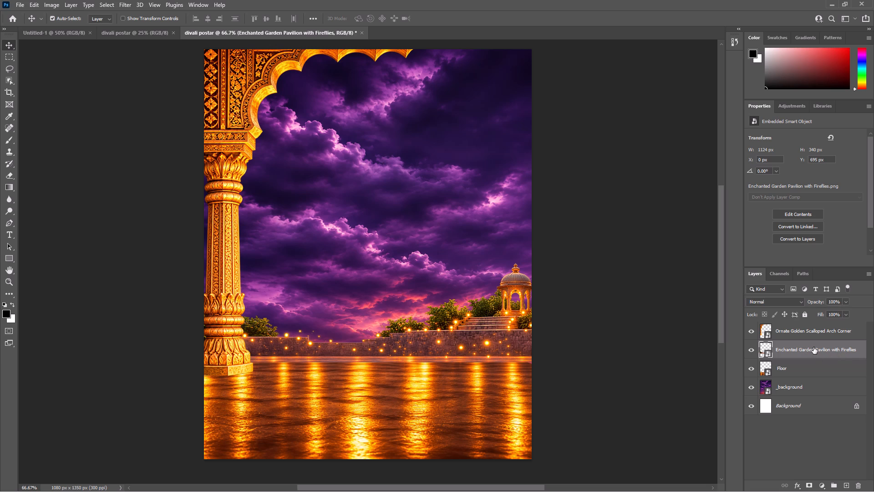
Place the Glossy Golden Foliage Bush image from Downloads as an embedded layer above the pavilion layer.
{"action": "left_click", "coordinate": [20, 4]}
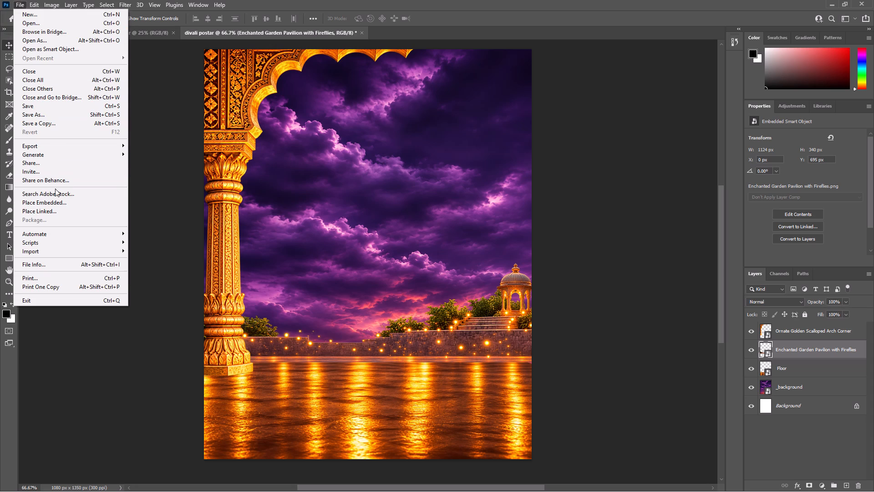
{"action": "left_click", "coordinate": [53, 202]}
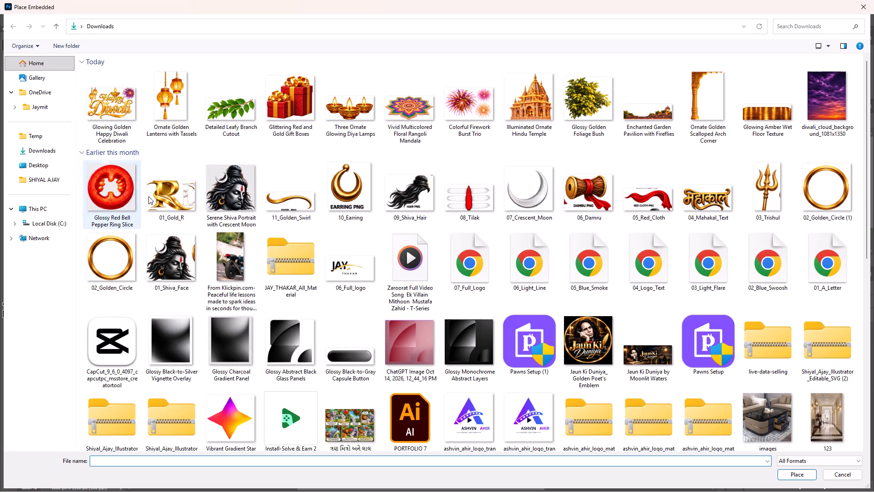
{"action": "left_click", "coordinate": [589, 113]}
{"action": "left_click", "coordinate": [589, 113]}
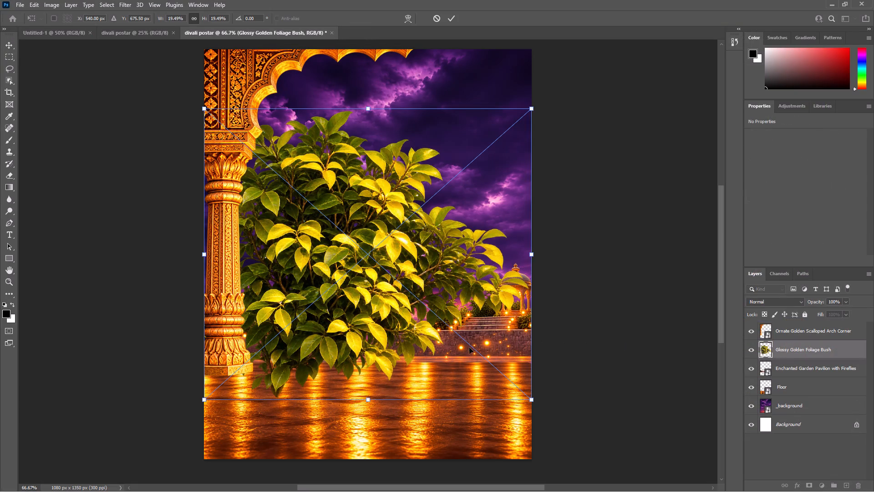
Shrink the foliage bush to about 6.27%, position it behind the column base at about X -7 px, Y 729 px, and apply.
{"action": "left_click_drag", "start_coordinate": [530, 400], "coordinate": [358, 277]}
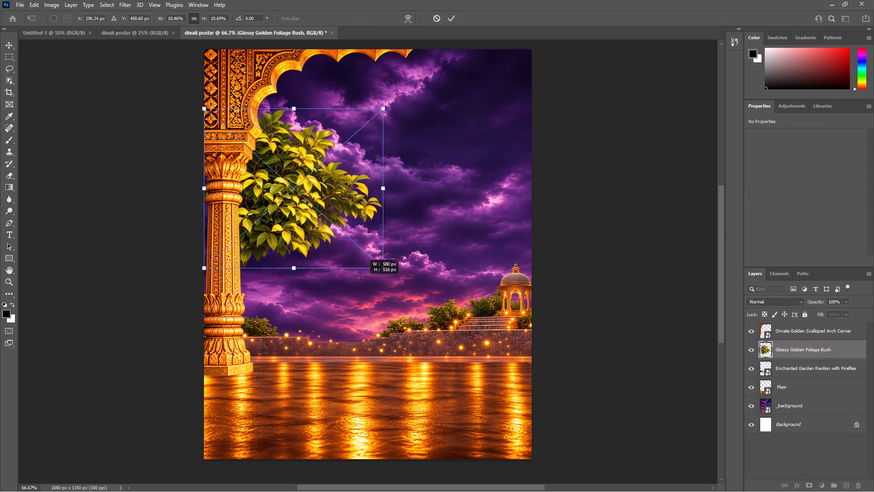
{"action": "left_click_drag", "start_coordinate": [358, 277], "coordinate": [330, 244]}
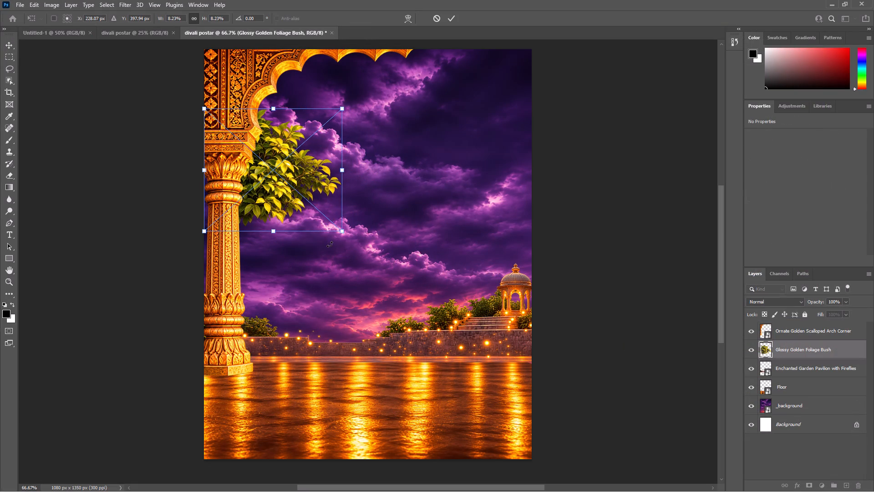
{"action": "left_click_drag", "start_coordinate": [283, 165], "coordinate": [276, 298]}
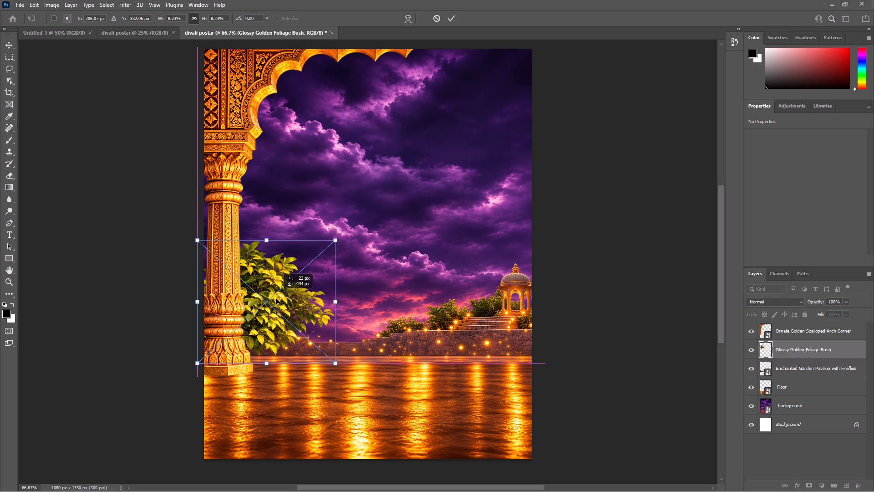
{"action": "left_click_drag", "start_coordinate": [276, 298], "coordinate": [275, 312]}
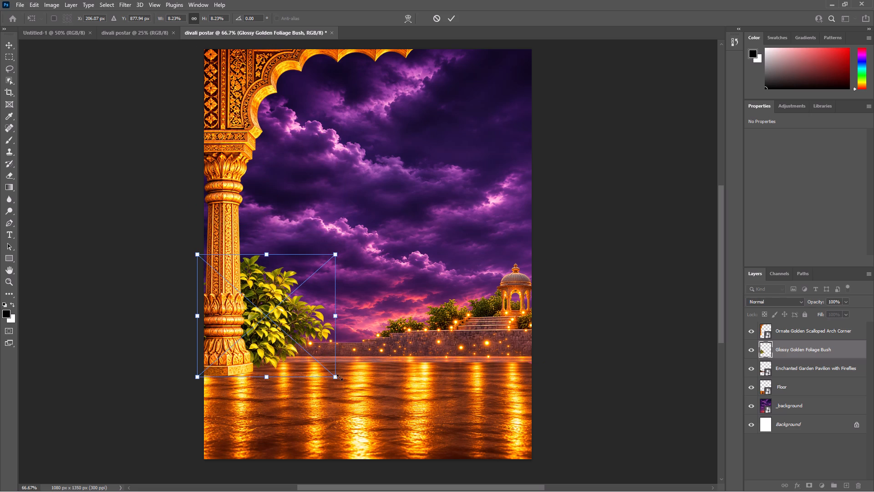
{"action": "left_click_drag", "start_coordinate": [336, 380], "coordinate": [304, 357]}
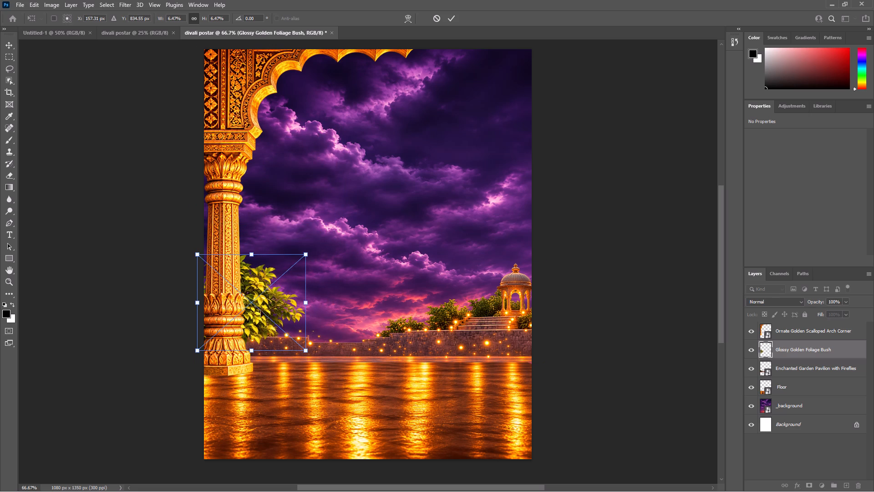
{"action": "left_click_drag", "start_coordinate": [256, 302], "coordinate": [261, 319]}
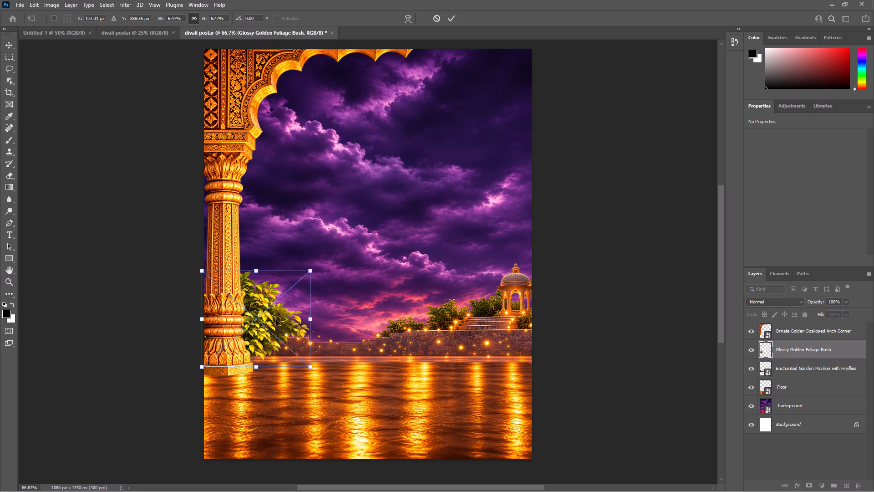
{"action": "left_click", "coordinate": [310, 368]}
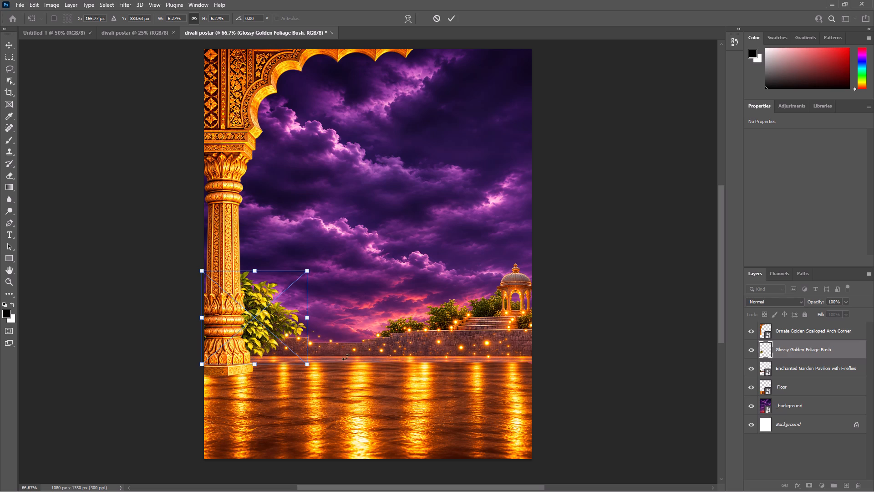
{"action": "left_click", "coordinate": [687, 310]}
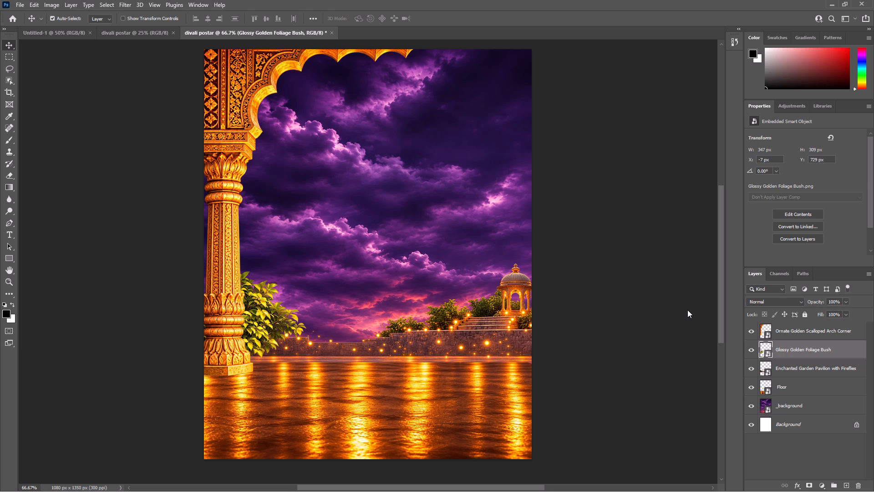
Place the Detailed Leafy Branch Cutout image from Downloads as an embedded layer above the foliage bush layer.
{"action": "left_click", "coordinate": [831, 348]}
{"action": "left_click", "coordinate": [20, 4]}
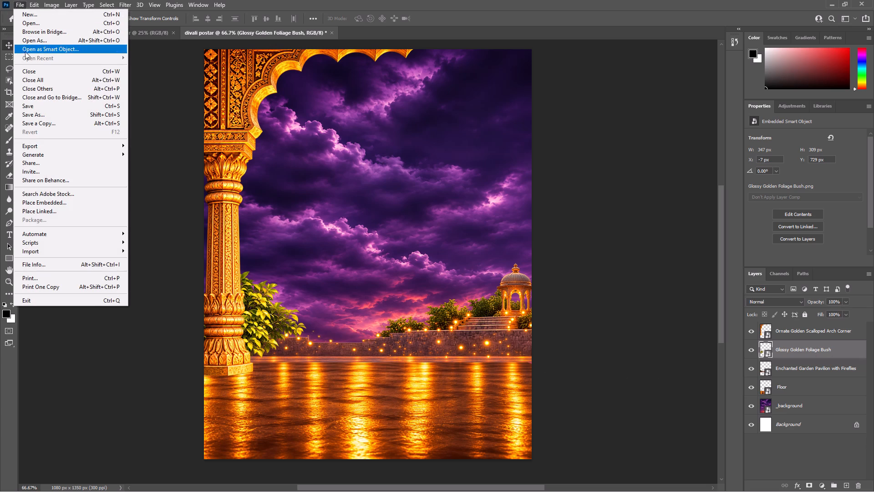
{"action": "left_click", "coordinate": [48, 205]}
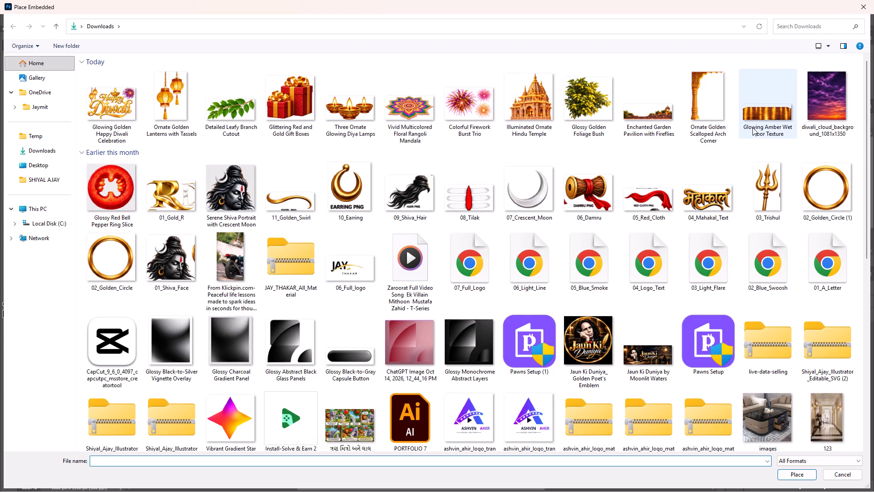
{"action": "double_click", "coordinate": [241, 118]}
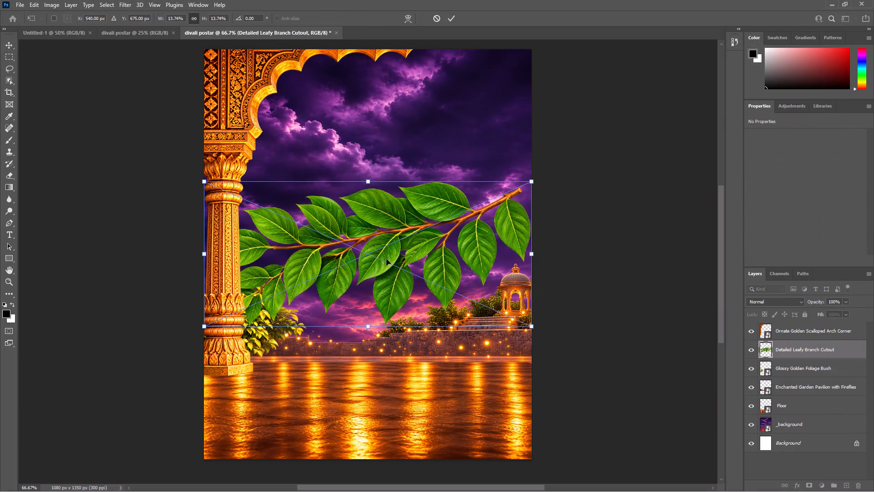
Rotate the leafy branch to about -100.16° so it hangs downward, and raise it to about Y 489 px beneath the arch.
{"action": "left_click_drag", "start_coordinate": [537, 338], "coordinate": [486, 187]}
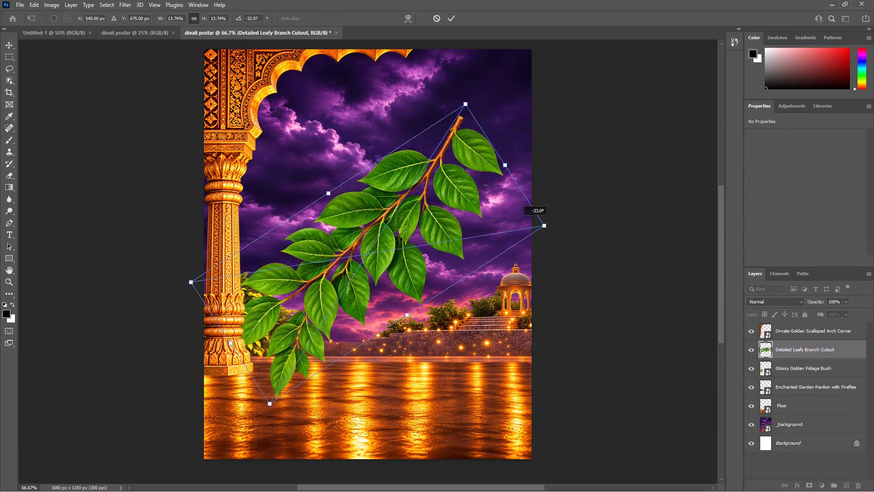
{"action": "left_click_drag", "start_coordinate": [486, 187], "coordinate": [404, 131]}
{"action": "left_click_drag", "start_coordinate": [371, 281], "coordinate": [367, 256]}
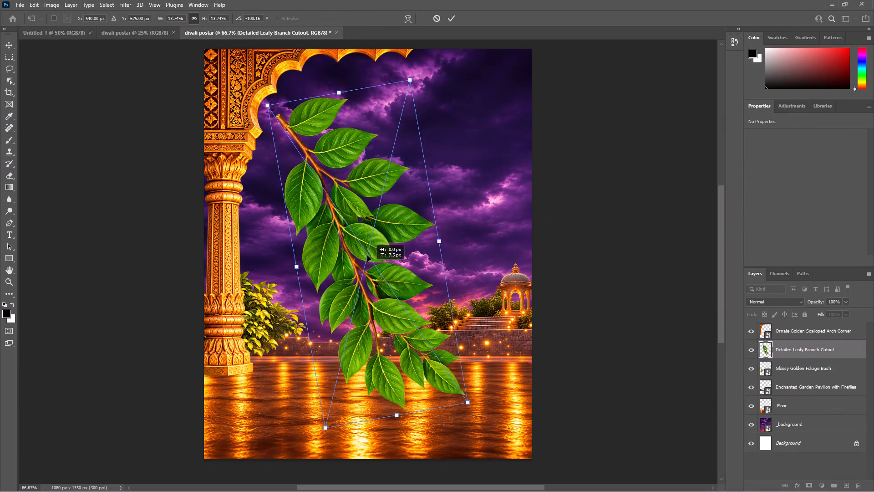
{"action": "left_click_drag", "start_coordinate": [367, 256], "coordinate": [370, 225]}
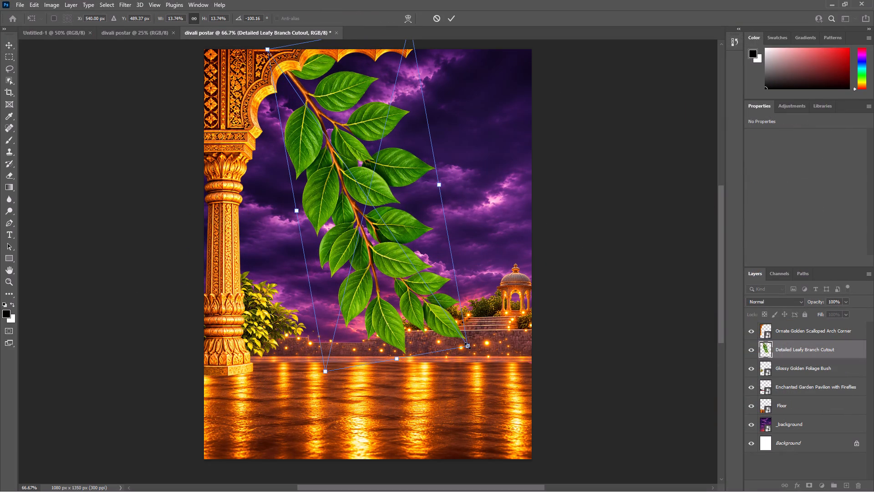
Shrink the leafy branch to about 3.36% and move it to the arch's upper scallops at about X 506 px, Y 0 px.
{"action": "left_click_drag", "start_coordinate": [467, 346], "coordinate": [345, 186]}
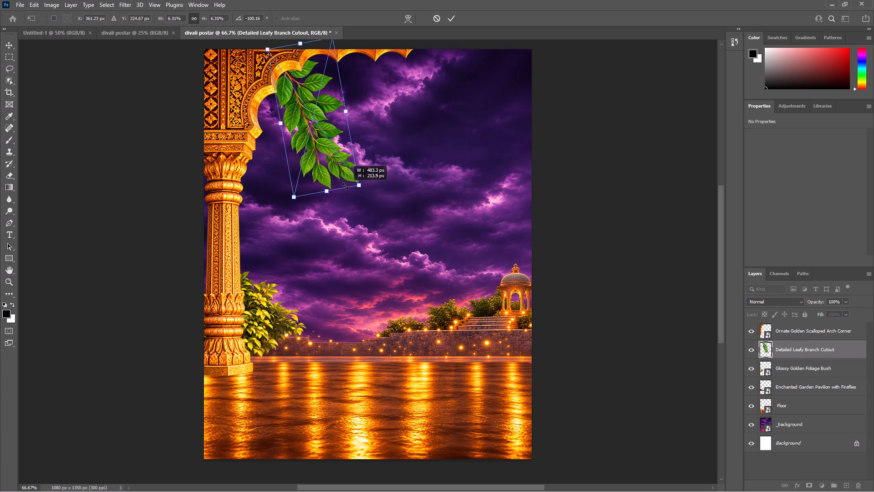
{"action": "left_click_drag", "start_coordinate": [345, 186], "coordinate": [316, 122]}
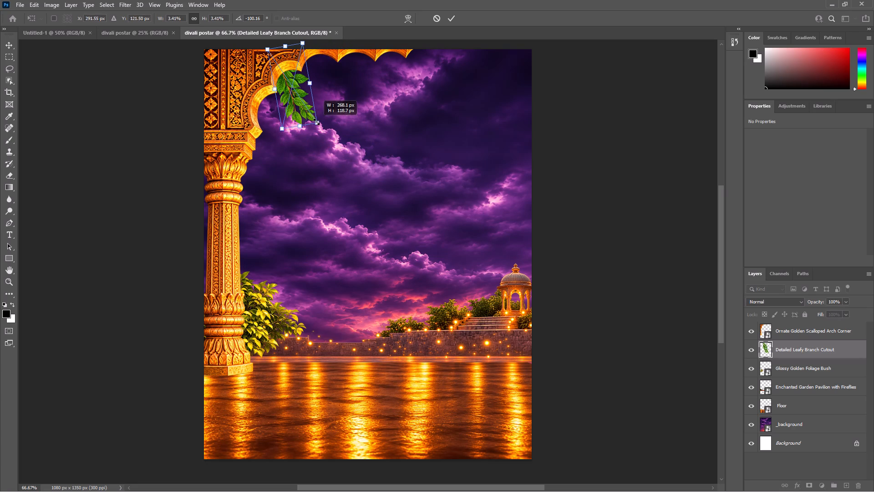
{"action": "left_click_drag", "start_coordinate": [316, 122], "coordinate": [316, 121]}
{"action": "left_click_drag", "start_coordinate": [287, 90], "coordinate": [353, 54]}
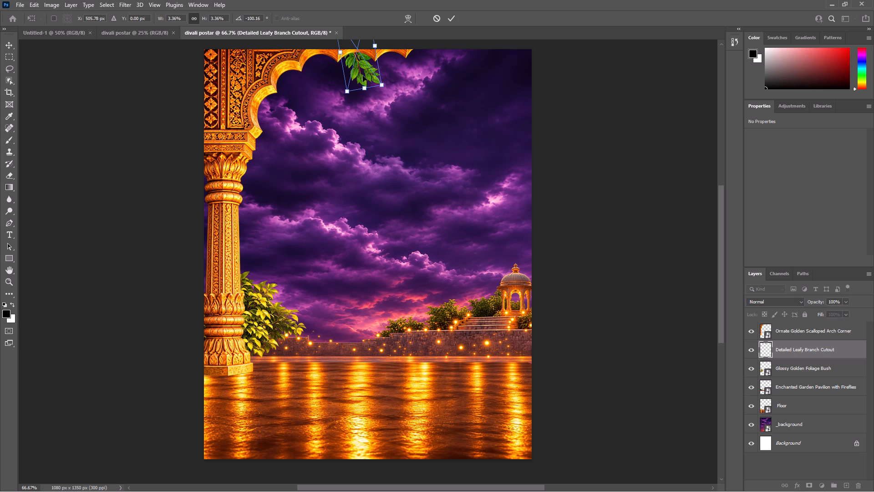
Reposition the leafy branch under the arch's upper scallops at about X 481 px, Y 12 px, and apply the transform.
{"action": "key", "text": "ctrl+j"}
{"action": "left_click_drag", "start_coordinate": [361, 63], "coordinate": [342, 80]}
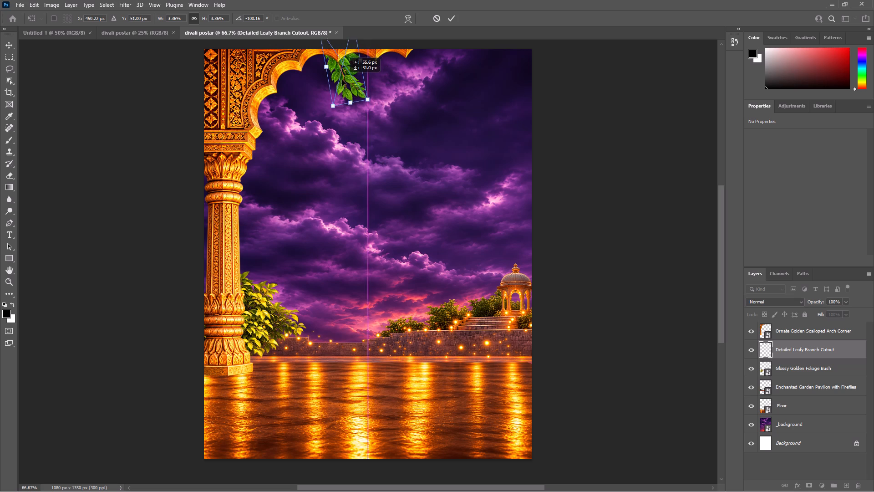
{"action": "left_click_drag", "start_coordinate": [342, 80], "coordinate": [358, 73]}
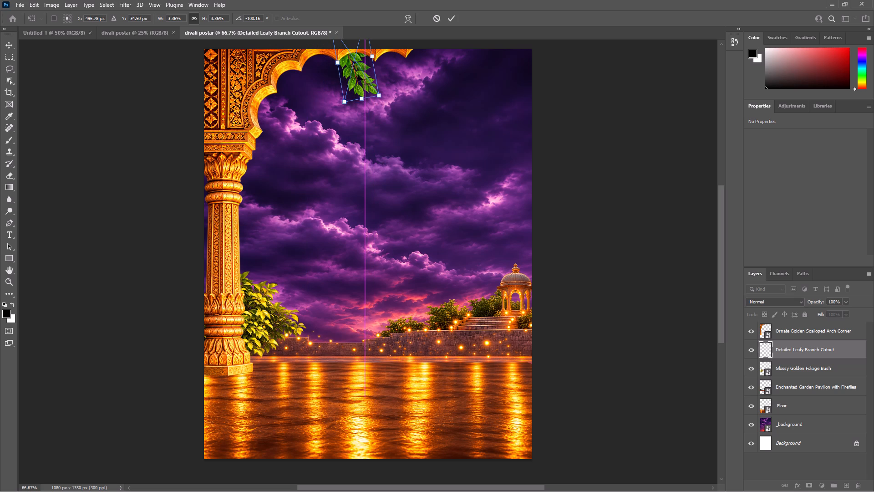
{"action": "left_click_drag", "start_coordinate": [355, 77], "coordinate": [356, 76]}
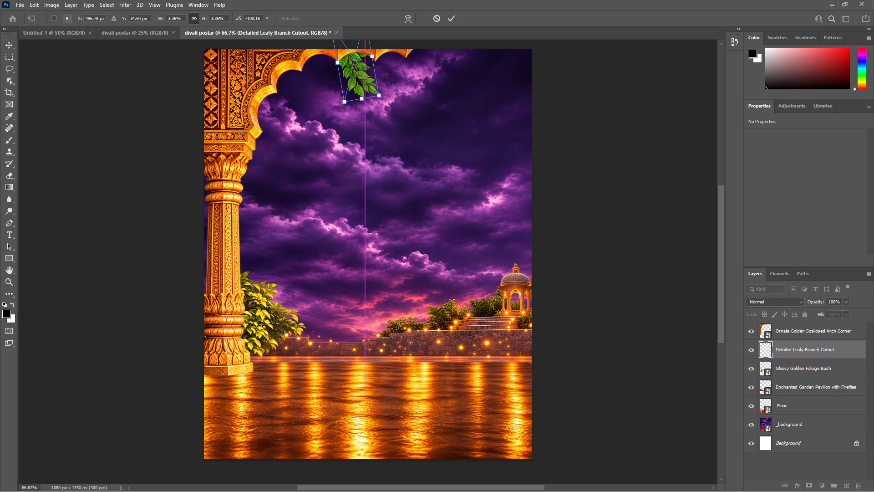
{"action": "left_click_drag", "start_coordinate": [356, 76], "coordinate": [352, 69]}
{"action": "left_click", "coordinate": [352, 69]}
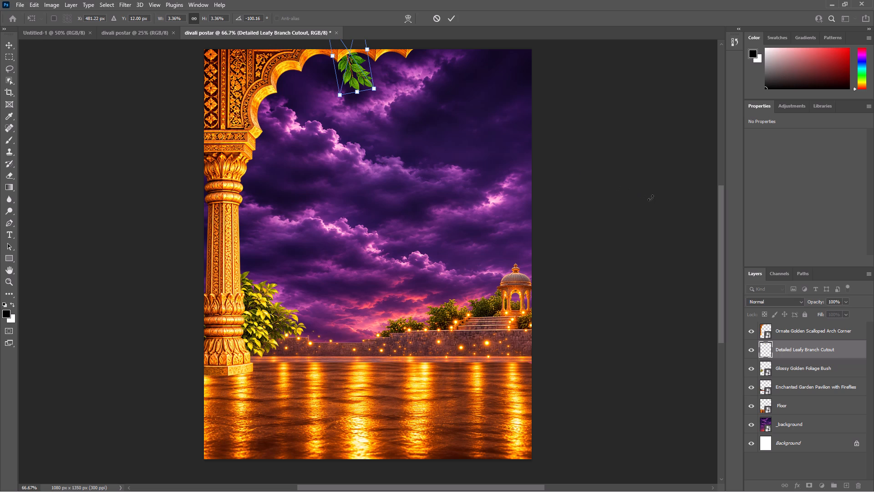
{"action": "key", "text": "ctrl+j"}
{"action": "left_click", "coordinate": [817, 353]}
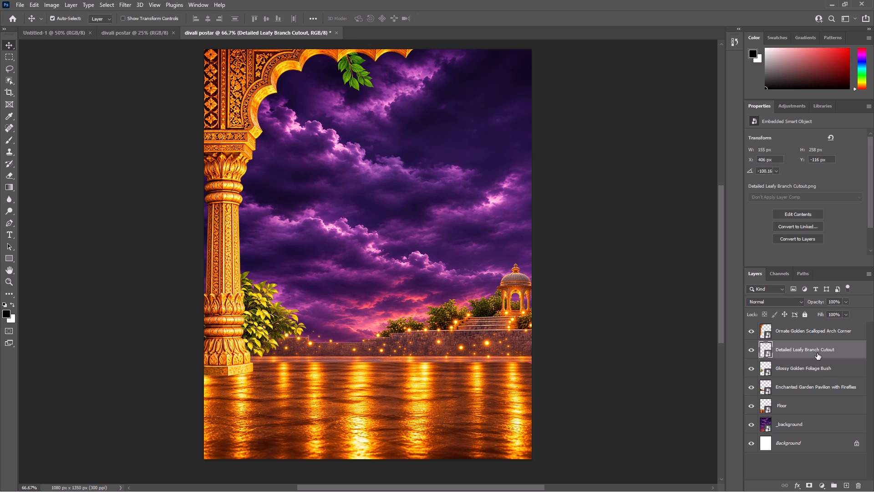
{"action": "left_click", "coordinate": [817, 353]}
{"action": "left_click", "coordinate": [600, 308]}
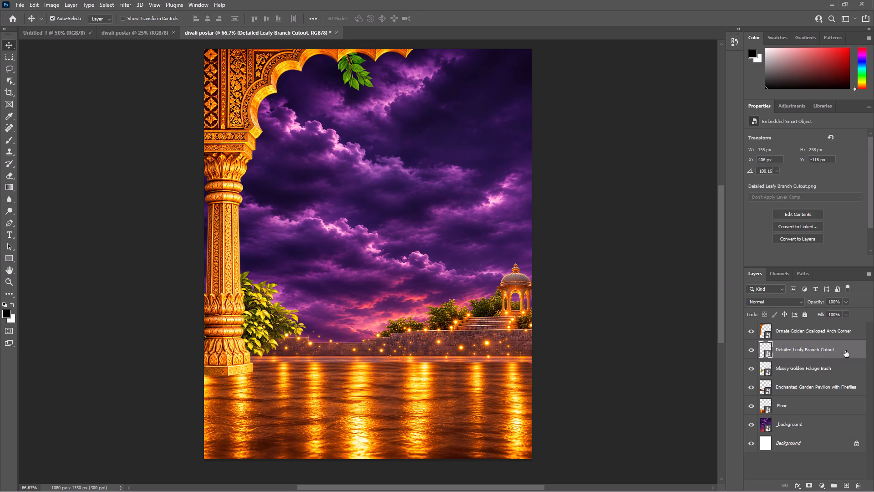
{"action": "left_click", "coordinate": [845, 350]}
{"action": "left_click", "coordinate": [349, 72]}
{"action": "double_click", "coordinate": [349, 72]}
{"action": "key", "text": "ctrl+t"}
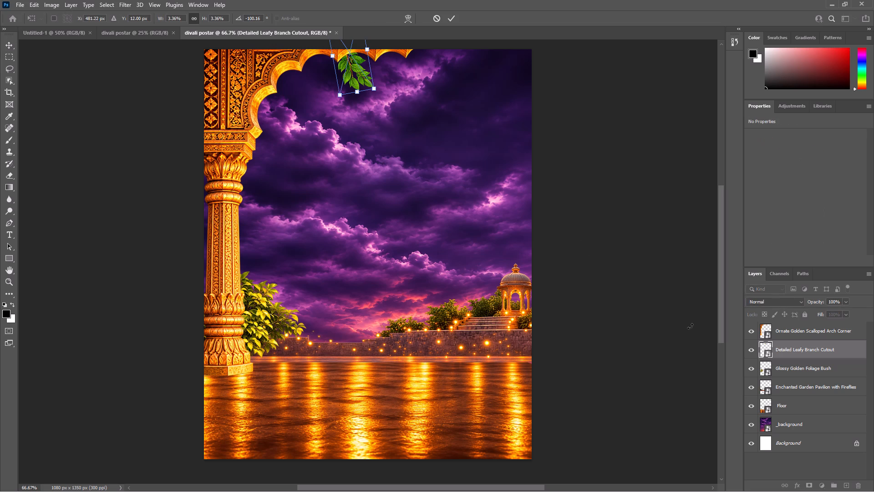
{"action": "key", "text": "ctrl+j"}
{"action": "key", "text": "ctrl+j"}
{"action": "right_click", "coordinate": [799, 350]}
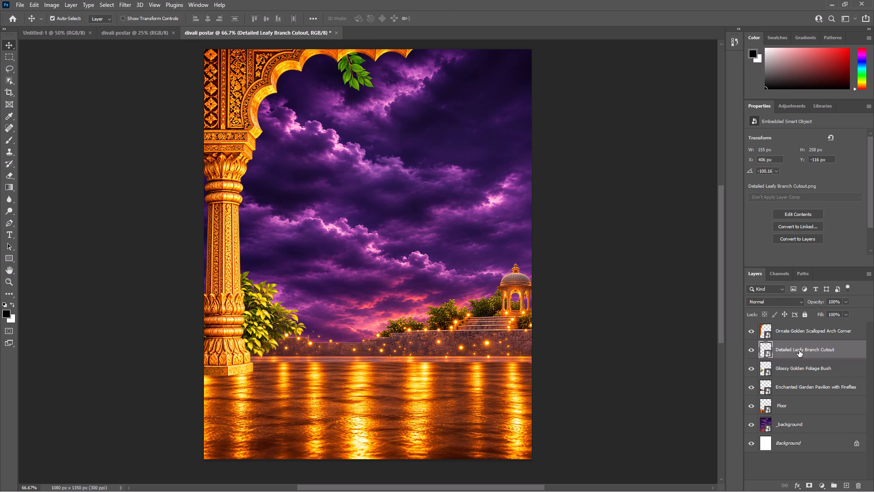
Duplicate the Detailed Leafy Branch Cutout layer and move the copy beneath the arch's lower scallop above the capital, at about X 123 px, Y 69 px.
{"action": "key", "text": "ctrl+j"}
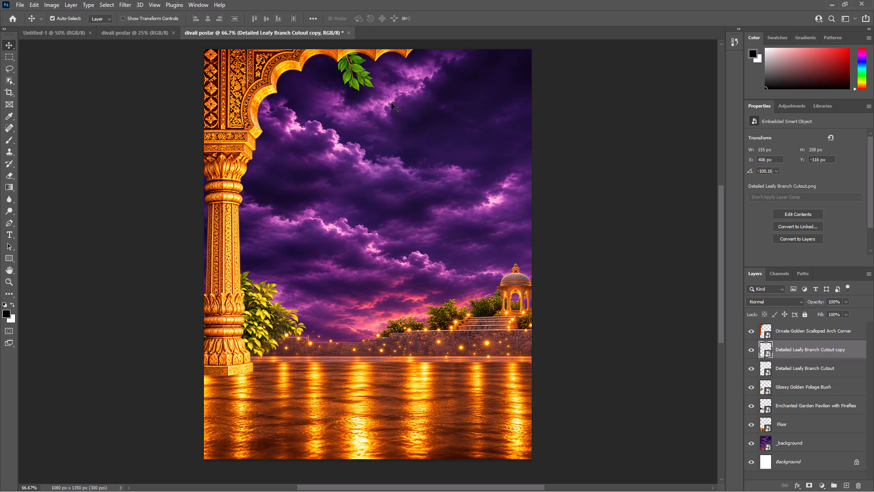
{"action": "left_click_drag", "start_coordinate": [355, 65], "coordinate": [257, 104]}
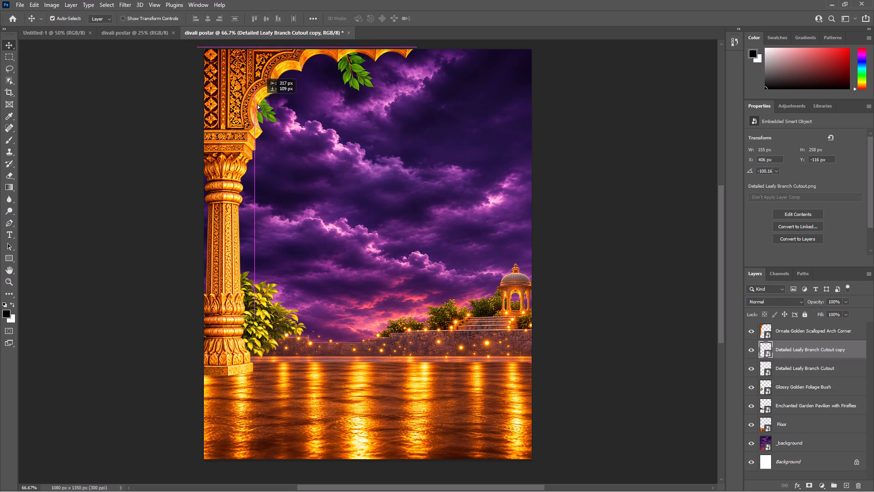
{"action": "left_click_drag", "start_coordinate": [257, 104], "coordinate": [265, 153]}
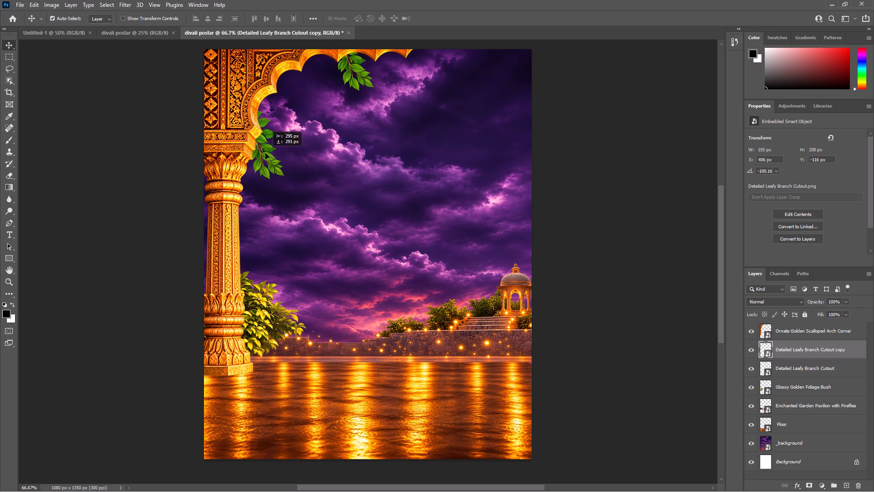
{"action": "left_click_drag", "start_coordinate": [265, 153], "coordinate": [263, 153]}
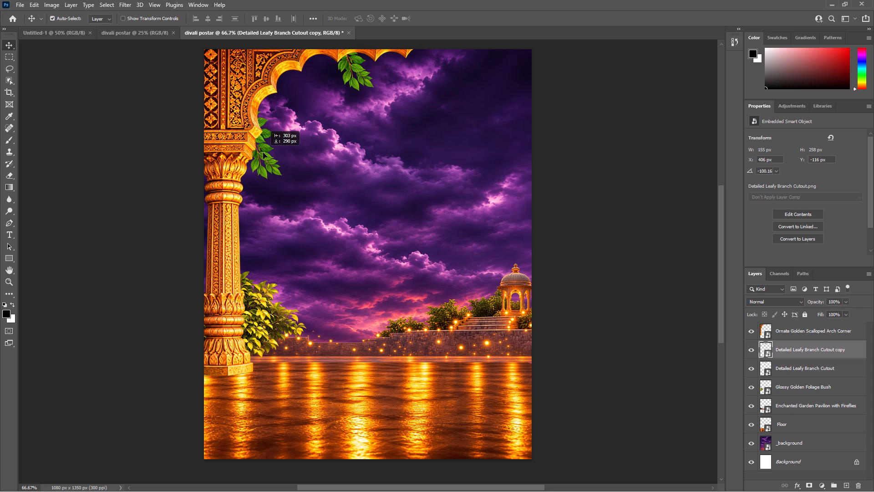
{"action": "left_click_drag", "start_coordinate": [263, 153], "coordinate": [269, 121]}
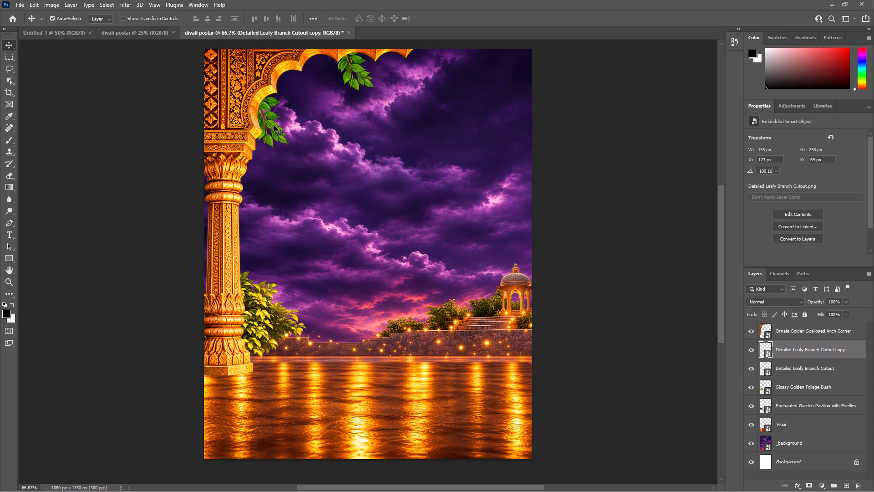
Duplicate the branch copy and move the new one down beside the column's middle shaft, at about X 63 px, Y 471 px.
{"action": "key", "text": "ctrl+j"}
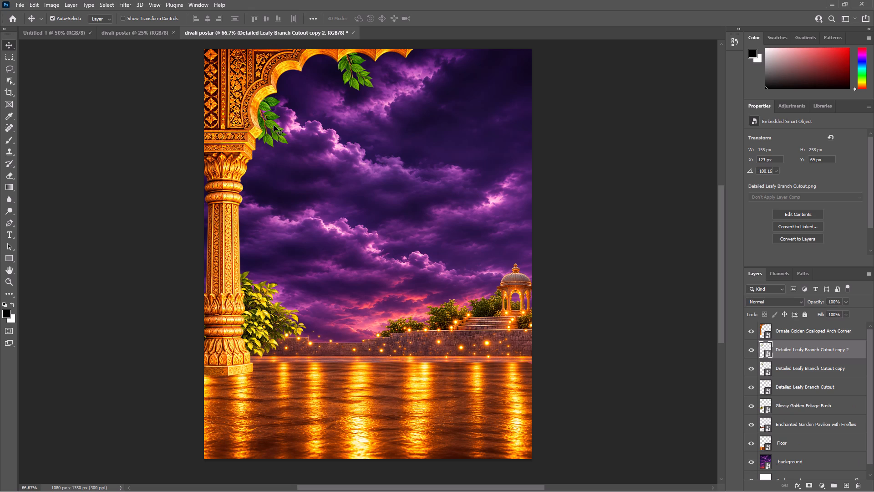
{"action": "left_click_drag", "start_coordinate": [264, 119], "coordinate": [259, 191]}
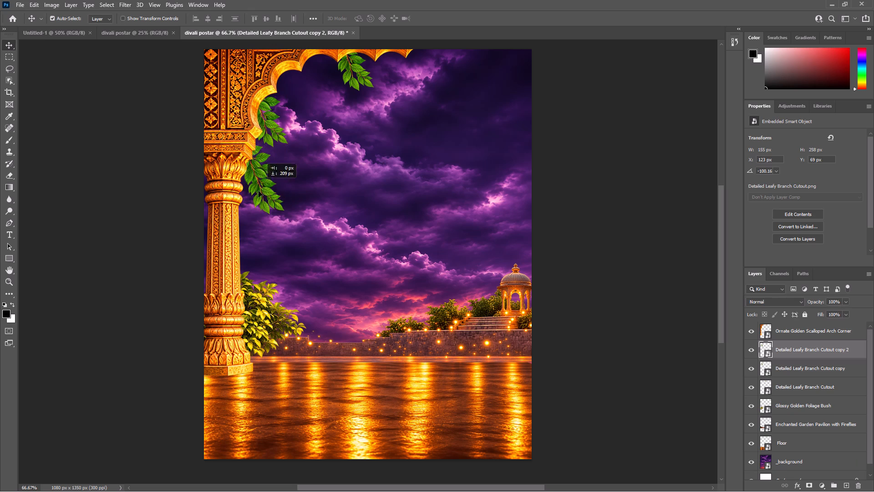
{"action": "left_click_drag", "start_coordinate": [259, 191], "coordinate": [245, 243]}
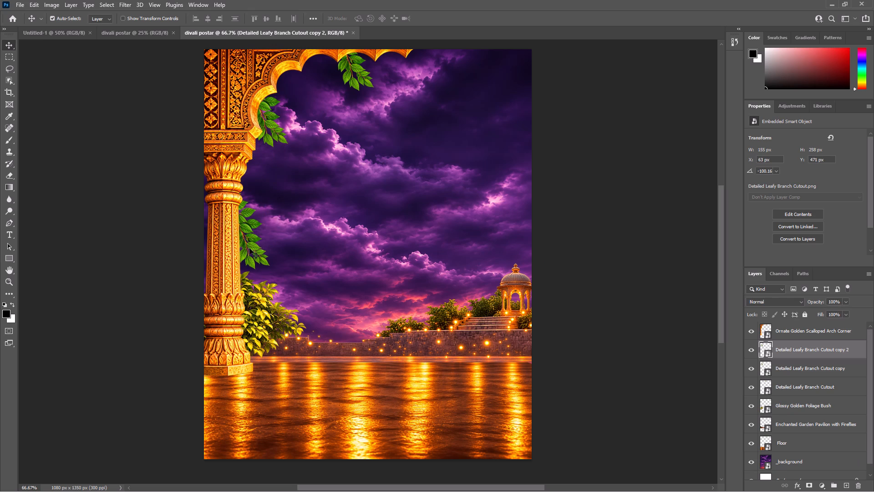
{"action": "left_click", "coordinate": [253, 247]}
Rotate the column-side branch copy to about -132.30° and tuck it behind the shaft at about X 98 px, Y 558 px.
{"action": "key", "text": "ctrl+t"}
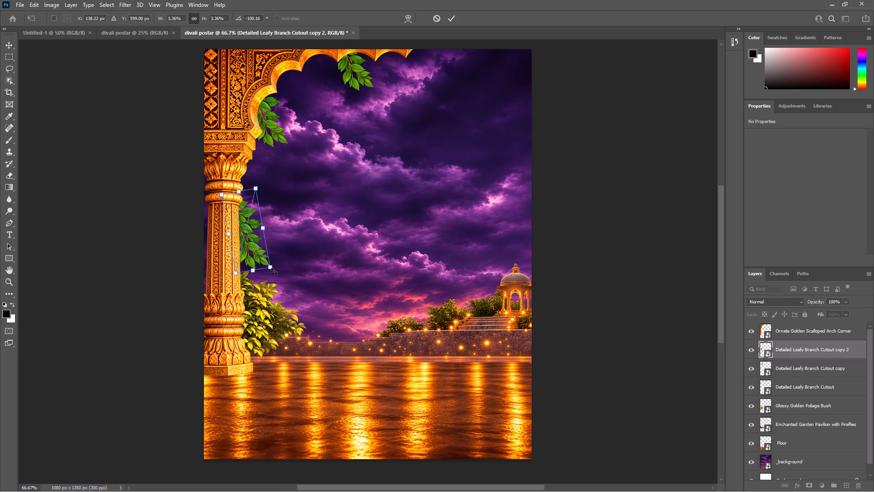
{"action": "left_click_drag", "start_coordinate": [274, 274], "coordinate": [279, 256]}
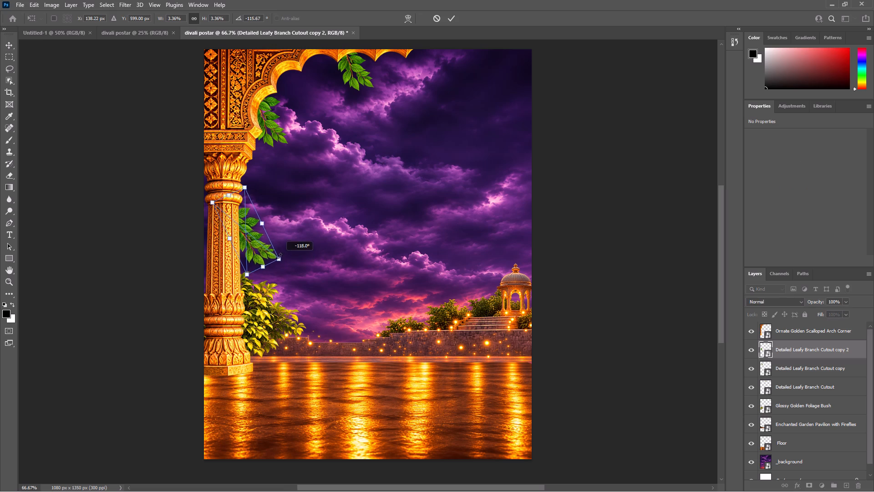
{"action": "left_click_drag", "start_coordinate": [279, 256], "coordinate": [287, 250]}
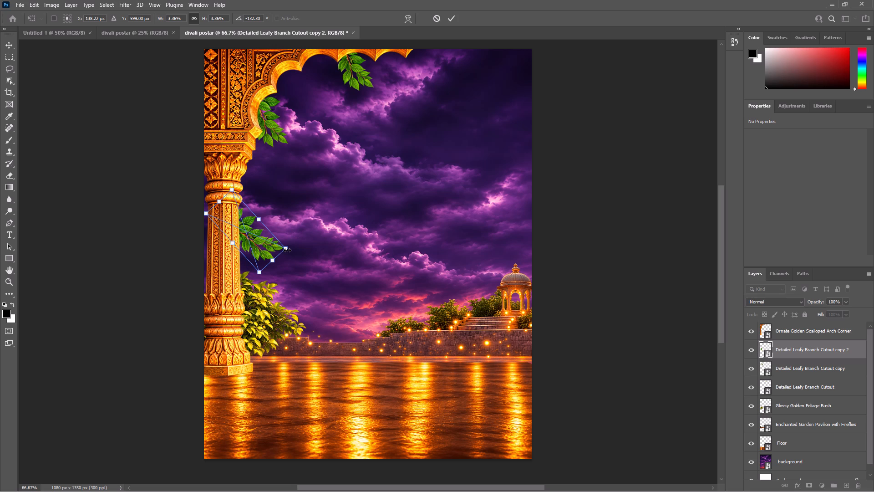
{"action": "left_click_drag", "start_coordinate": [266, 249], "coordinate": [252, 239]}
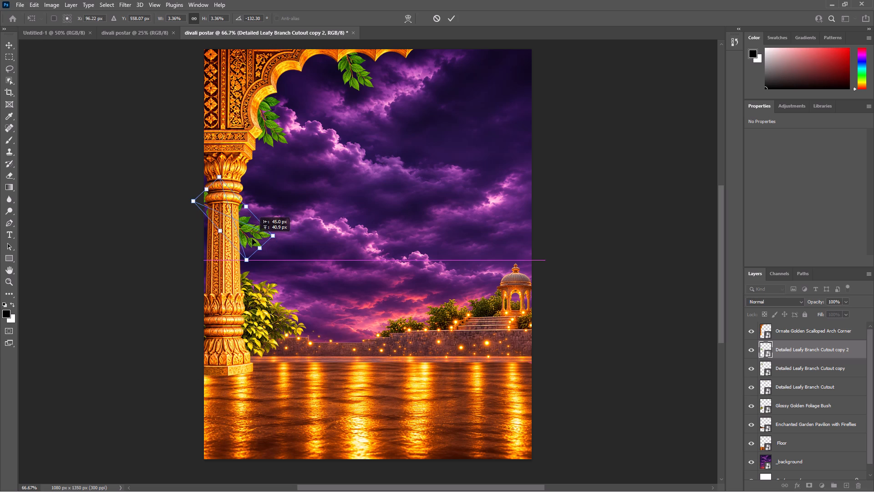
{"action": "left_click_drag", "start_coordinate": [252, 239], "coordinate": [254, 235]}
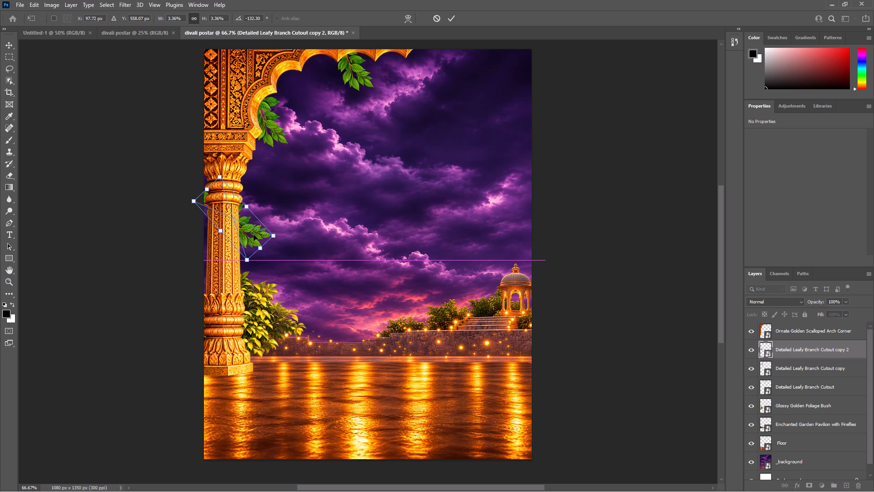
Shift the Ornate Golden Scalloped Arch Corner layer left to about X 328 px in Free Transform and apply.
{"action": "left_click", "coordinate": [793, 330]}
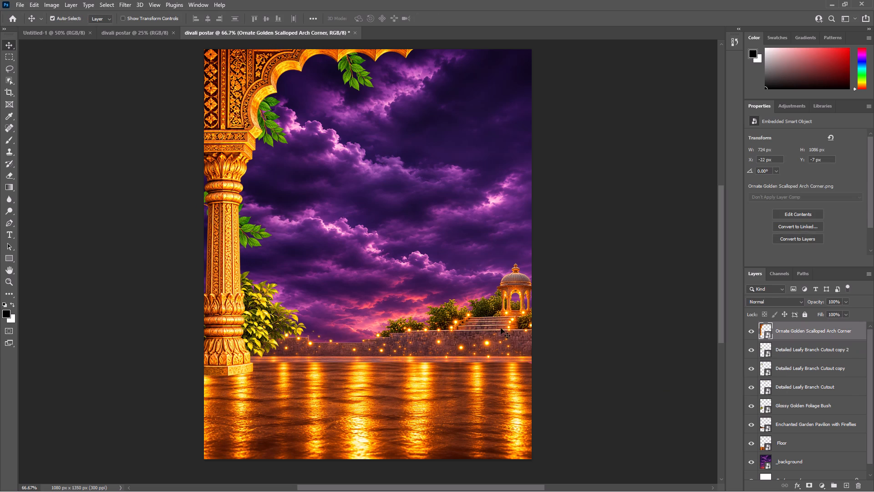
{"action": "key", "text": "ctrl+t"}
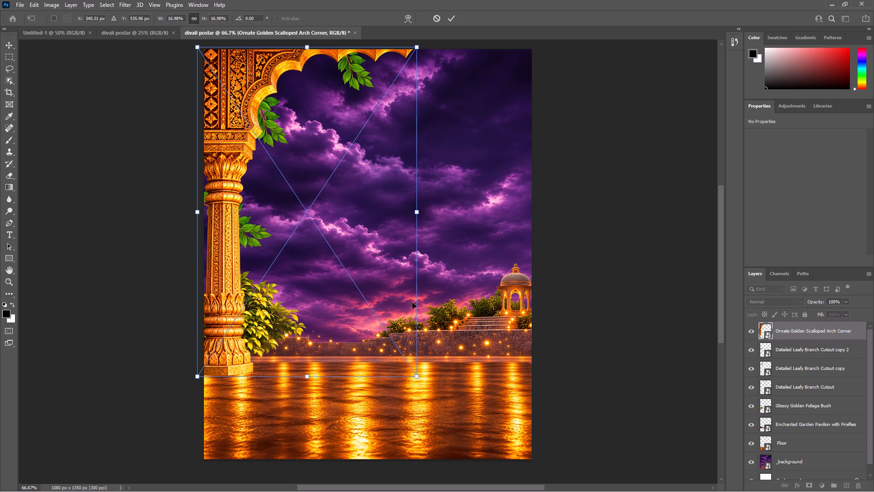
{"action": "key", "text": "Left"}
{"action": "key", "text": "Left"}
{"action": "key", "text": "Left"}
{"action": "key", "text": "Left"}
{"action": "key", "text": "Left"}
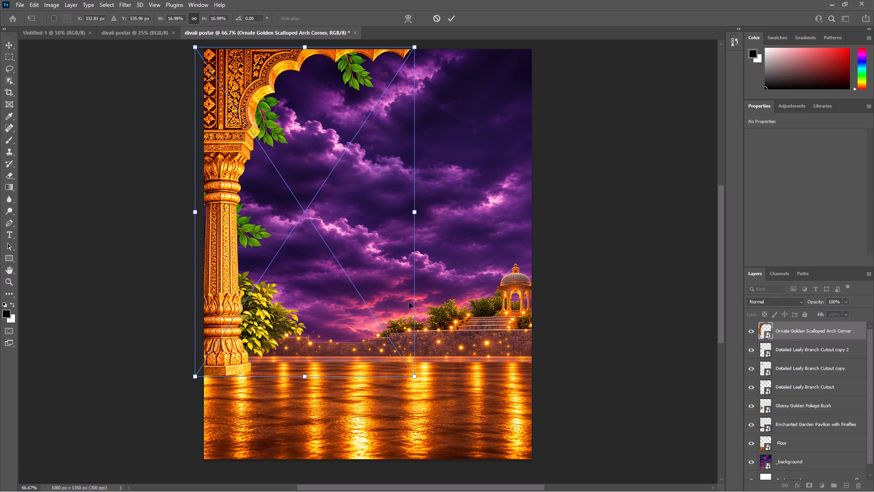
{"action": "key", "text": "Left"}
{"action": "key", "text": "Left"}
{"action": "key", "text": "Left"}
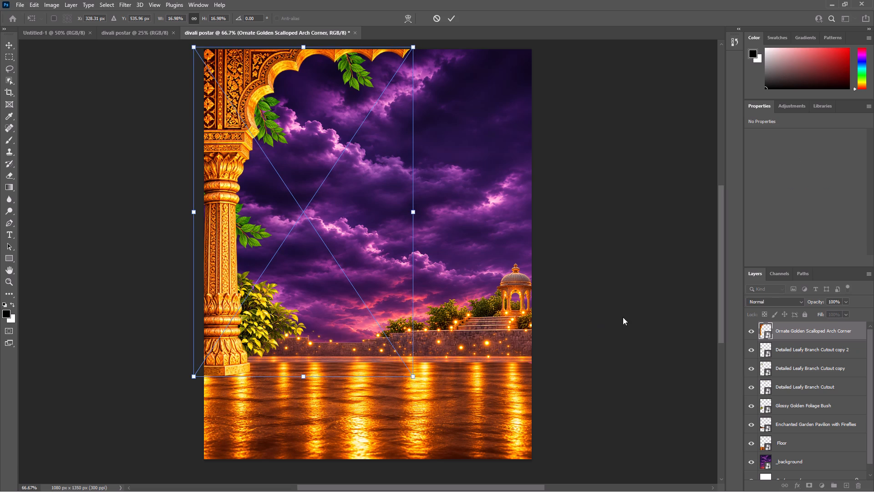
{"action": "left_click", "coordinate": [676, 313]}
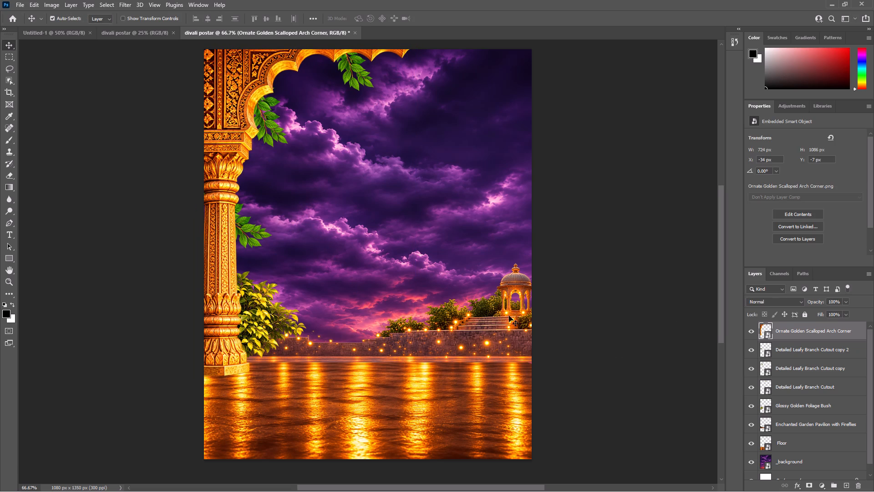
Rename the branch layers: the original Detailed Leafy Branch Cutout as 1, its first copy as 2 and copy 2 as 3.
{"action": "scroll", "coordinate": [495, 316], "scroll_direction": "up", "scroll_amount": 2}
{"action": "scroll", "coordinate": [479, 309], "scroll_direction": "down", "scroll_amount": 1}
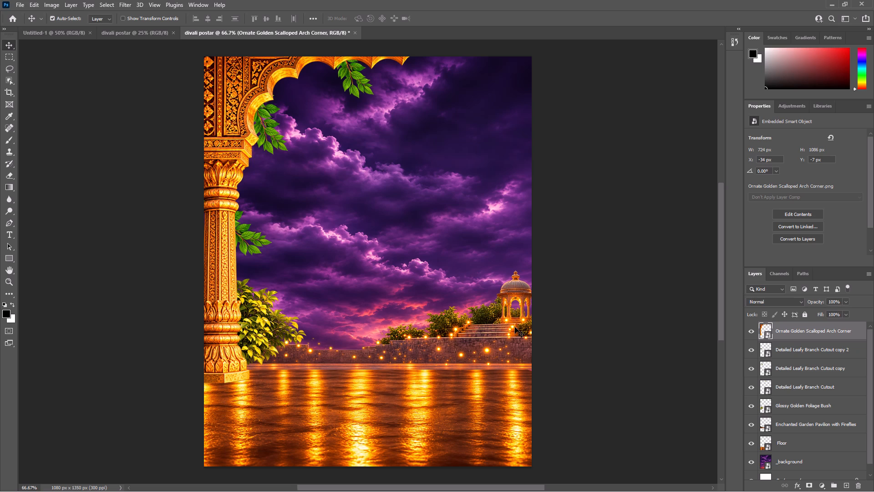
{"action": "double_click", "coordinate": [842, 368]}
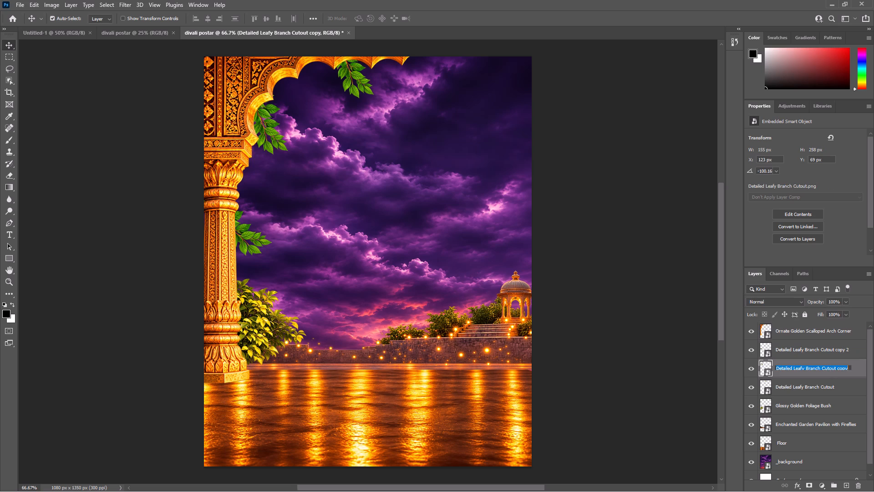
{"action": "key", "text": "BackSpace"}
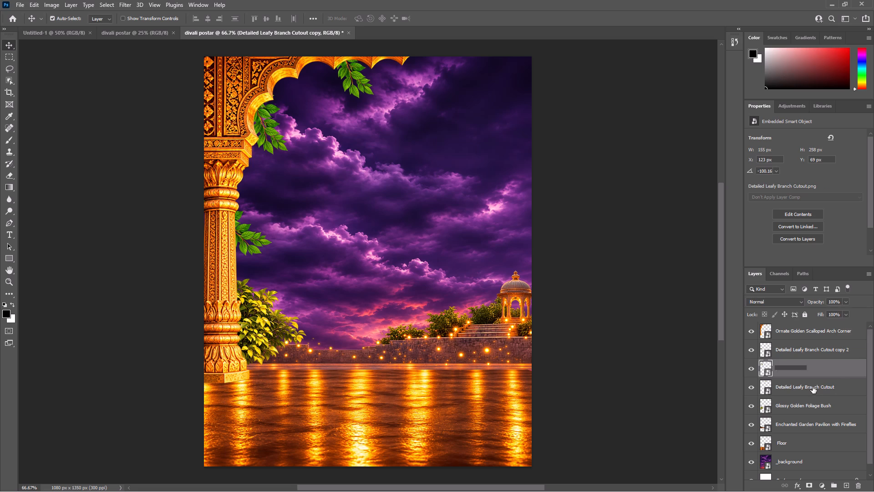
{"action": "key", "text": "2"}
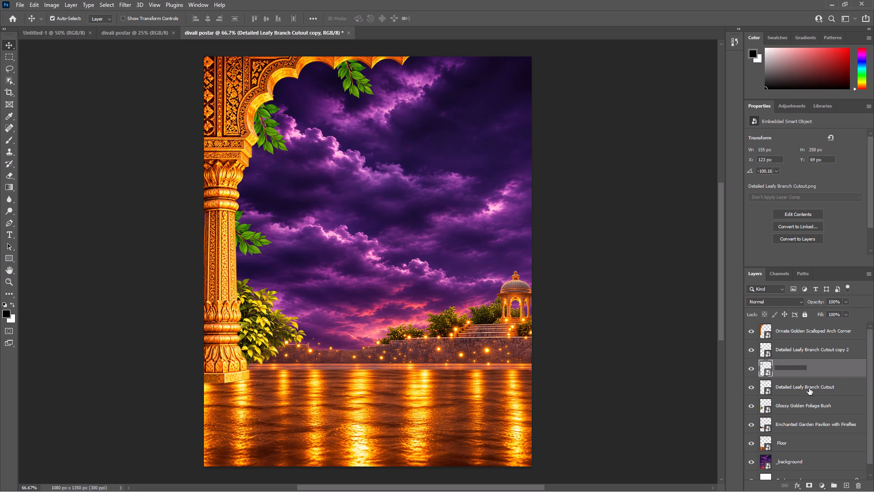
{"action": "double_click", "coordinate": [817, 385]}
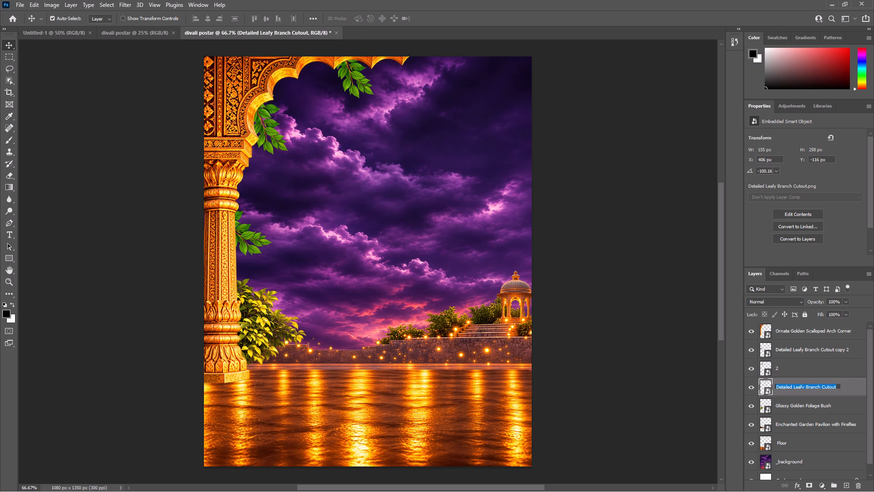
{"action": "key", "text": "BackSpace"}
{"action": "key", "text": "1"}
{"action": "double_click", "coordinate": [823, 349]}
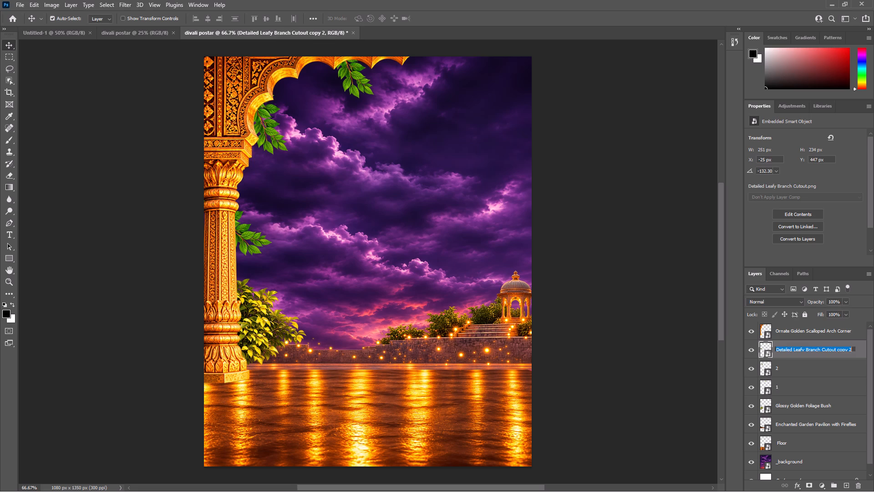
{"action": "key", "text": "BackSpace"}
{"action": "key", "text": "3"}
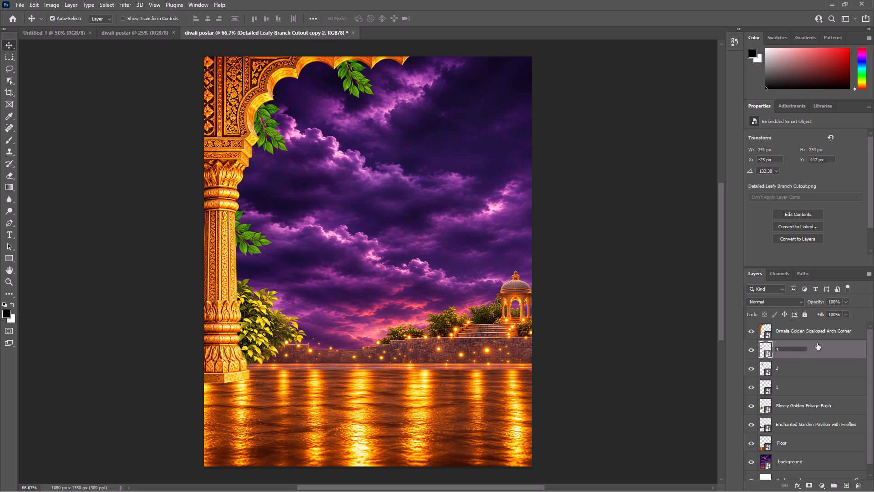
{"action": "key", "text": "Return"}
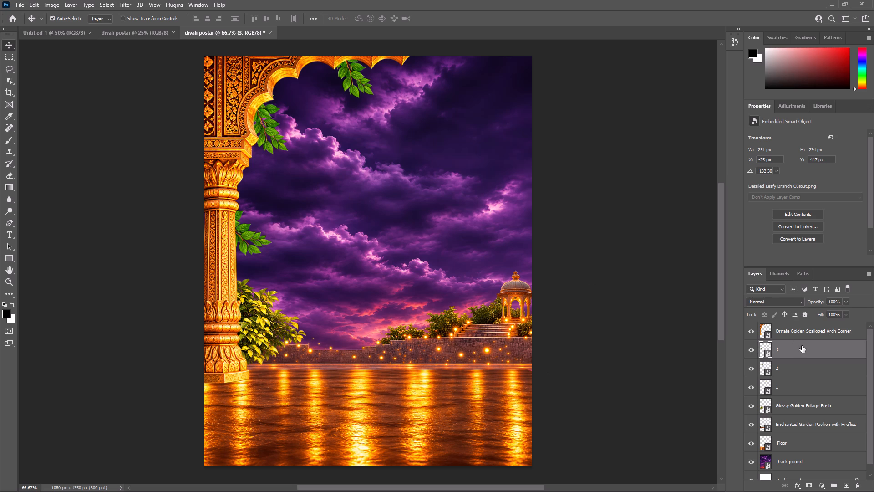
Place the Illuminated Ornate Hindu Temple image embedded above the pavilion layer and shift it to about X 707 px, Y 327 px.
{"action": "left_click", "coordinate": [814, 428]}
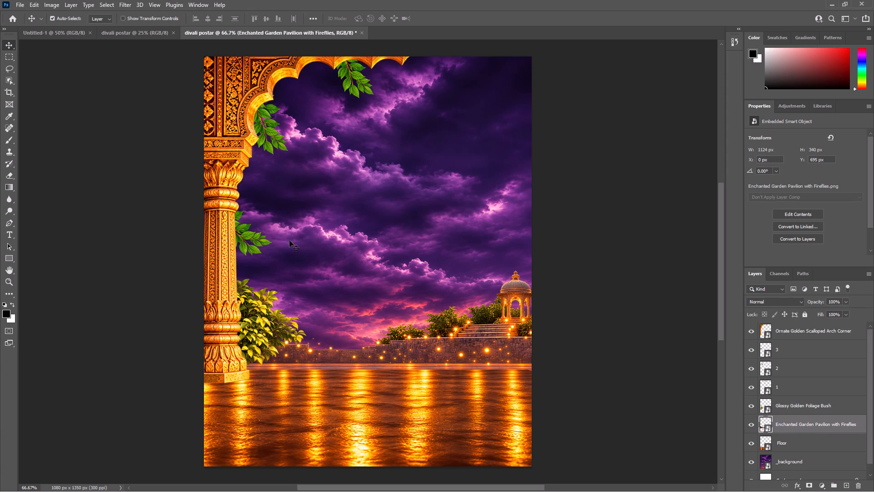
{"action": "left_click", "coordinate": [16, 5]}
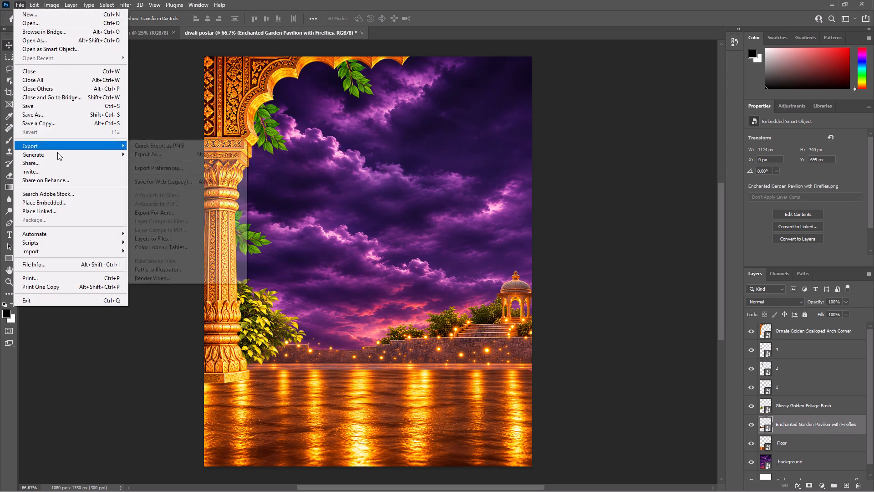
{"action": "left_click", "coordinate": [62, 200]}
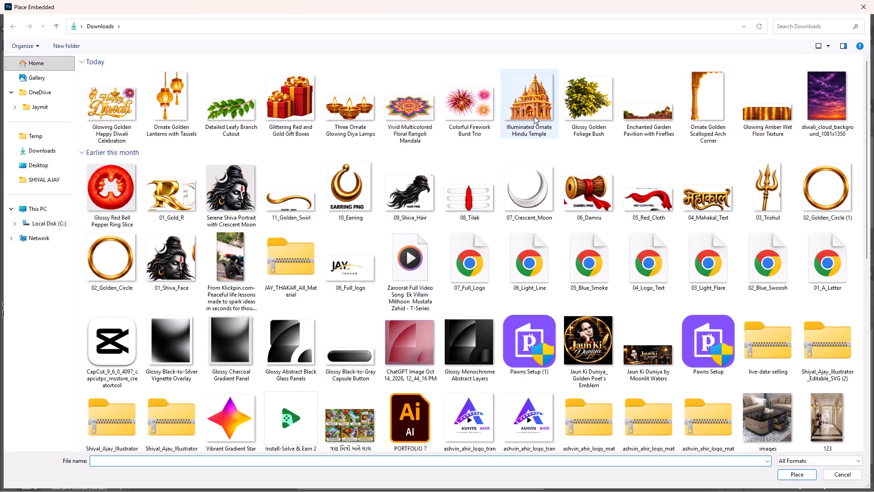
{"action": "left_click", "coordinate": [534, 116]}
{"action": "left_click", "coordinate": [534, 116]}
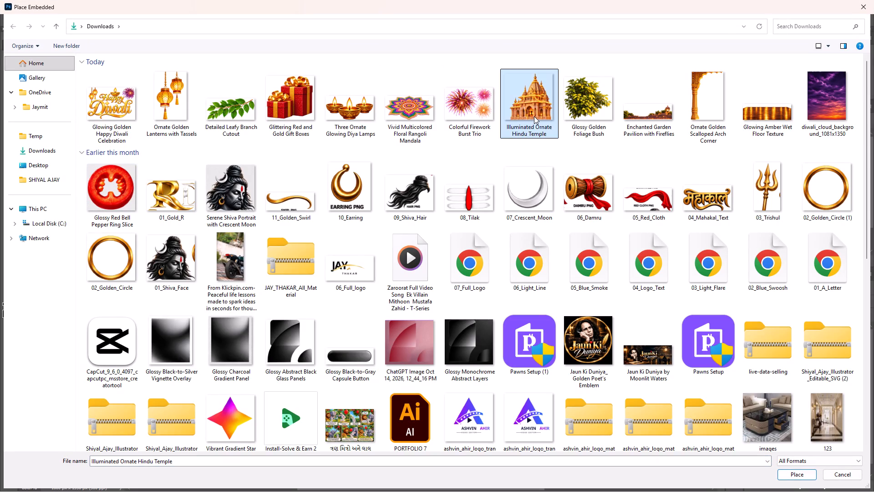
{"action": "double_click", "coordinate": [534, 116]}
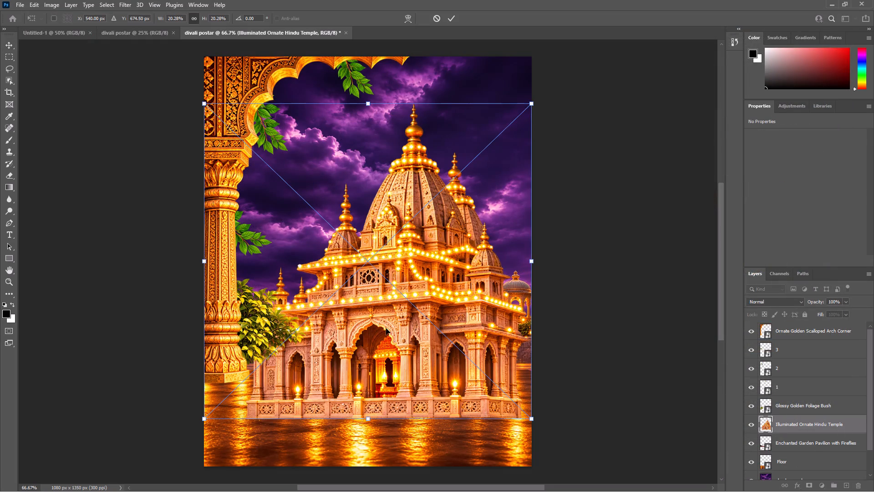
{"action": "left_click_drag", "start_coordinate": [387, 332], "coordinate": [441, 226]}
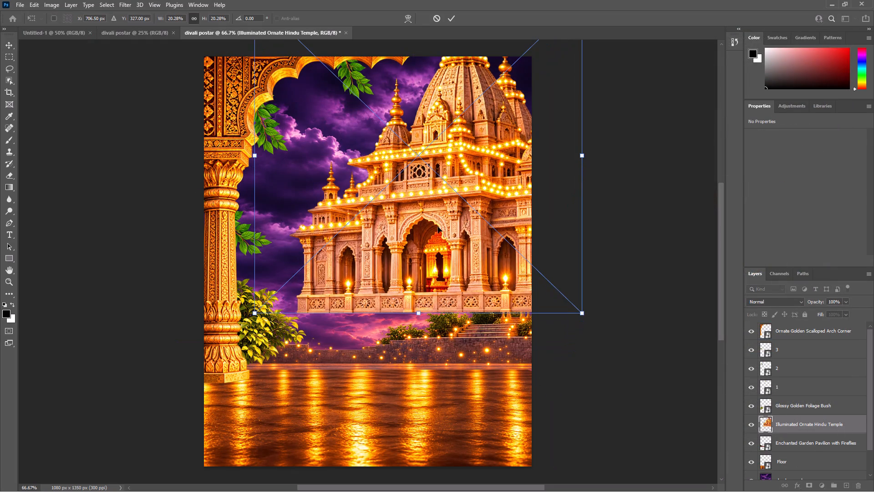
Move the Illuminated Ornate Hindu Temple layer beneath the Enchanted Garden Pavilion with Fireflies layer.
{"action": "left_click_drag", "start_coordinate": [799, 419], "coordinate": [800, 424]}
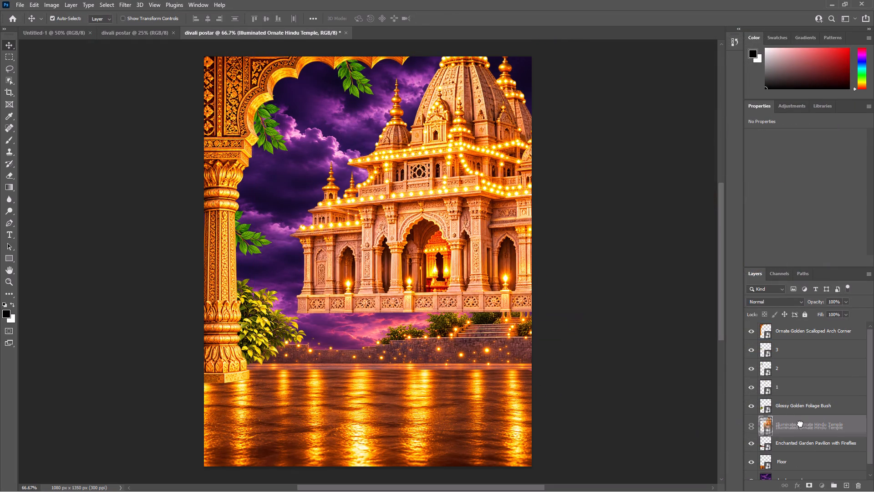
{"action": "left_click_drag", "start_coordinate": [800, 424], "coordinate": [801, 442]}
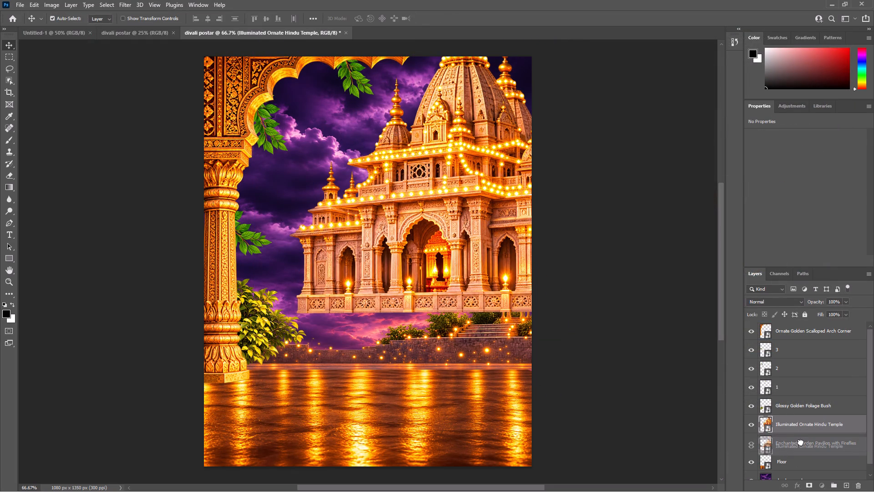
{"action": "left_click_drag", "start_coordinate": [801, 442], "coordinate": [803, 444]}
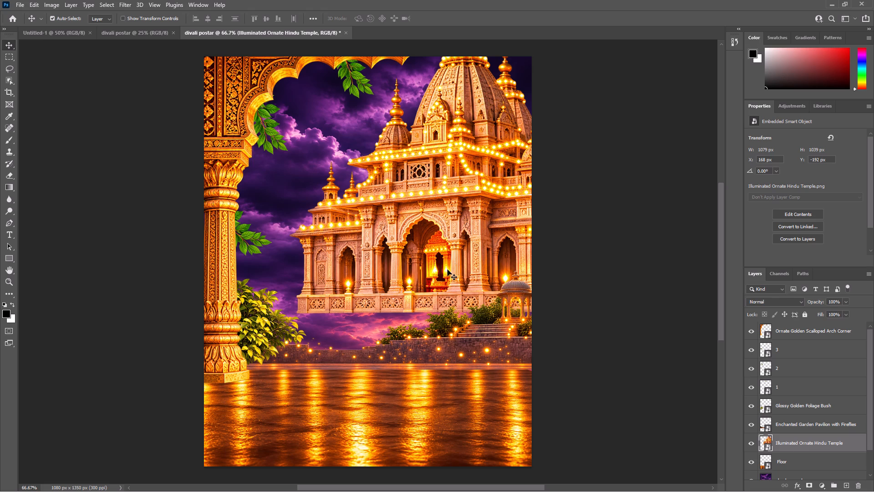
Scale the temple down to about 12.73% and set it behind the pavilion at about X 870 px, Y 594 px, and apply.
{"action": "left_click", "coordinate": [446, 268]}
{"action": "key", "text": "ctrl+t"}
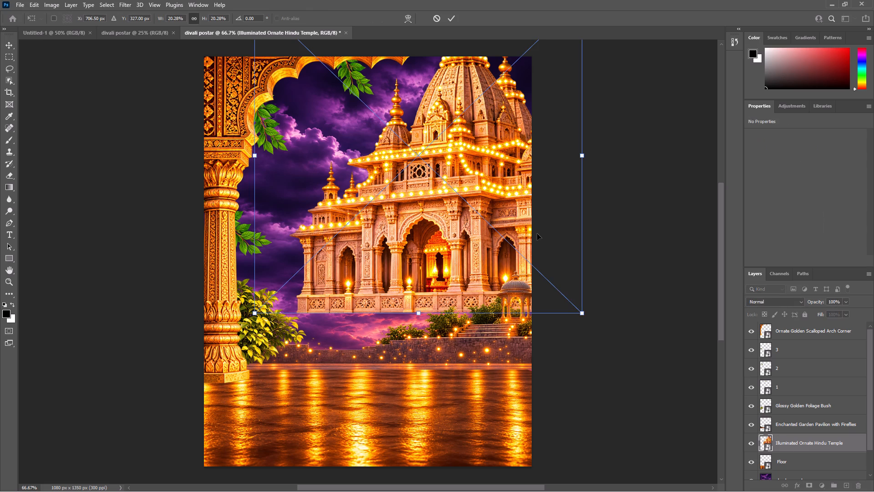
{"action": "left_click_drag", "start_coordinate": [584, 315], "coordinate": [577, 310]}
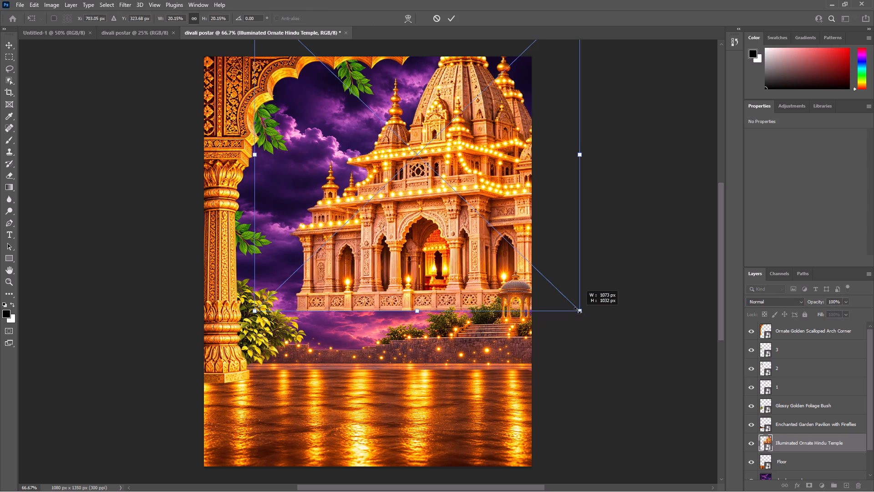
{"action": "left_click_drag", "start_coordinate": [577, 310], "coordinate": [470, 220]}
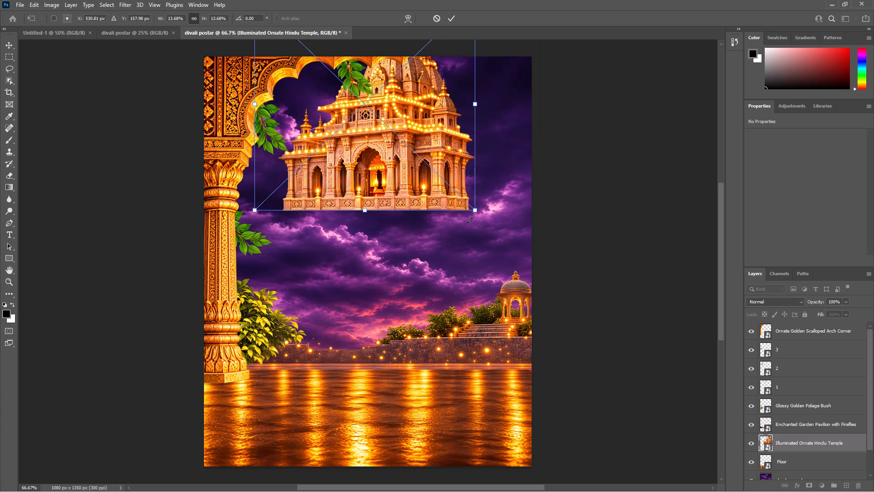
{"action": "left_click_drag", "start_coordinate": [377, 131], "coordinate": [472, 252]}
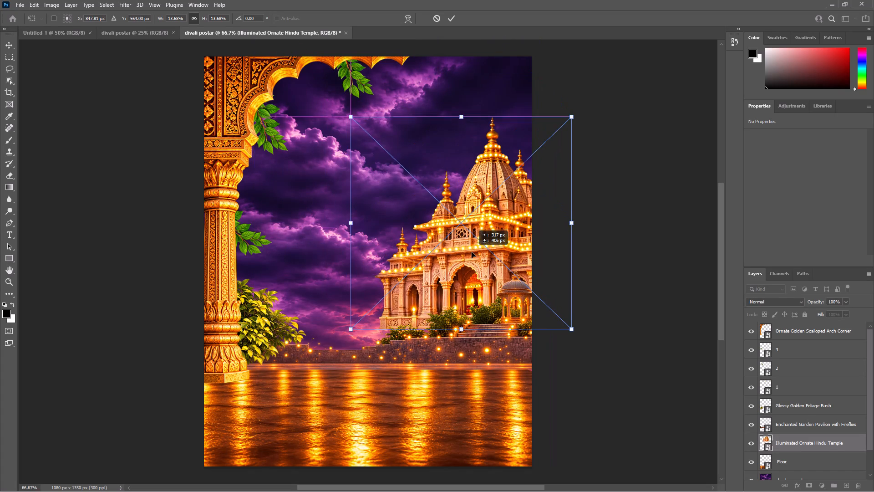
{"action": "left_click_drag", "start_coordinate": [472, 252], "coordinate": [492, 257]}
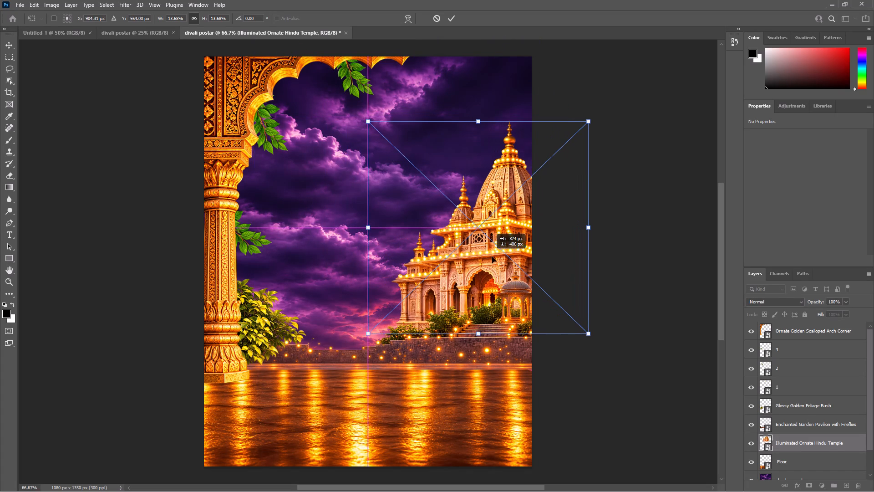
{"action": "left_click_drag", "start_coordinate": [492, 257], "coordinate": [511, 256]}
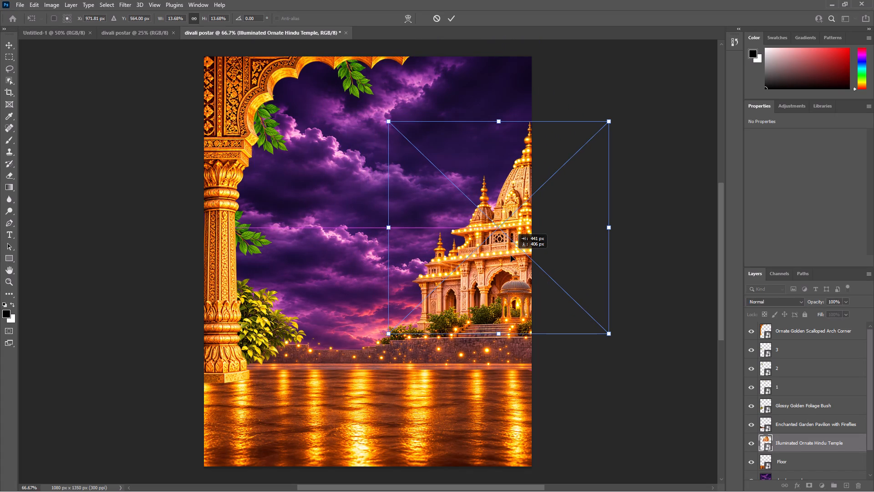
{"action": "left_click_drag", "start_coordinate": [511, 256], "coordinate": [488, 246]}
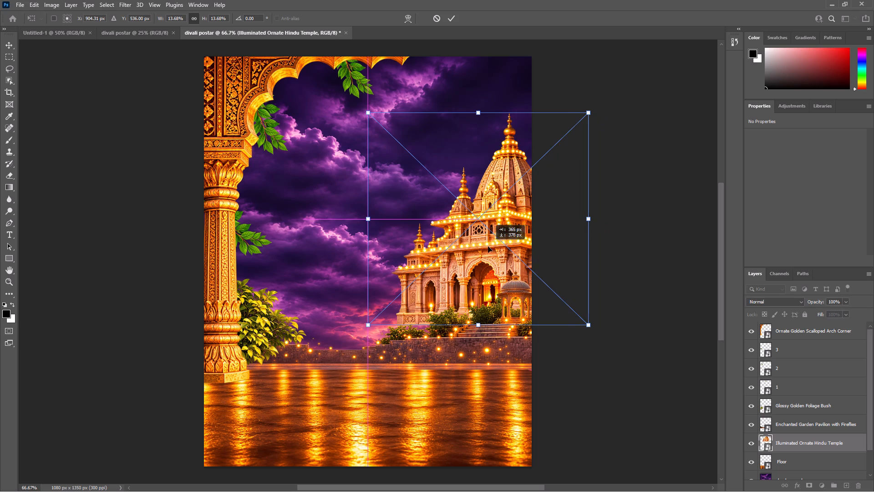
{"action": "left_click_drag", "start_coordinate": [488, 246], "coordinate": [480, 253]}
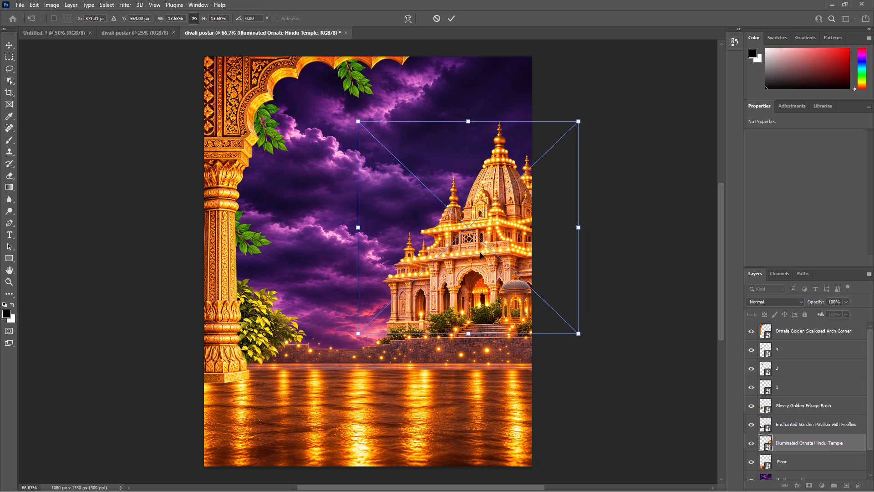
{"action": "left_click_drag", "start_coordinate": [579, 334], "coordinate": [562, 321]}
{"action": "left_click_drag", "start_coordinate": [498, 246], "coordinate": [494, 257]}
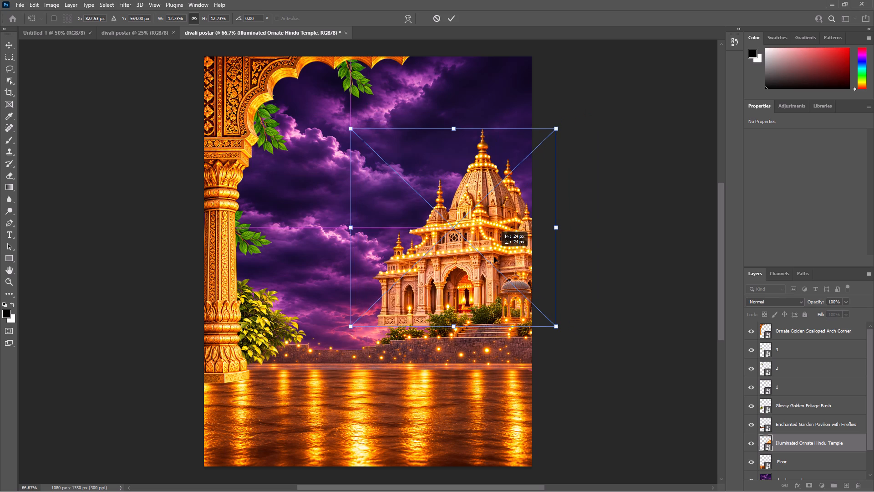
{"action": "left_click_drag", "start_coordinate": [494, 257], "coordinate": [497, 263]}
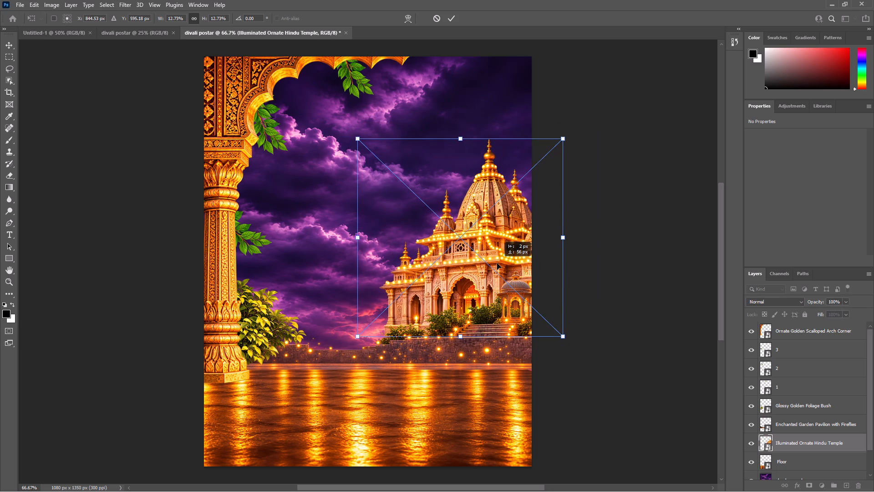
{"action": "left_click_drag", "start_coordinate": [497, 263], "coordinate": [502, 263]}
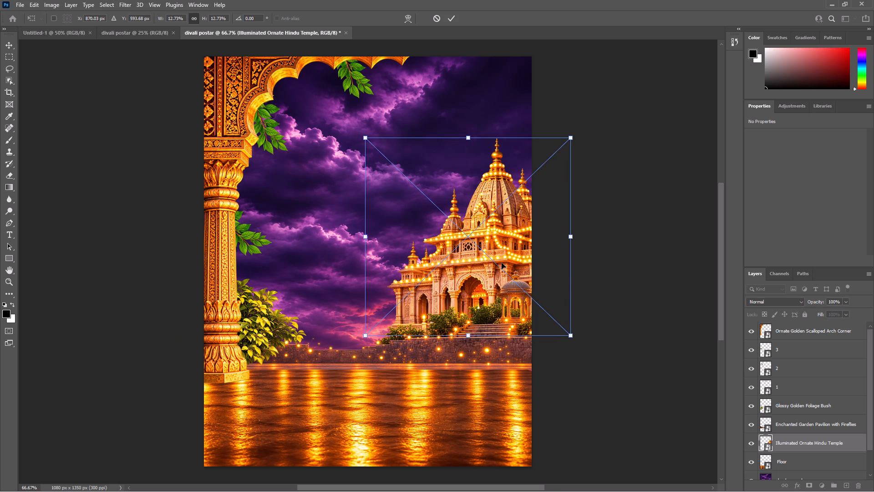
{"action": "left_click", "coordinate": [696, 275]}
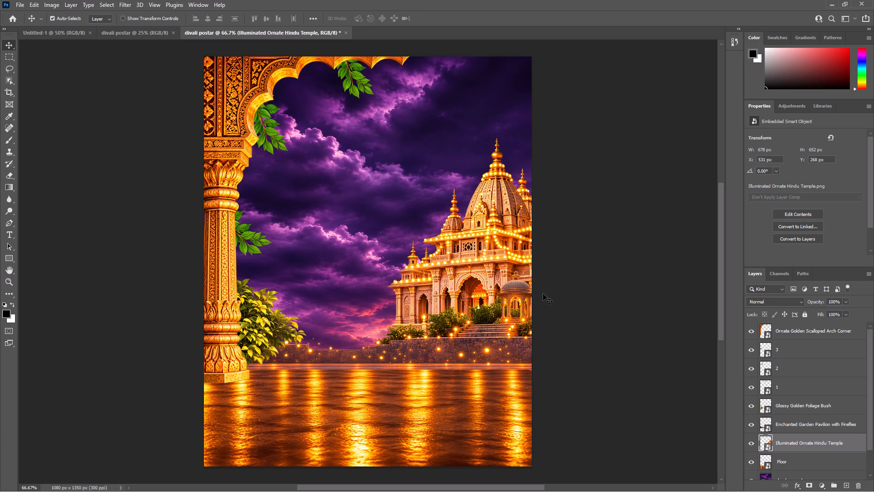
Fine-tune the temple in Free Transform to about 12.63% scale, positioned behind the garden wall at about X 876 px, Y 591 px.
{"action": "key", "text": "ctrl+t"}
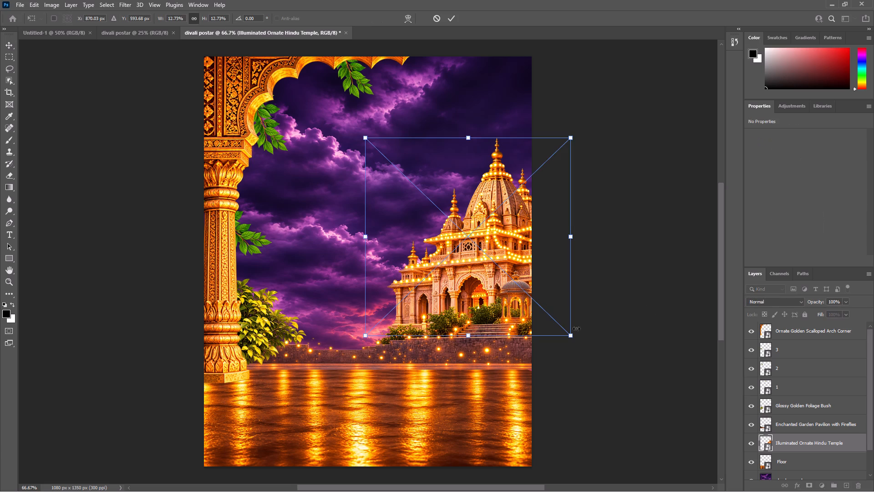
{"action": "left_click_drag", "start_coordinate": [574, 338], "coordinate": [546, 318]}
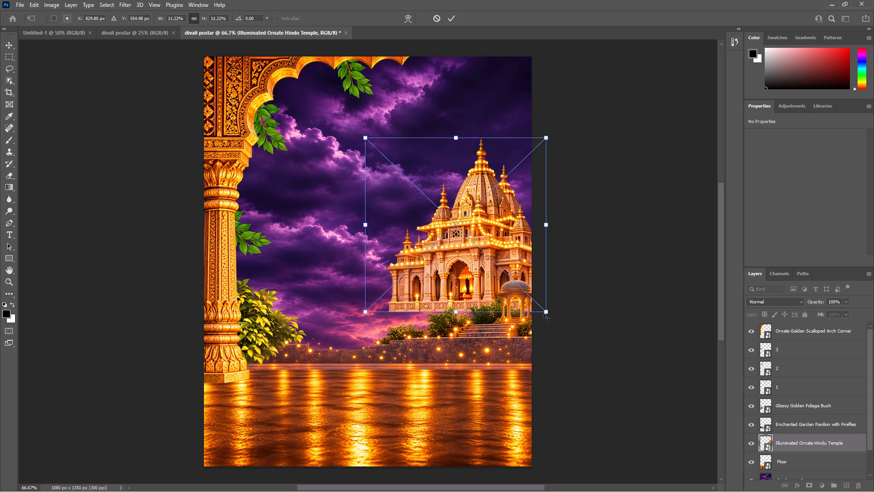
{"action": "left_click_drag", "start_coordinate": [506, 236], "coordinate": [513, 253]}
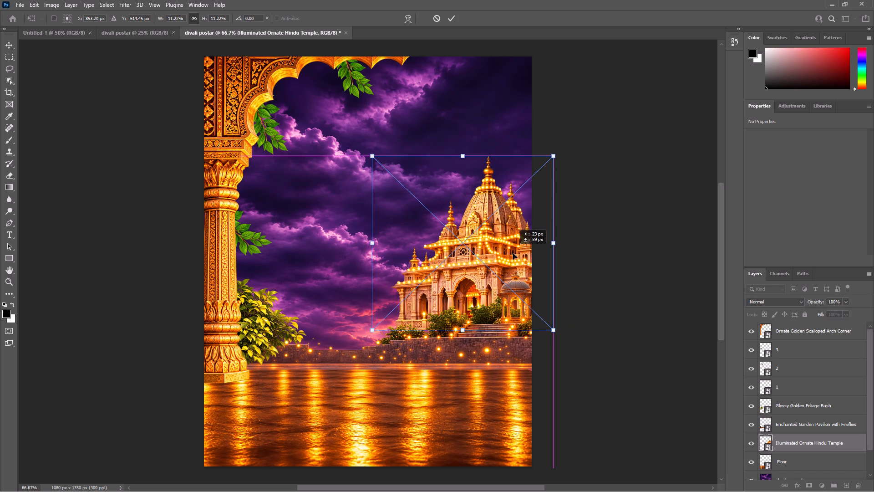
{"action": "left_click_drag", "start_coordinate": [513, 253], "coordinate": [509, 258]}
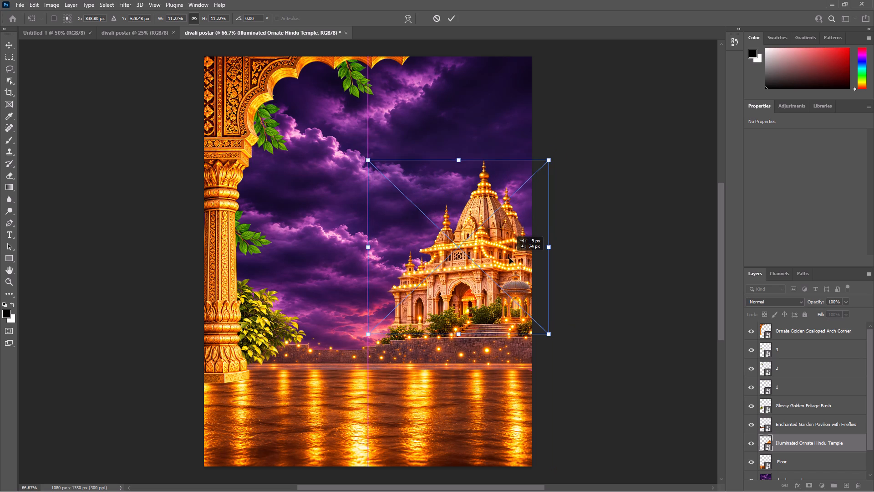
{"action": "left_click_drag", "start_coordinate": [509, 258], "coordinate": [513, 255]}
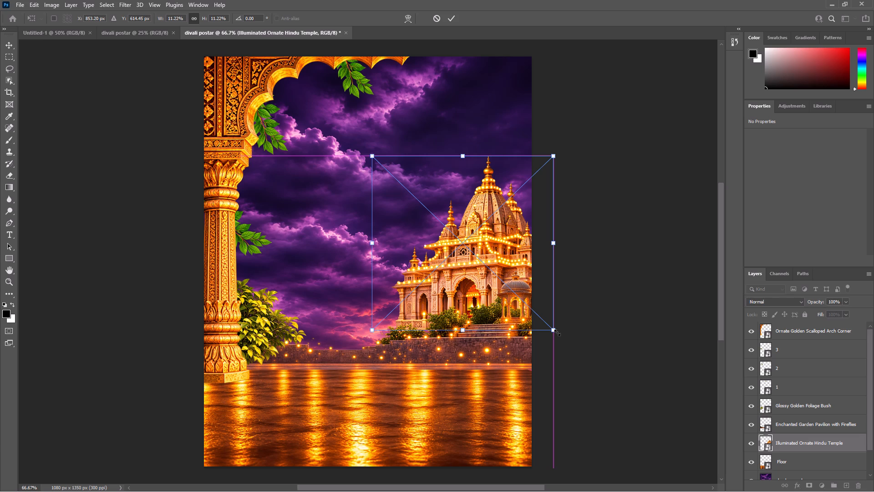
{"action": "left_click_drag", "start_coordinate": [555, 333], "coordinate": [558, 334]}
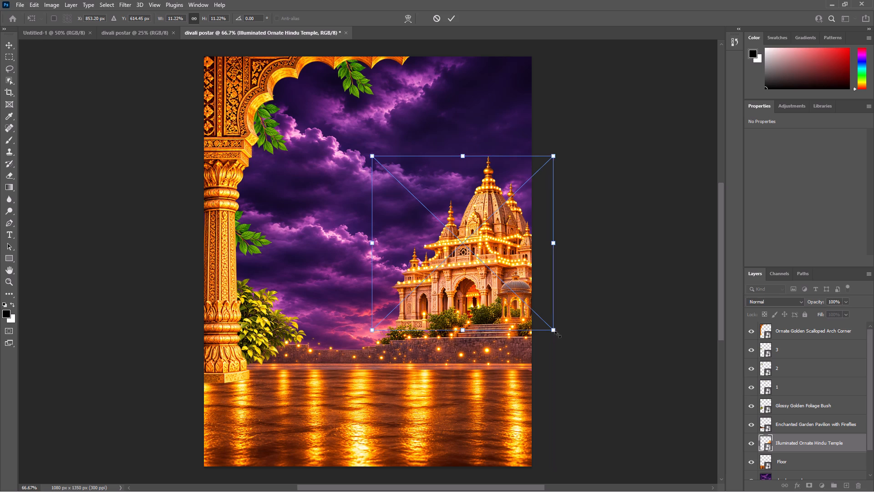
{"action": "left_click_drag", "start_coordinate": [558, 334], "coordinate": [582, 350]}
{"action": "left_click_drag", "start_coordinate": [499, 269], "coordinate": [498, 258]}
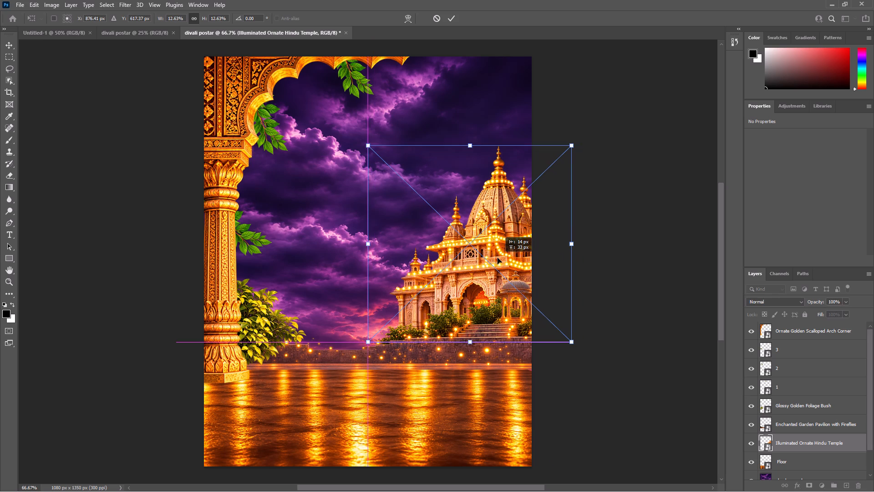
{"action": "left_click_drag", "start_coordinate": [498, 258], "coordinate": [496, 252]}
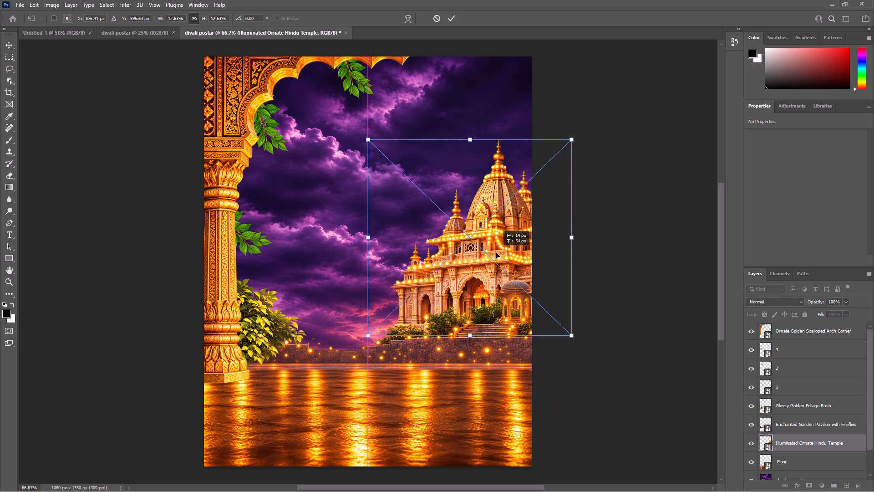
{"action": "left_click_drag", "start_coordinate": [496, 252], "coordinate": [496, 251]}
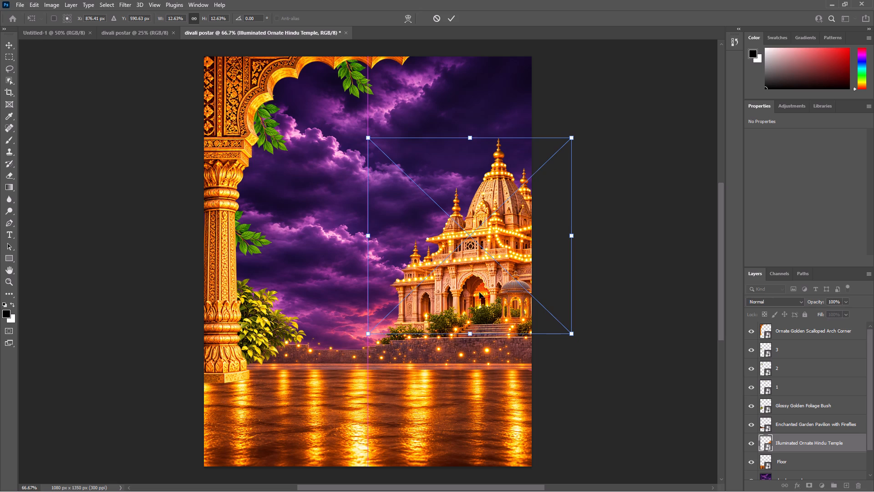
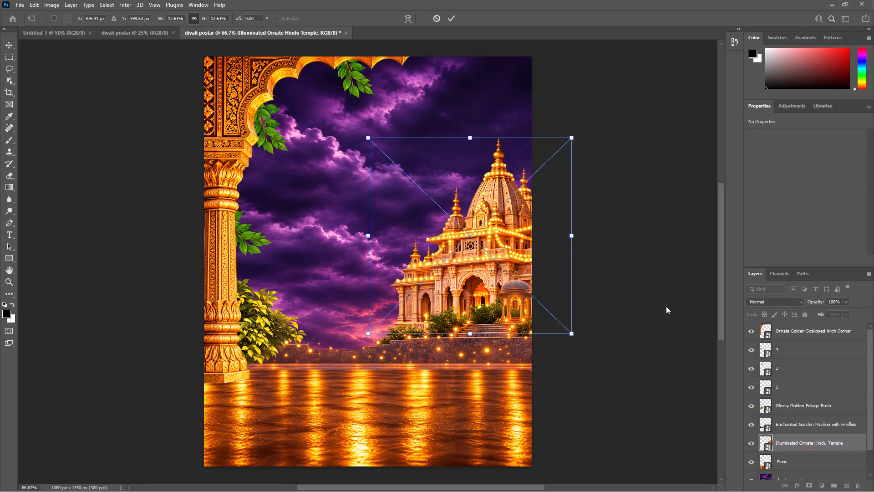
Apply the temple's current transform.
{"action": "left_click", "coordinate": [649, 324]}
{"action": "left_click", "coordinate": [691, 339]}
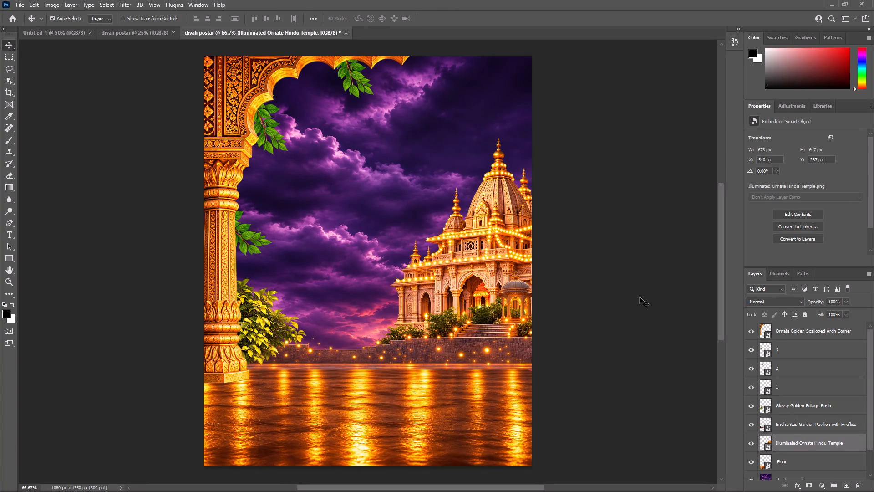
Place the Colorful Firework Burst Trio image embedded, scaled to about 7.42% in the sky at about X 843 px, Y 171 px.
{"action": "left_click", "coordinate": [14, 5]}
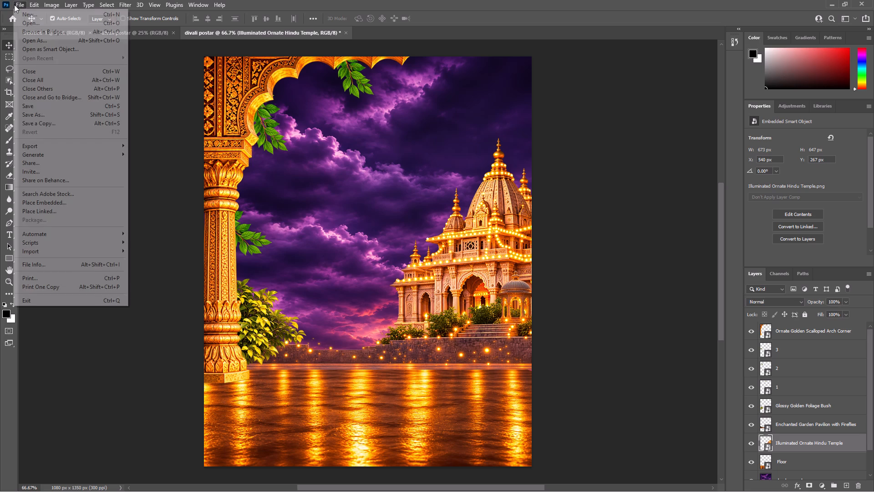
{"action": "left_click", "coordinate": [50, 200]}
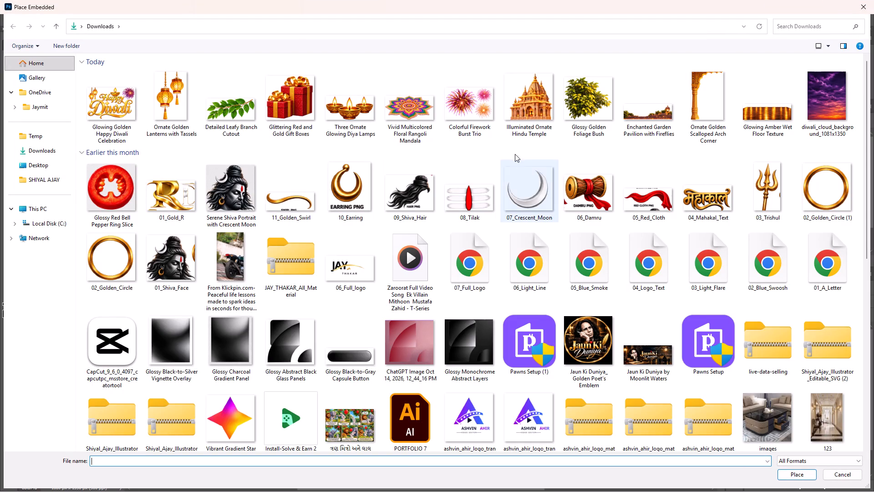
{"action": "double_click", "coordinate": [466, 121]}
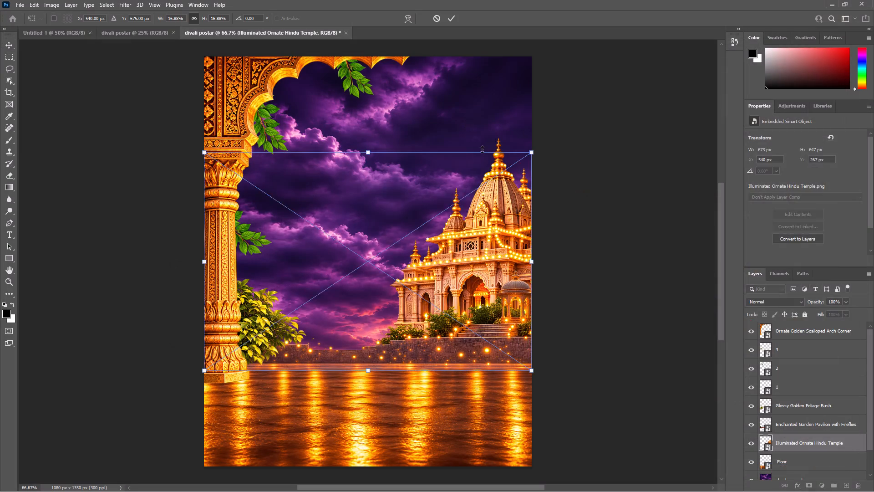
{"action": "left_click_drag", "start_coordinate": [334, 245], "coordinate": [383, 174]}
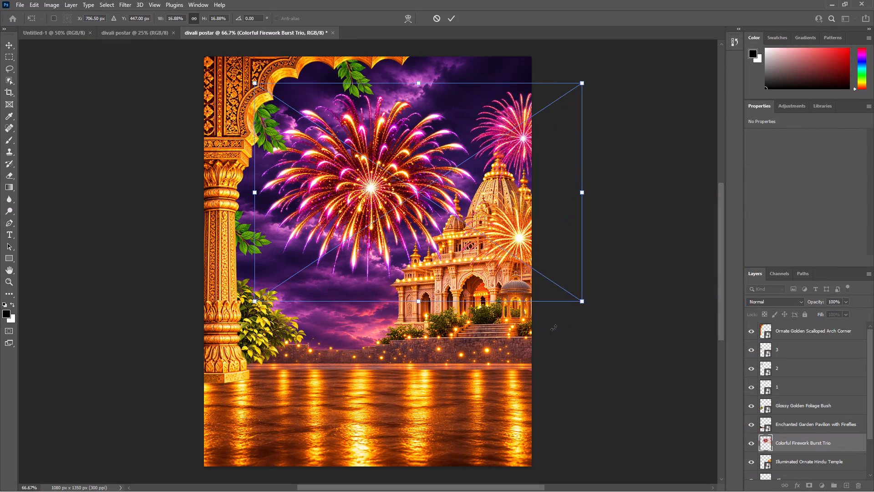
{"action": "left_click_drag", "start_coordinate": [582, 302], "coordinate": [466, 216]}
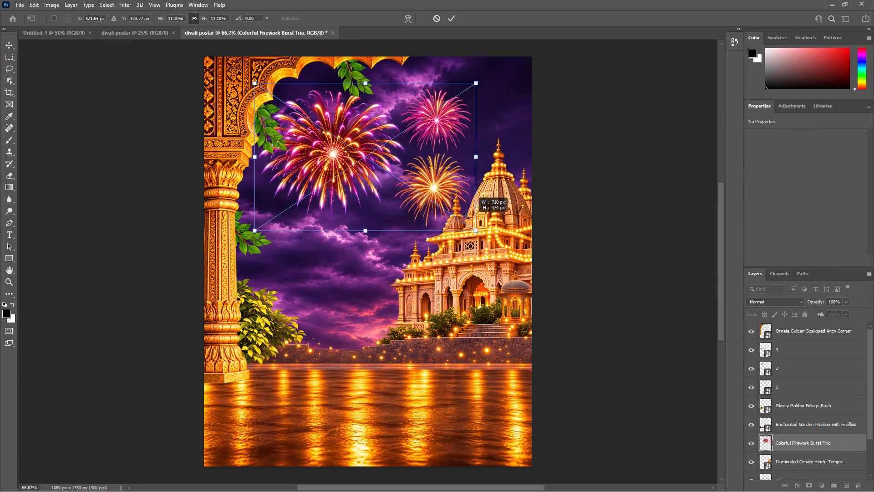
{"action": "left_click_drag", "start_coordinate": [466, 216], "coordinate": [396, 183]}
{"action": "left_click_drag", "start_coordinate": [316, 131], "coordinate": [392, 129]}
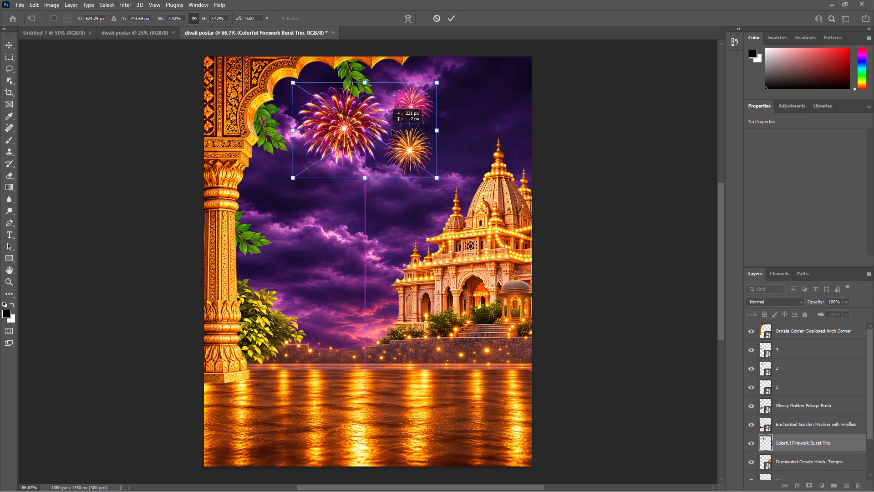
{"action": "left_click_drag", "start_coordinate": [392, 129], "coordinate": [447, 110]}
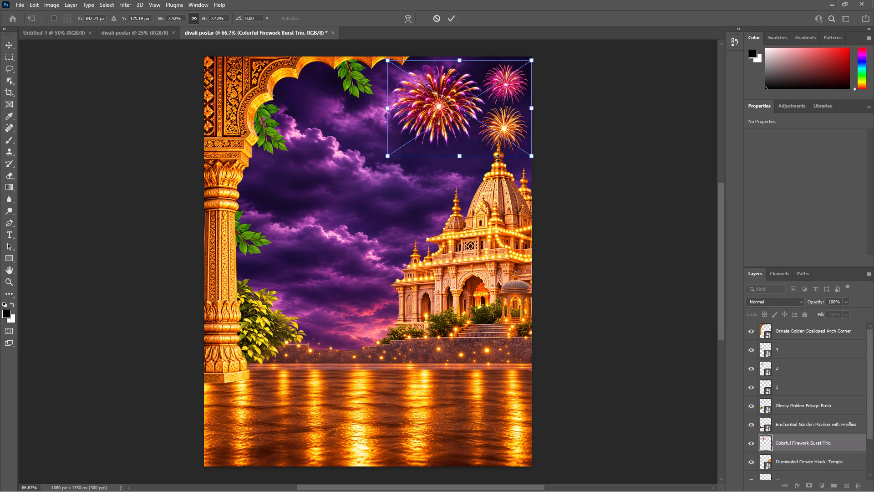
Scale the fireworks down to about 5.57%, position them above the temple spire at about X 868 px, Y 172 px, and apply.
{"action": "left_click_drag", "start_coordinate": [533, 159], "coordinate": [516, 147]}
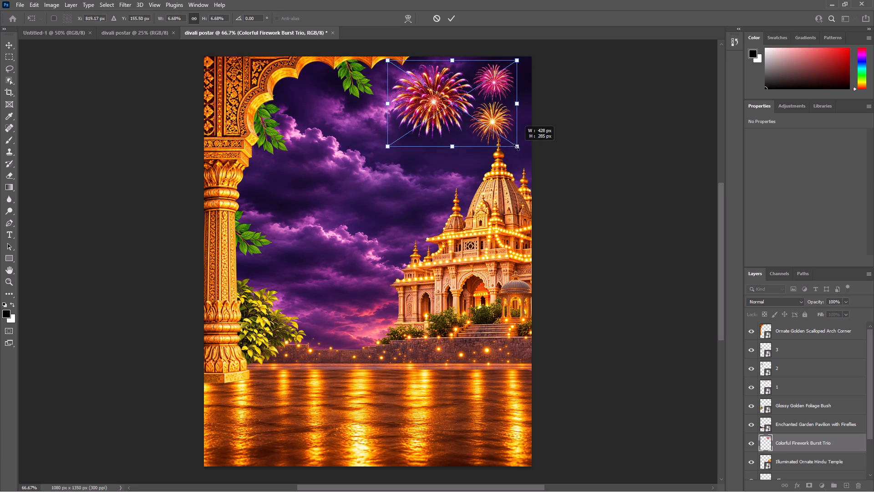
{"action": "left_click_drag", "start_coordinate": [516, 147], "coordinate": [504, 140]}
{"action": "left_click_drag", "start_coordinate": [440, 97], "coordinate": [445, 100]}
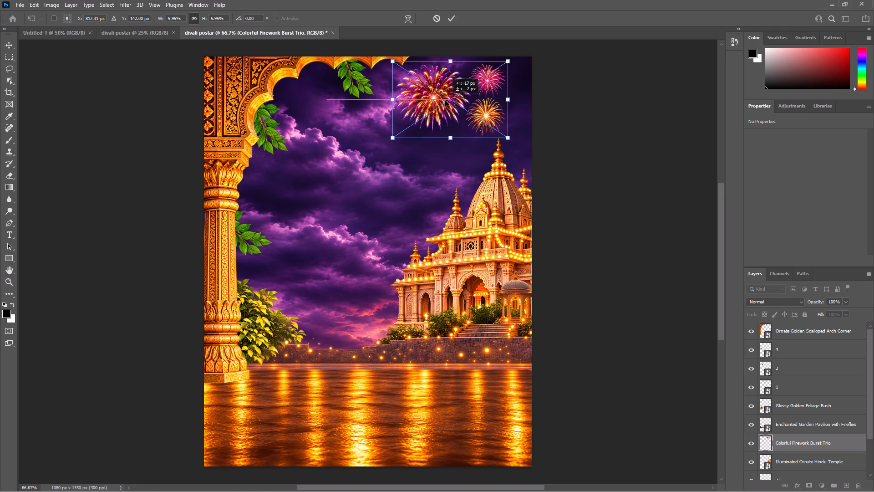
{"action": "left_click_drag", "start_coordinate": [445, 100], "coordinate": [449, 101]}
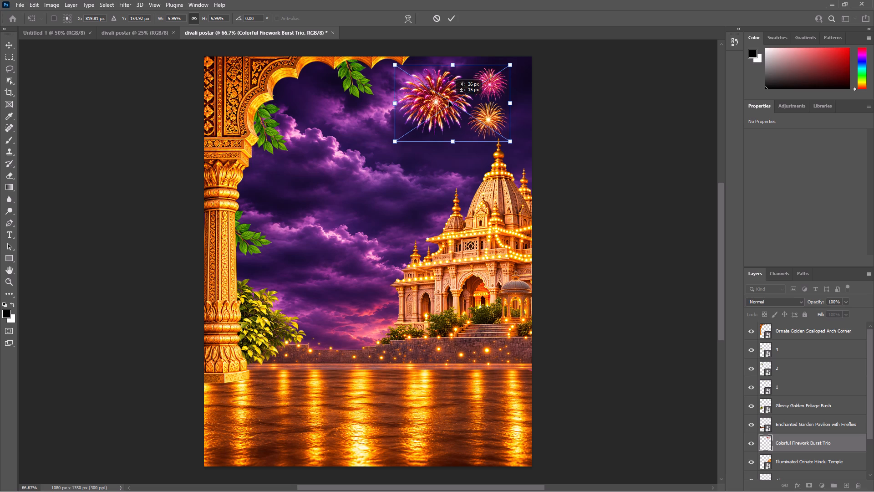
{"action": "left_click_drag", "start_coordinate": [449, 101], "coordinate": [452, 102]}
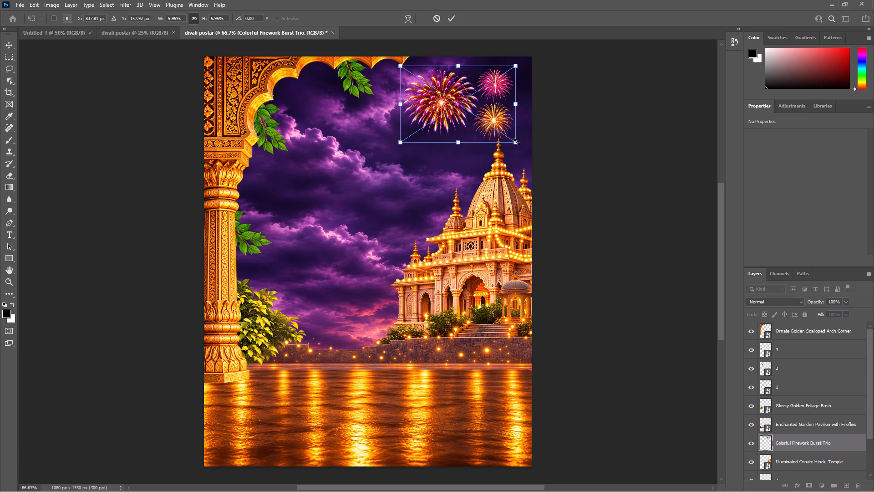
{"action": "left_click_drag", "start_coordinate": [517, 142], "coordinate": [508, 138]}
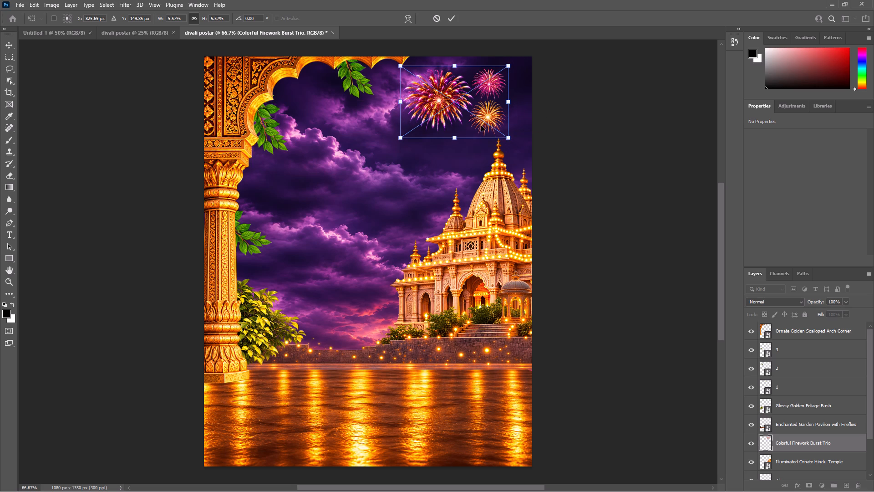
{"action": "left_click_drag", "start_coordinate": [449, 103], "coordinate": [453, 103]}
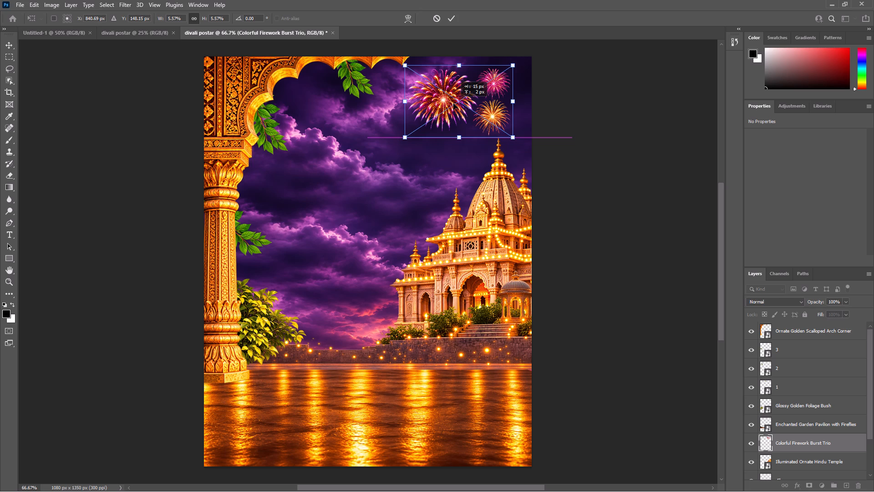
{"action": "left_click_drag", "start_coordinate": [453, 103], "coordinate": [459, 110]}
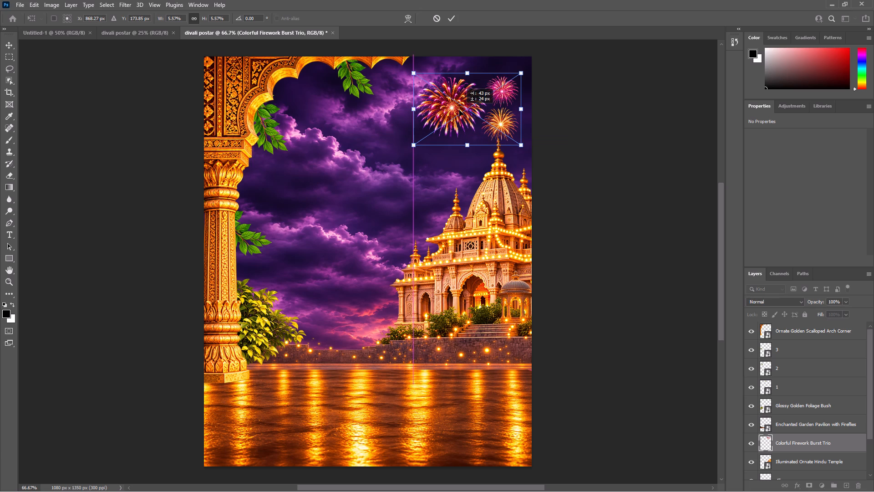
{"action": "left_click_drag", "start_coordinate": [459, 110], "coordinate": [460, 110]}
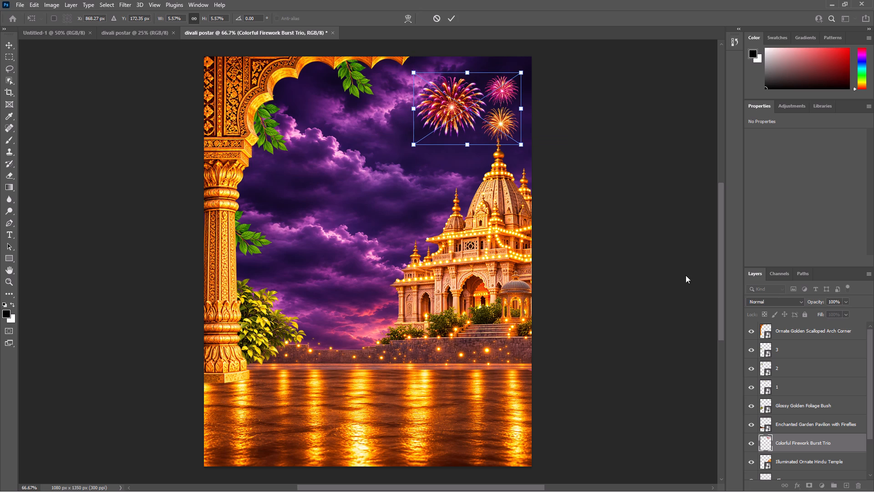
{"action": "left_click", "coordinate": [694, 276]}
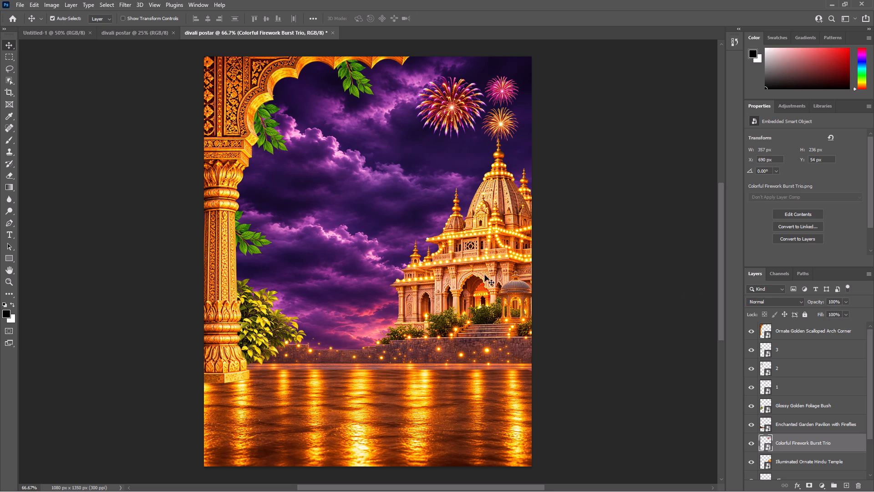
Place the Vivid Multicolored Floral Rangoli Mandala image embedded and shift it down towards the floor, to about X 531 px, Y 1038 px.
{"action": "left_click", "coordinate": [19, 1]}
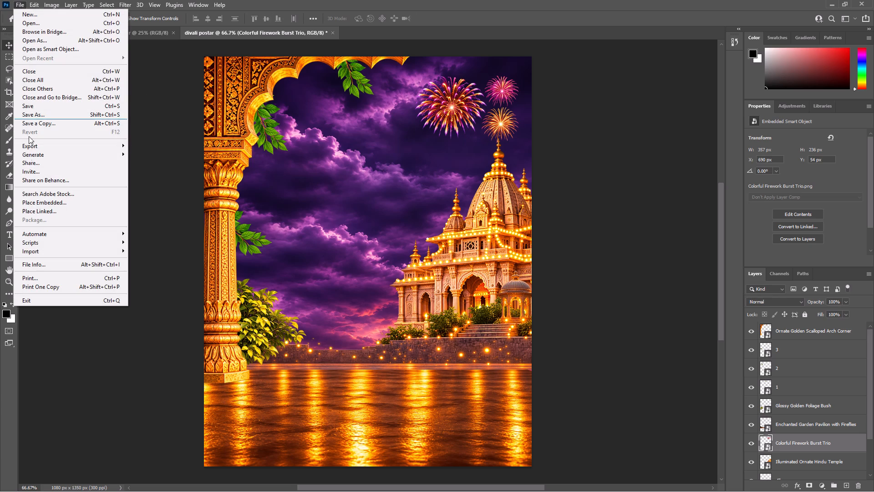
{"action": "left_click", "coordinate": [42, 205]}
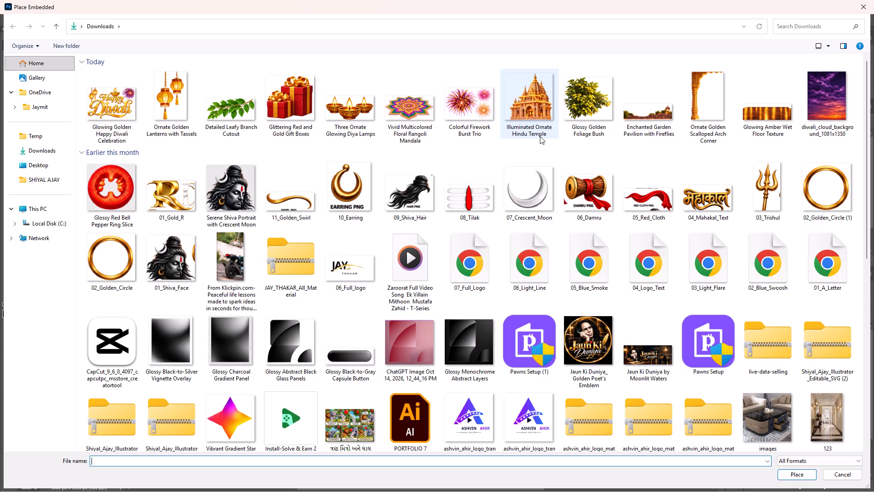
{"action": "left_click", "coordinate": [402, 119]}
{"action": "left_click", "coordinate": [402, 119]}
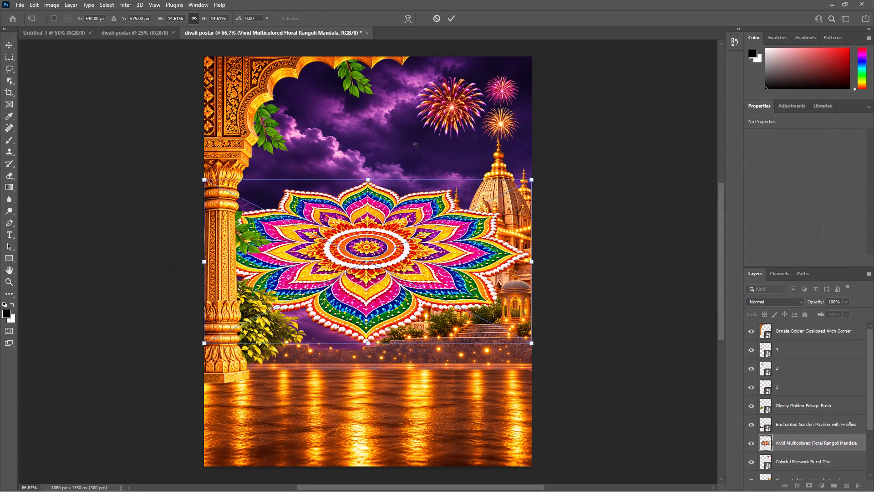
{"action": "left_click_drag", "start_coordinate": [390, 252], "coordinate": [401, 417]}
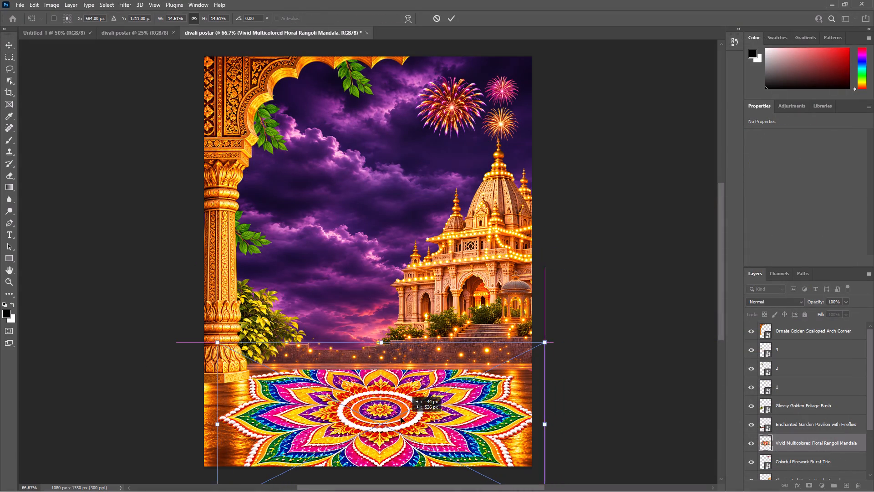
{"action": "left_click_drag", "start_coordinate": [401, 417], "coordinate": [399, 416]}
{"action": "left_click_drag", "start_coordinate": [437, 423], "coordinate": [435, 408]}
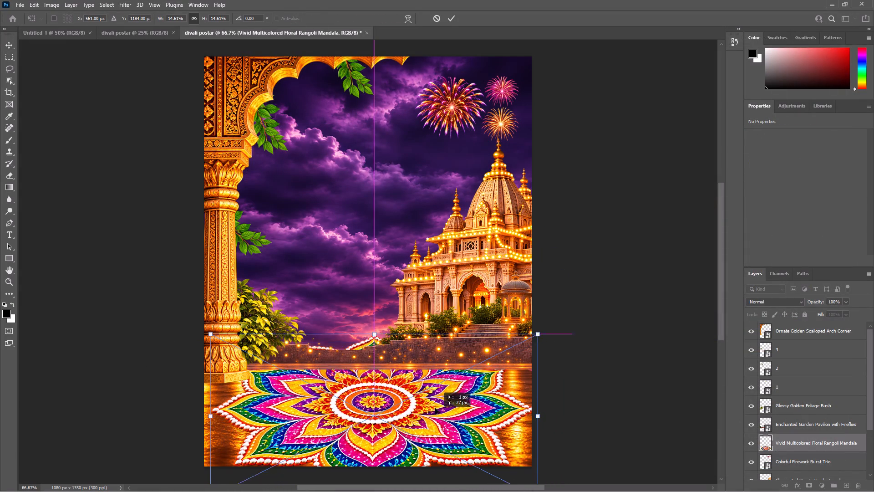
{"action": "left_click_drag", "start_coordinate": [435, 408], "coordinate": [427, 371]}
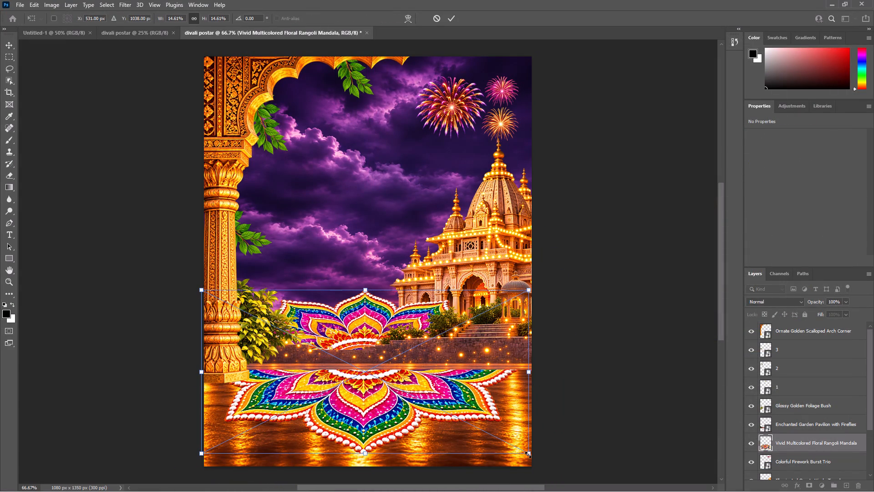
Scale the rangoli down to about 5.98% and position it on the floor at about X 499 px, Y 1130 px.
{"action": "left_click_drag", "start_coordinate": [528, 455], "coordinate": [401, 375]}
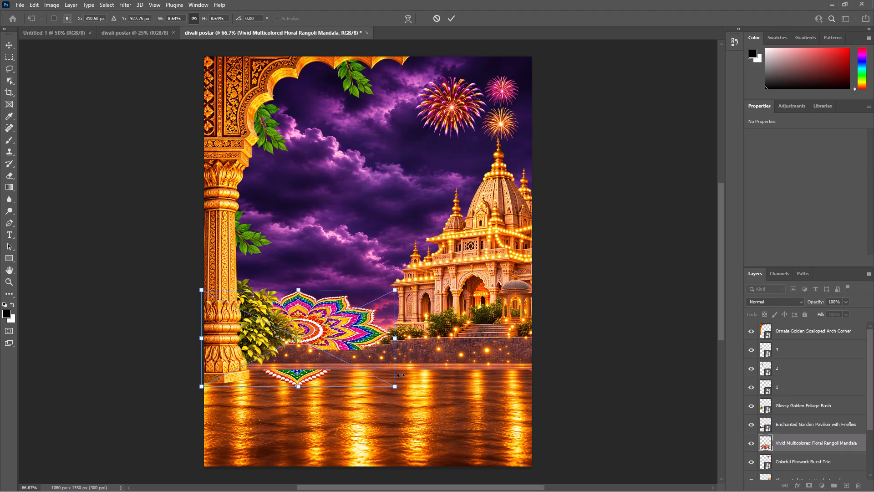
{"action": "left_click_drag", "start_coordinate": [298, 374], "coordinate": [378, 451]}
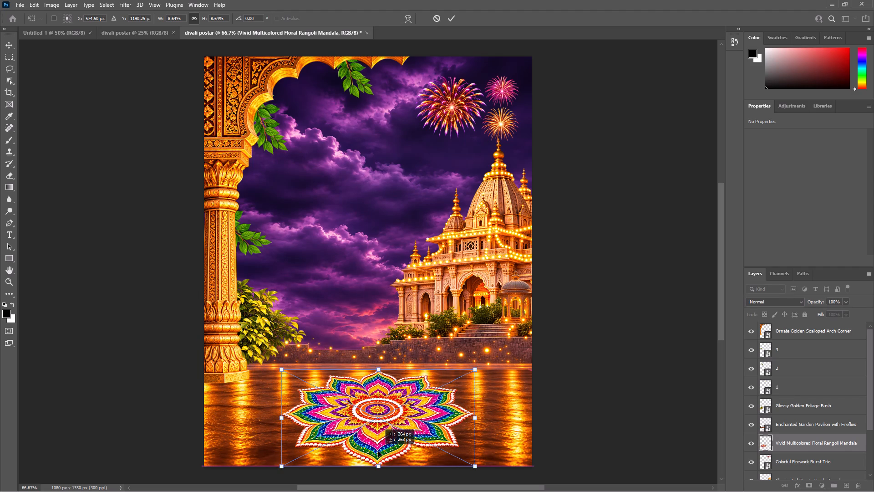
{"action": "left_click_drag", "start_coordinate": [378, 451], "coordinate": [396, 343]}
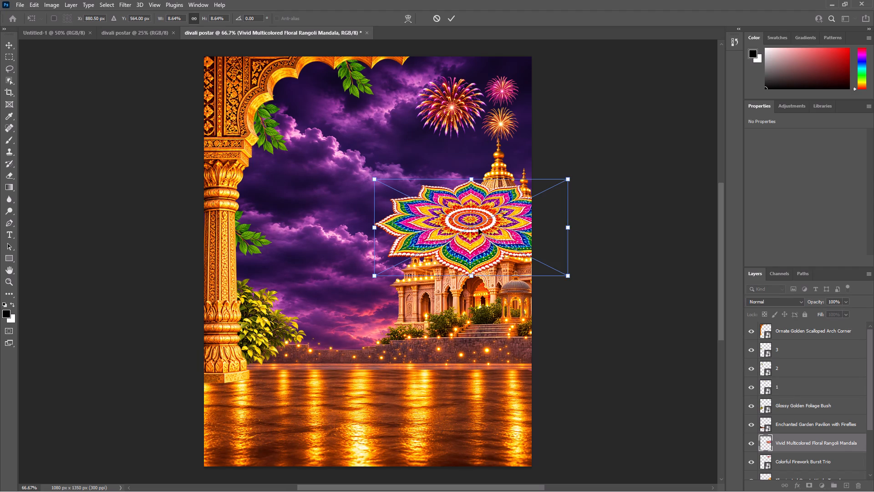
{"action": "left_click_drag", "start_coordinate": [479, 225], "coordinate": [391, 409]}
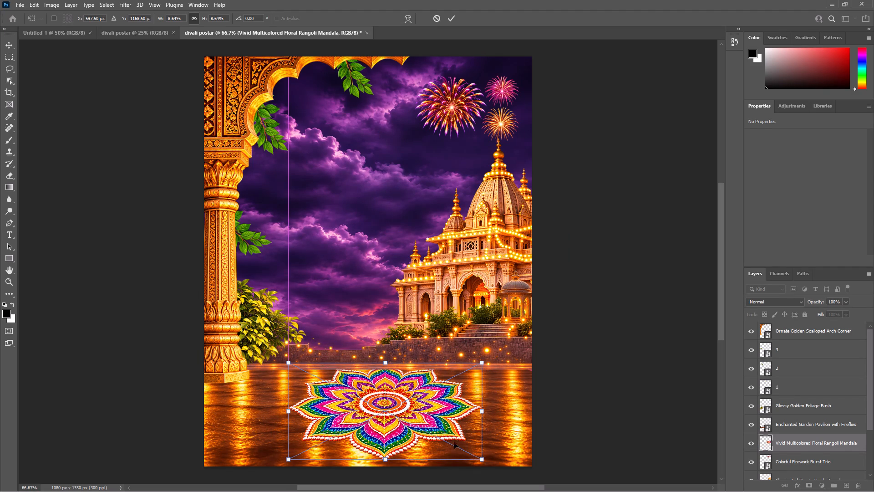
{"action": "left_click_drag", "start_coordinate": [482, 460], "coordinate": [445, 437]}
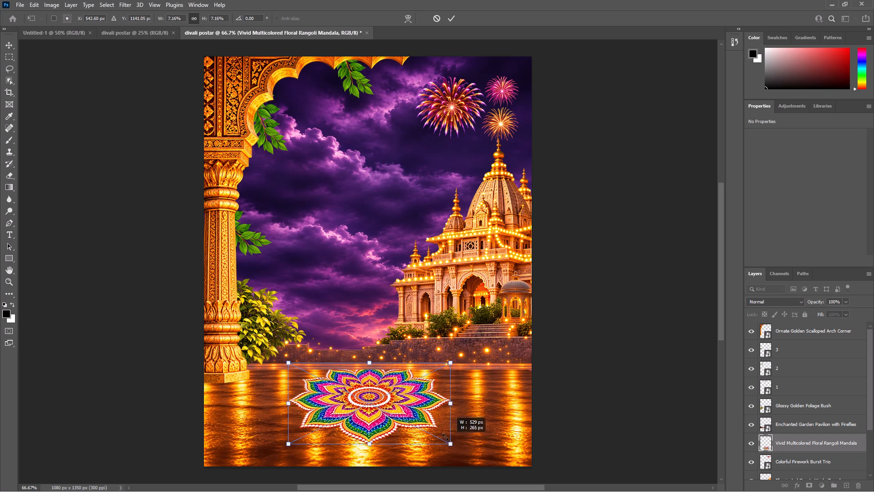
{"action": "left_click_drag", "start_coordinate": [445, 437], "coordinate": [427, 421]}
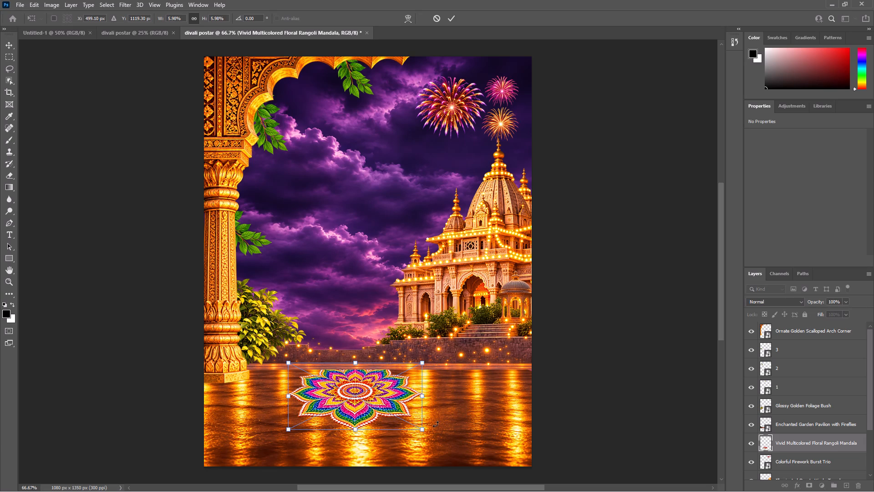
{"action": "left_click_drag", "start_coordinate": [367, 393], "coordinate": [356, 406]}
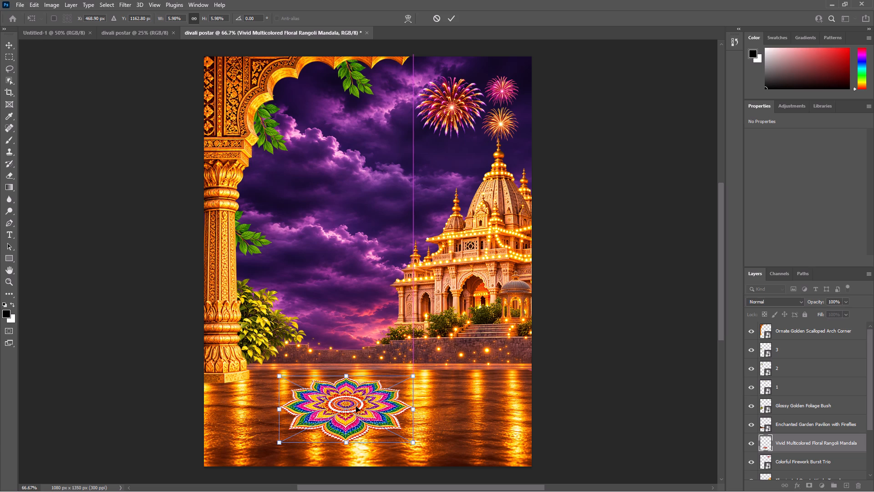
{"action": "left_click_drag", "start_coordinate": [364, 415], "coordinate": [377, 405]}
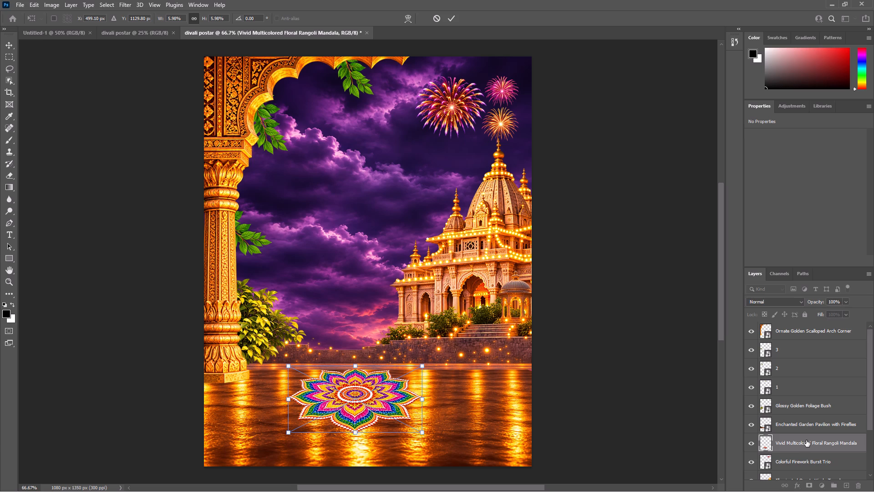
Apply the rangoli placement and move its layer between the Ornate Golden Scalloped Arch Corner layer and layer 3.
{"action": "left_click_drag", "start_coordinate": [810, 442], "coordinate": [805, 429]}
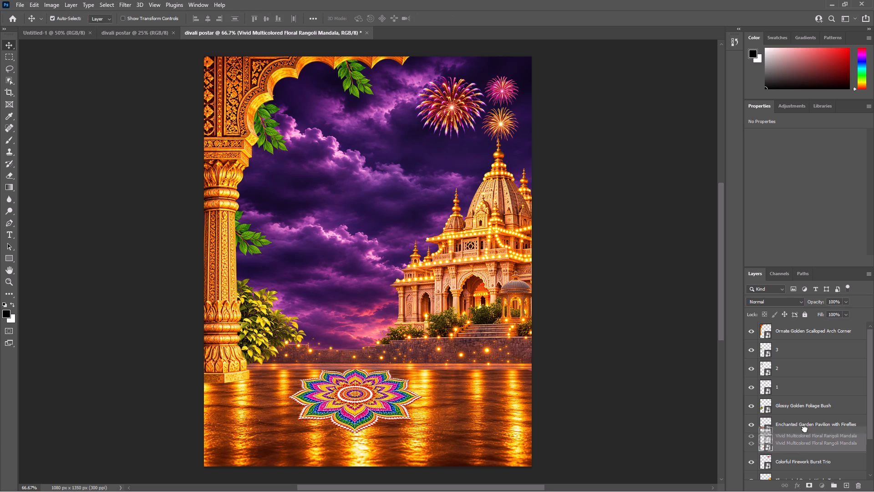
{"action": "left_click_drag", "start_coordinate": [805, 429], "coordinate": [795, 343]}
Nudge the rangoli on the floor so its top-left corner sits at about X 291 px, Y 1035 px.
{"action": "left_click_drag", "start_coordinate": [369, 397], "coordinate": [386, 397]}
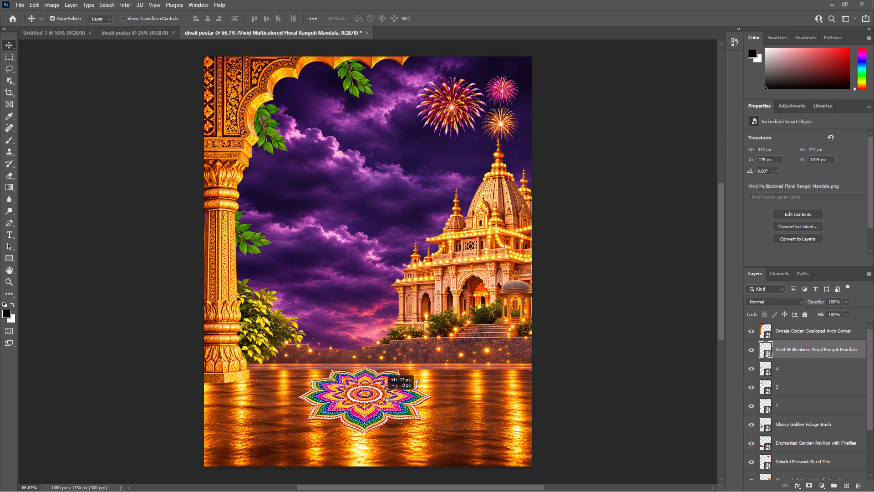
{"action": "left_click_drag", "start_coordinate": [386, 397], "coordinate": [376, 404]}
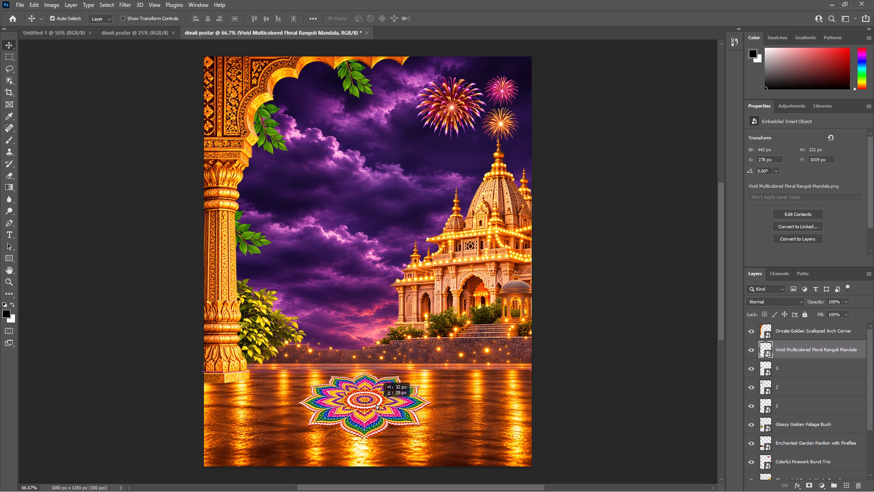
{"action": "left_click_drag", "start_coordinate": [376, 404], "coordinate": [373, 400]}
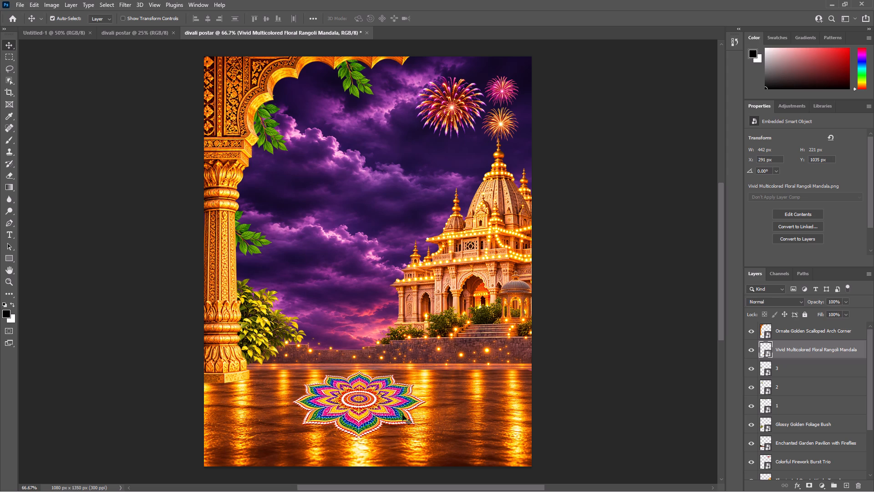
Enlarge the rangoli to about 7.23% and reposition it on the floor at about X 531 px, Y 1148 px.
{"action": "left_click", "coordinate": [393, 409]}
{"action": "key", "text": "ctrl+t"}
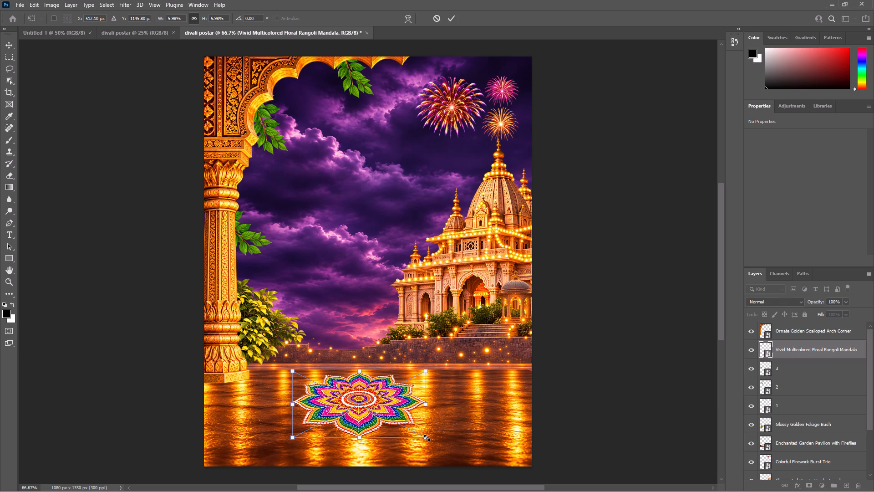
{"action": "left_click_drag", "start_coordinate": [427, 437], "coordinate": [455, 452]}
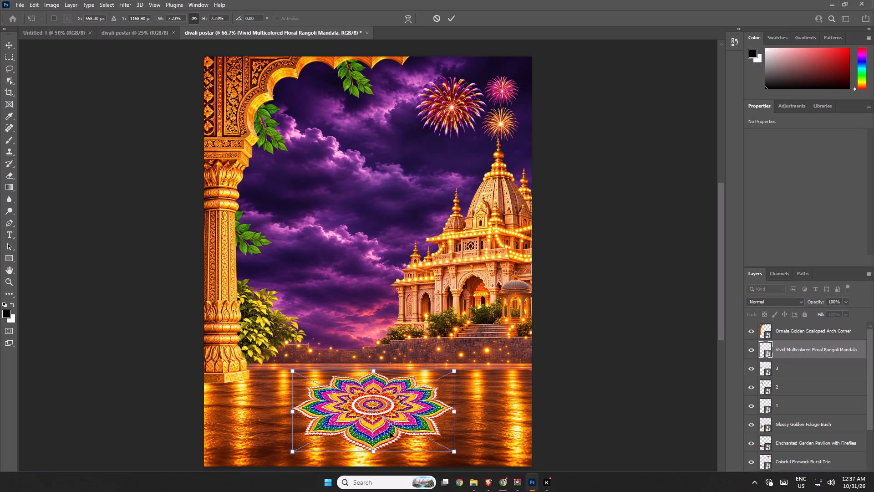
{"action": "left_click_drag", "start_coordinate": [389, 431], "coordinate": [372, 425]}
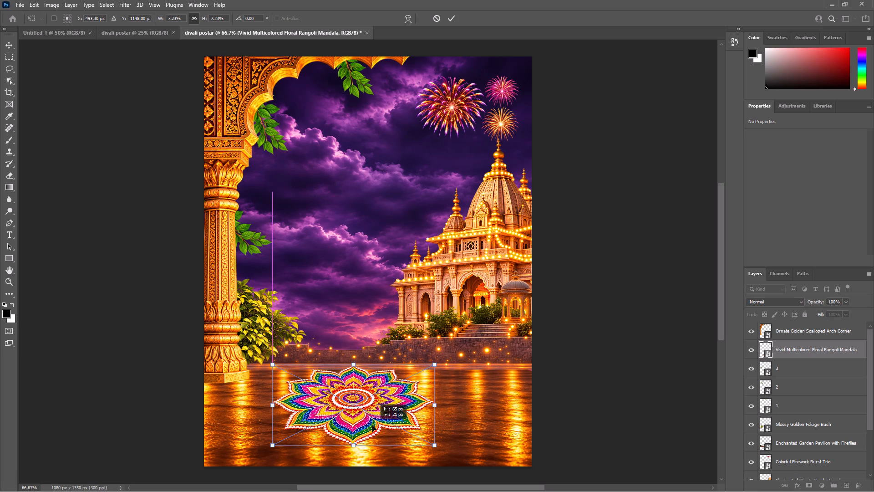
{"action": "left_click_drag", "start_coordinate": [372, 425], "coordinate": [374, 422]}
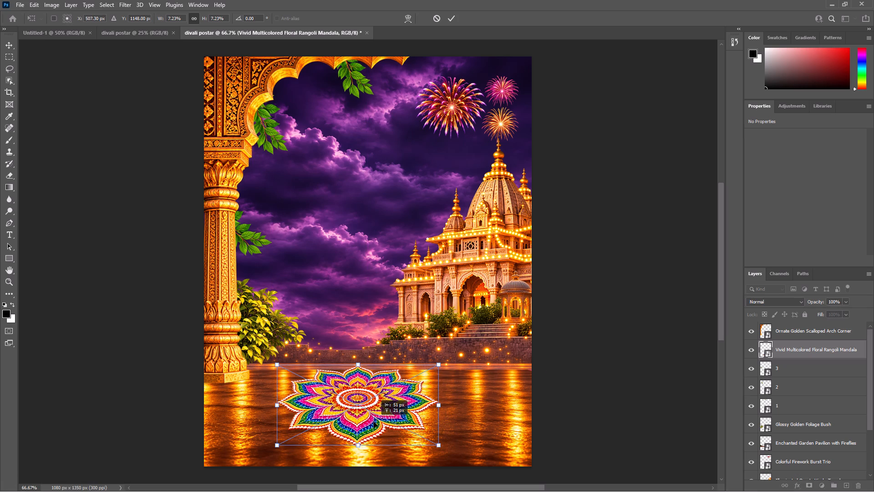
{"action": "left_click_drag", "start_coordinate": [374, 422], "coordinate": [378, 424]}
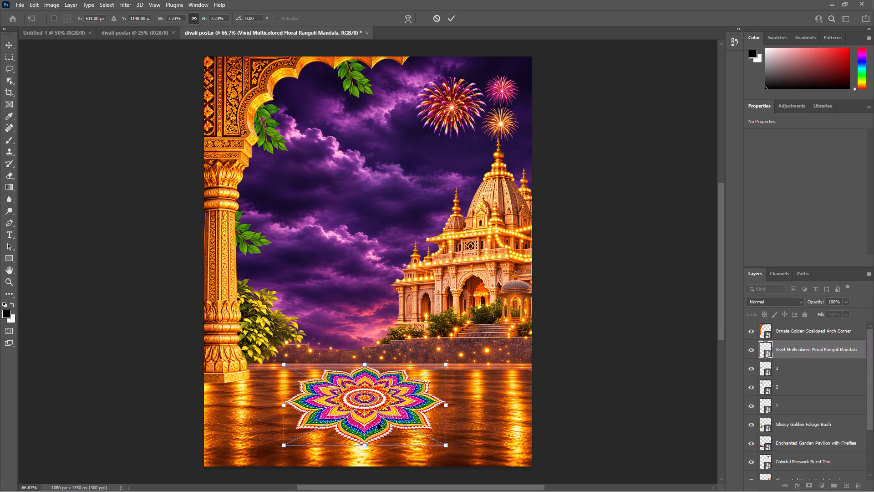
{"action": "left_click", "coordinate": [686, 359]}
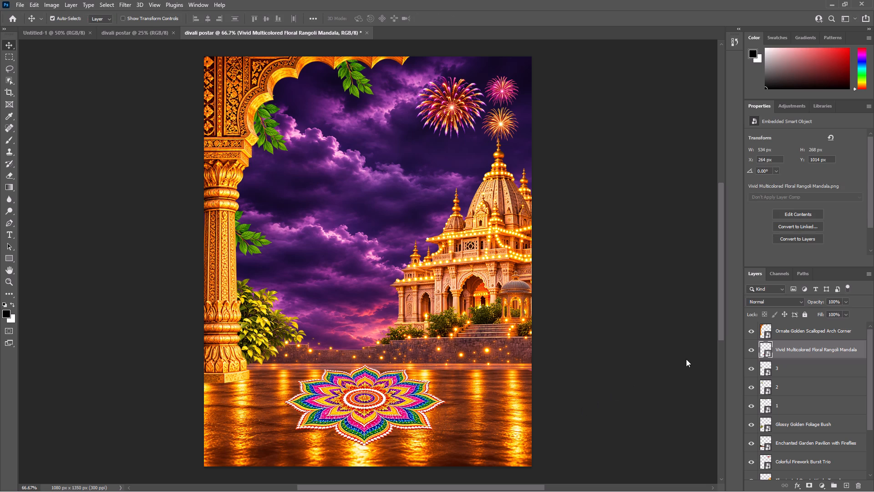
Place the Three Ornate Glowing Diya Lamps image embedded, shrink it and move it down onto the rangoli.
{"action": "left_click", "coordinate": [20, 7]}
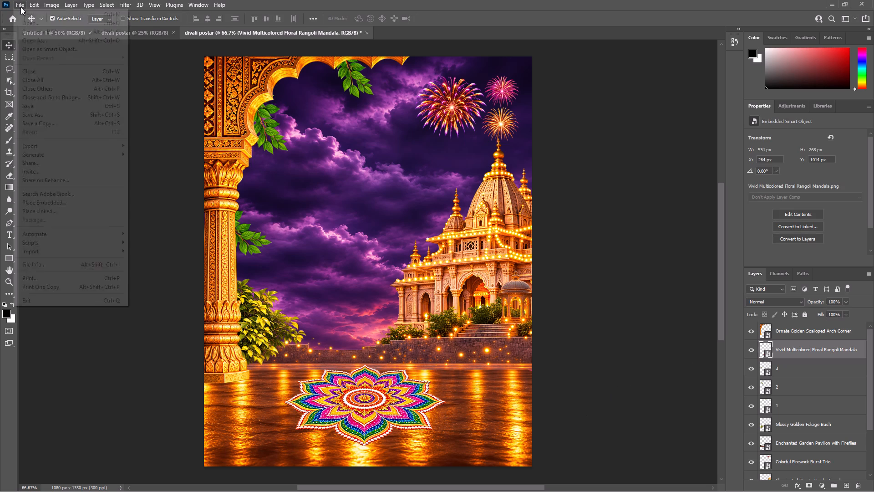
{"action": "left_click", "coordinate": [41, 204]}
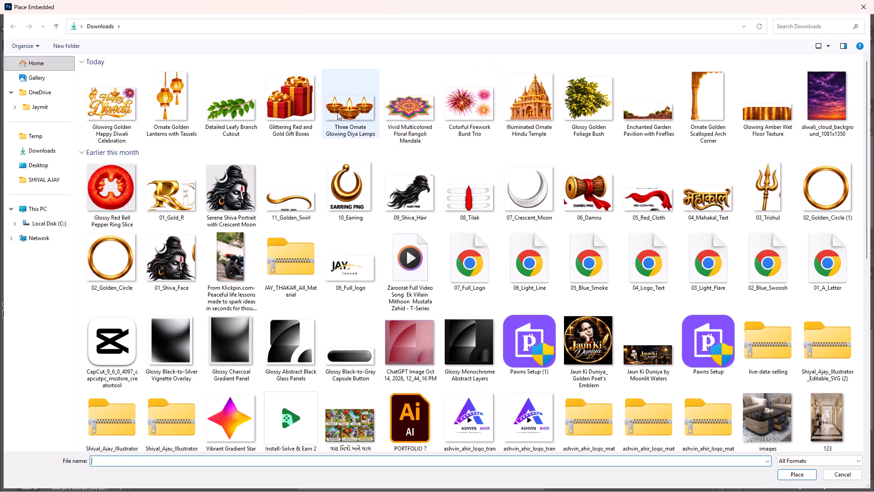
{"action": "double_click", "coordinate": [337, 112]}
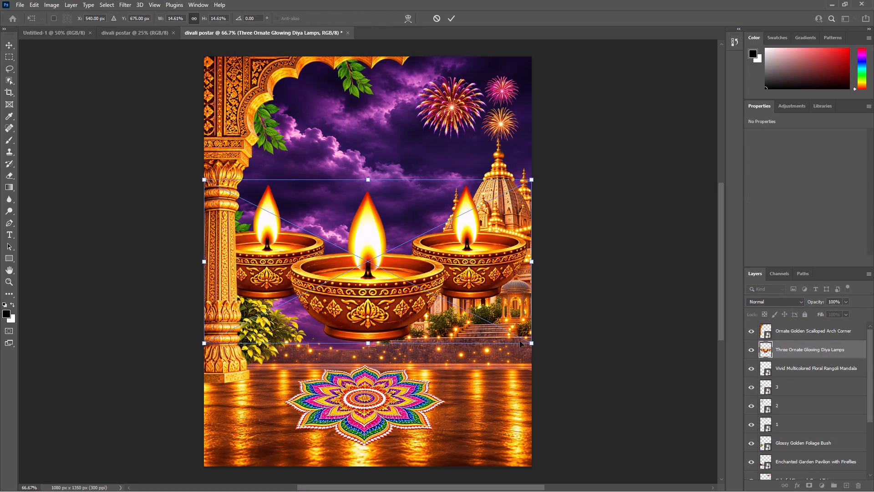
{"action": "left_click_drag", "start_coordinate": [534, 343], "coordinate": [379, 255]}
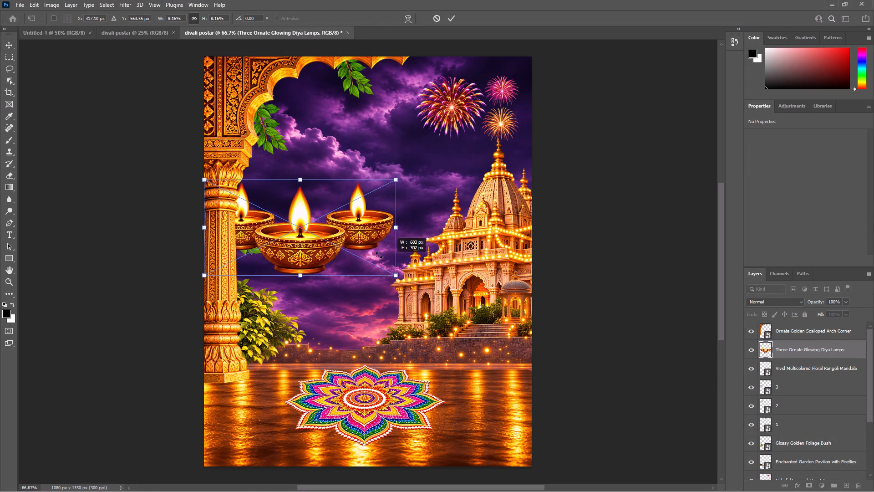
{"action": "left_click_drag", "start_coordinate": [379, 255], "coordinate": [348, 241]}
{"action": "left_click_drag", "start_coordinate": [277, 226], "coordinate": [368, 401]}
Scale the diya lamps to about 5.50% and centre them over the rangoli at about X 531 px, Y 1079 px.
{"action": "left_click_drag", "start_coordinate": [434, 424], "coordinate": [426, 420]}
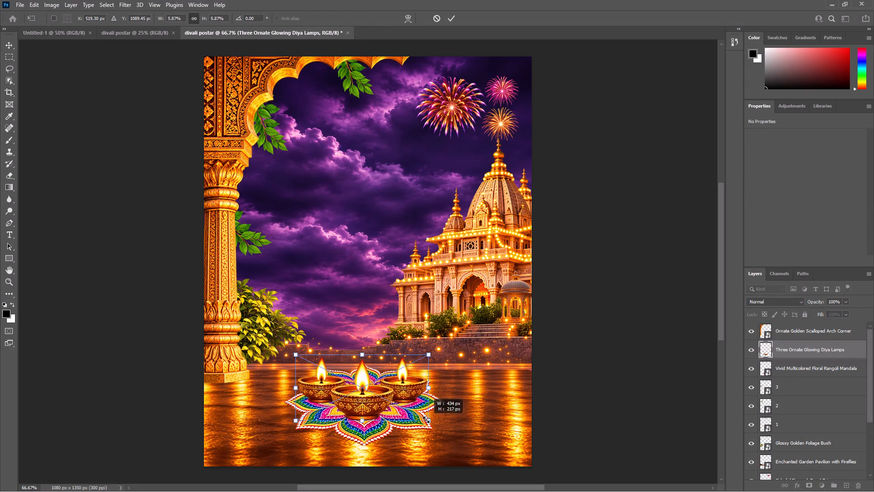
{"action": "left_click_drag", "start_coordinate": [426, 420], "coordinate": [419, 414]}
{"action": "left_click_drag", "start_coordinate": [356, 395], "coordinate": [359, 395]}
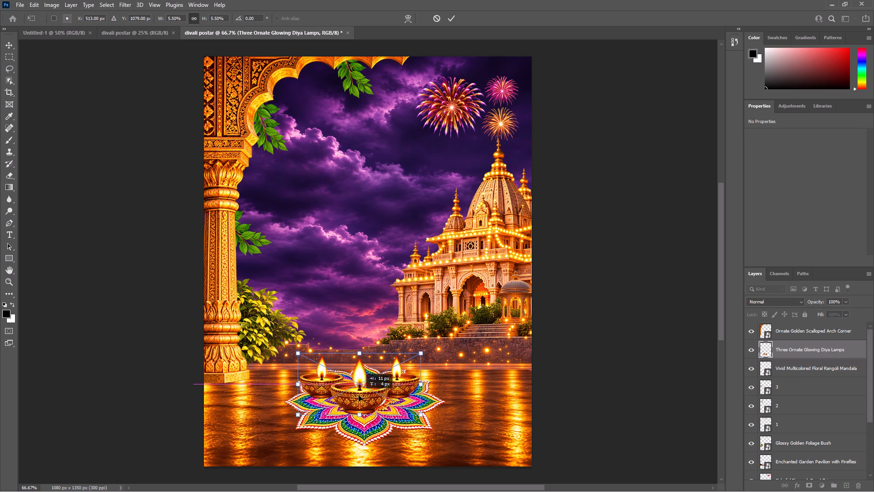
{"action": "left_click_drag", "start_coordinate": [359, 395], "coordinate": [365, 396]}
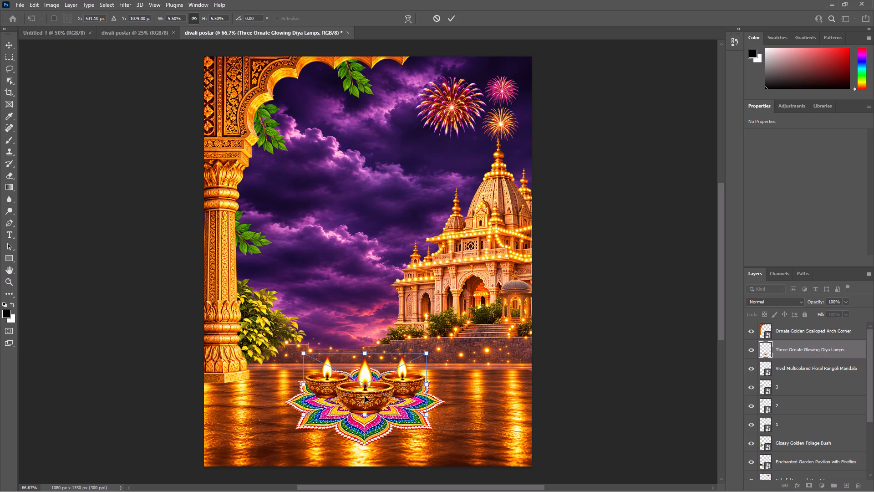
{"action": "left_click", "coordinate": [689, 307]}
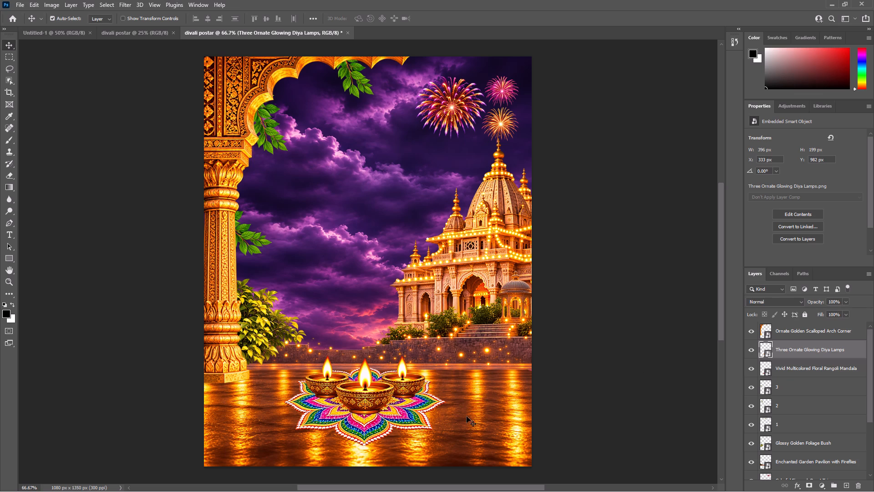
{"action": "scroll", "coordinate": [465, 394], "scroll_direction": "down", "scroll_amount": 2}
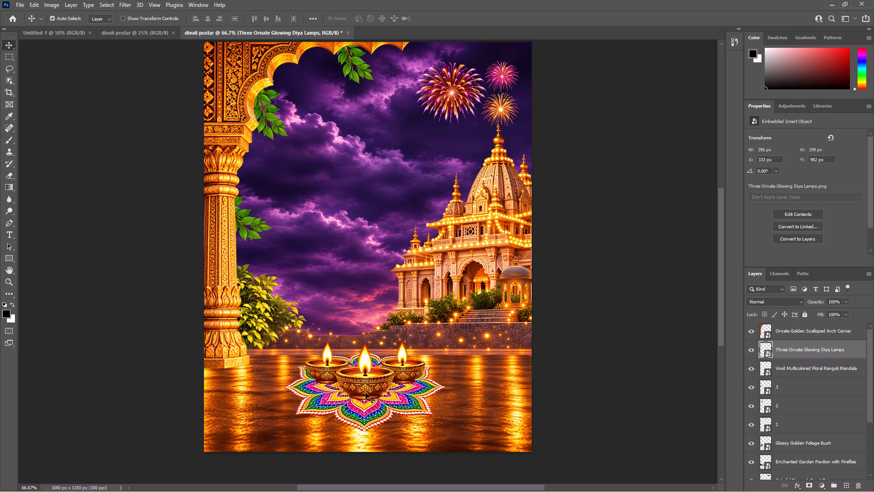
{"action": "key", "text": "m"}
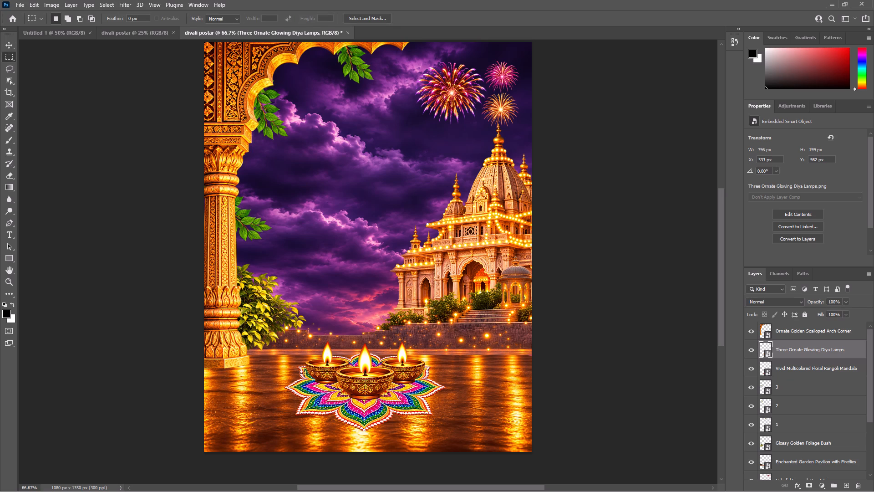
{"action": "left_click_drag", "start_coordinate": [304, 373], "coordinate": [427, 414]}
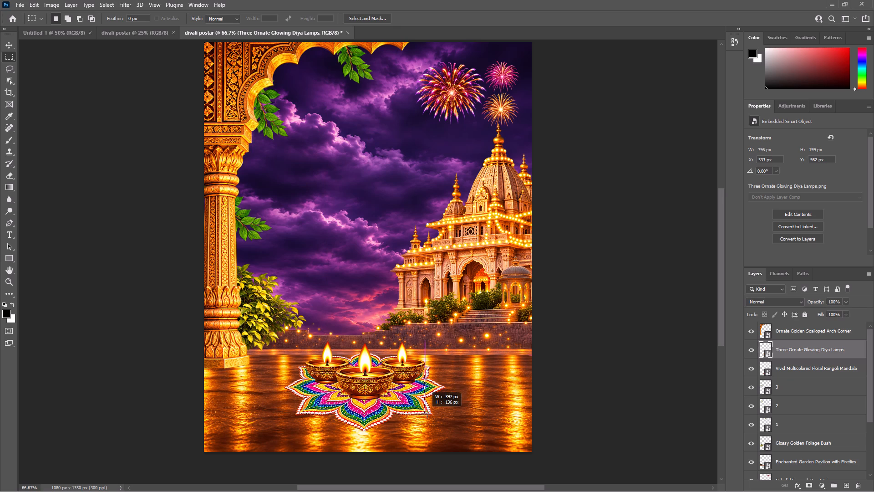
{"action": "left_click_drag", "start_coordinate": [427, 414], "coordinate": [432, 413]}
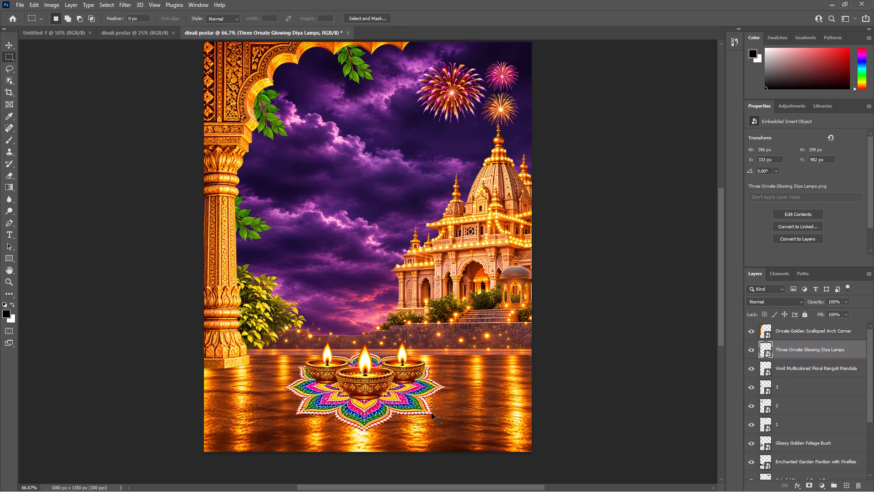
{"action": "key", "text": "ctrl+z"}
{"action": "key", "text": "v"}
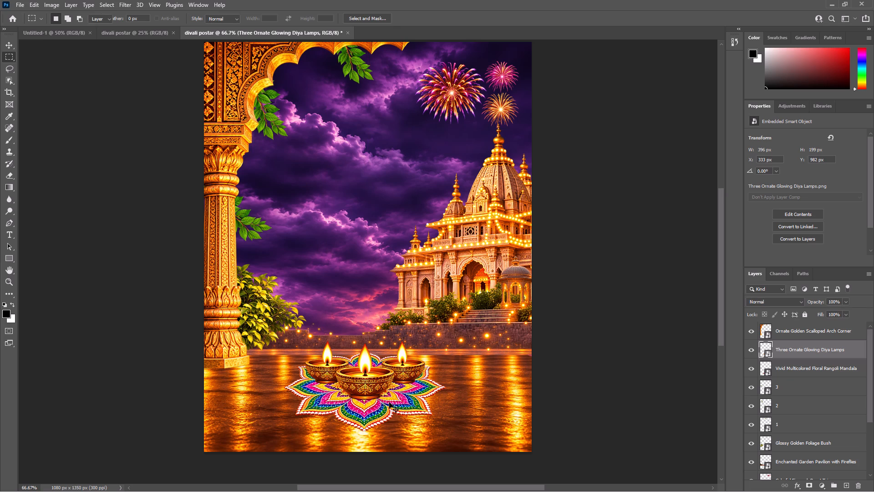
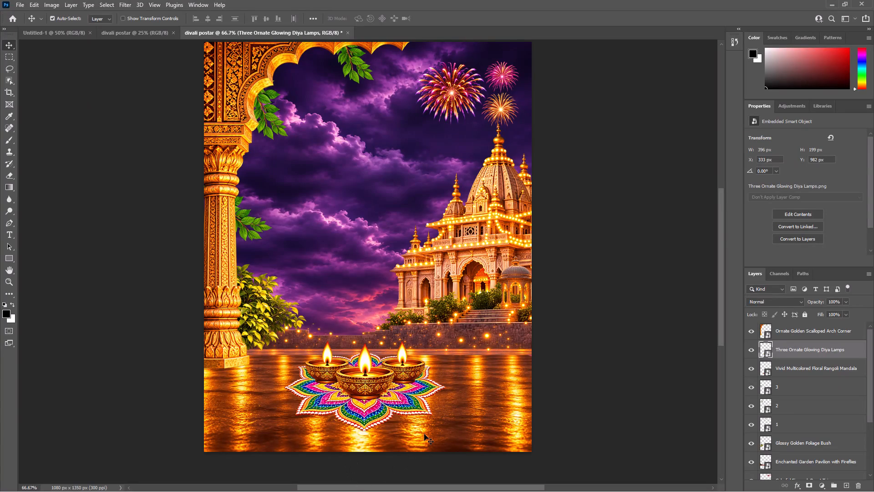
Shift the rangoli slightly sideways on the floor so its top-left corner sits at X 273 px, Y 1014 px.
{"action": "left_click", "coordinate": [400, 404]}
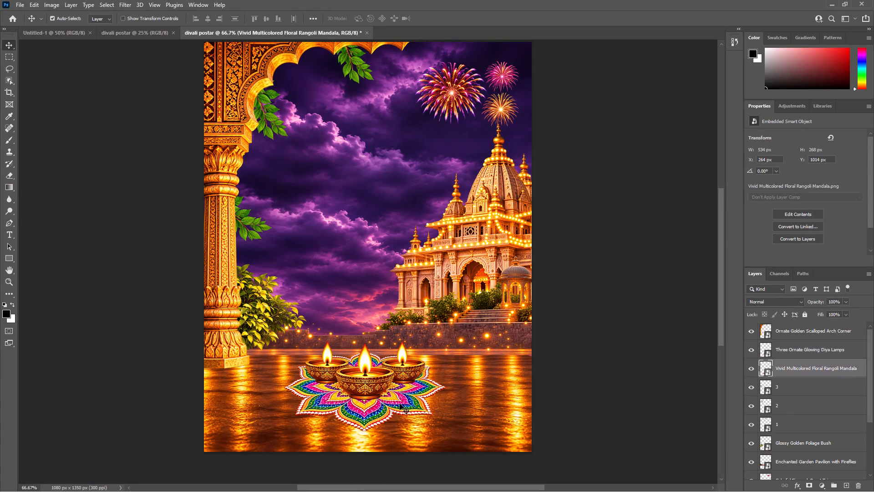
{"action": "left_click", "coordinate": [400, 404]}
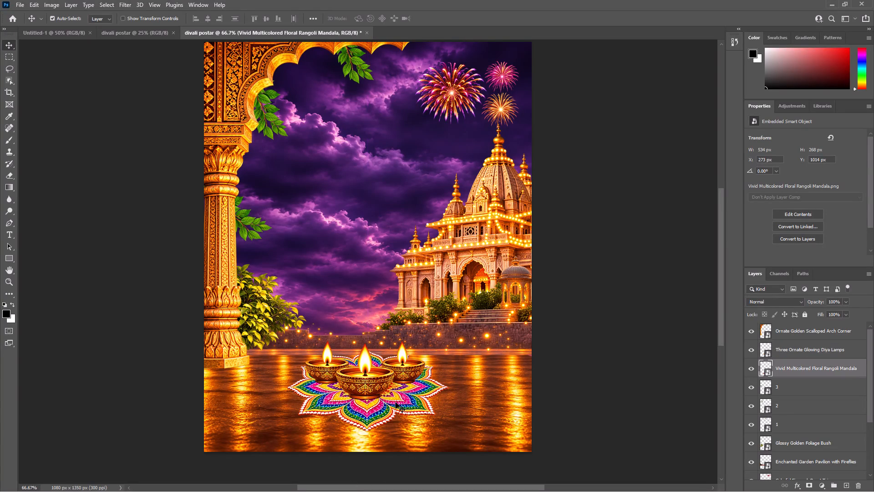
Scale the diya lamps down to 4.90% and centre them over the rangoli at X 540 px, Y 1079 px.
{"action": "left_click", "coordinate": [362, 386]}
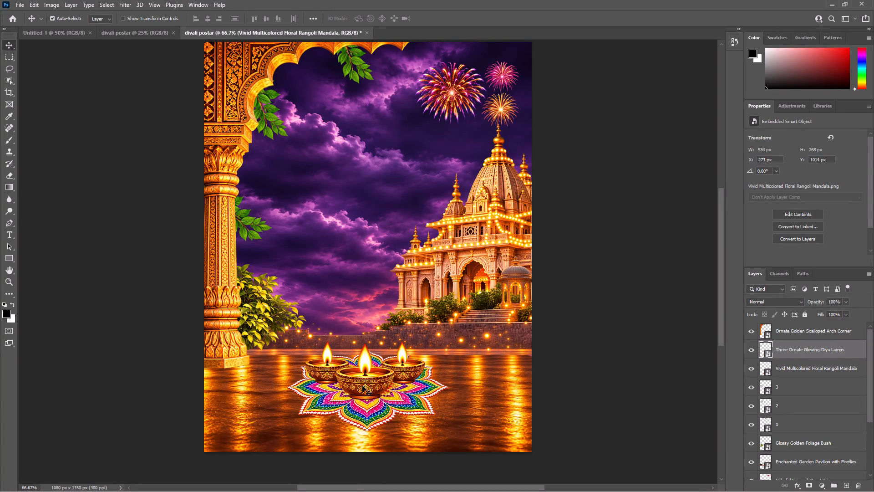
{"action": "left_click_drag", "start_coordinate": [362, 386], "coordinate": [365, 386]}
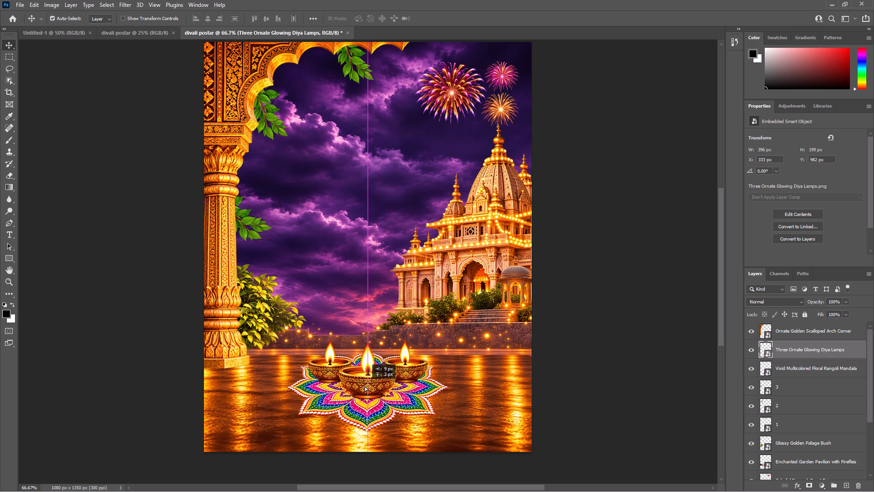
{"action": "left_click_drag", "start_coordinate": [365, 386], "coordinate": [366, 391]}
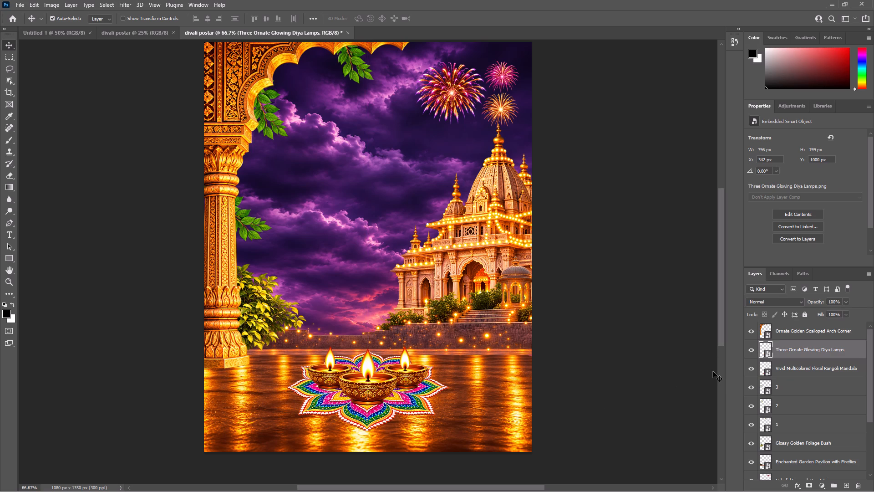
{"action": "key", "text": "ctrl+t"}
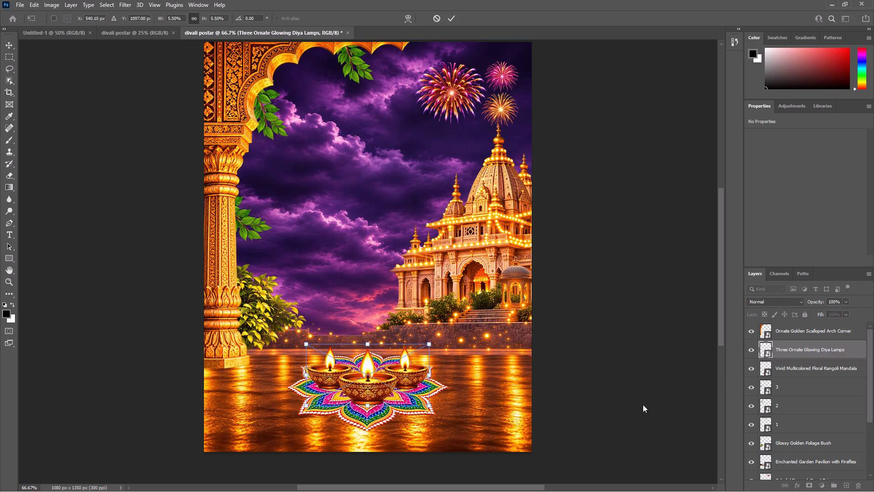
{"action": "left_click_drag", "start_coordinate": [428, 406], "coordinate": [426, 405]}
{"action": "left_click_drag", "start_coordinate": [426, 405], "coordinate": [415, 400]}
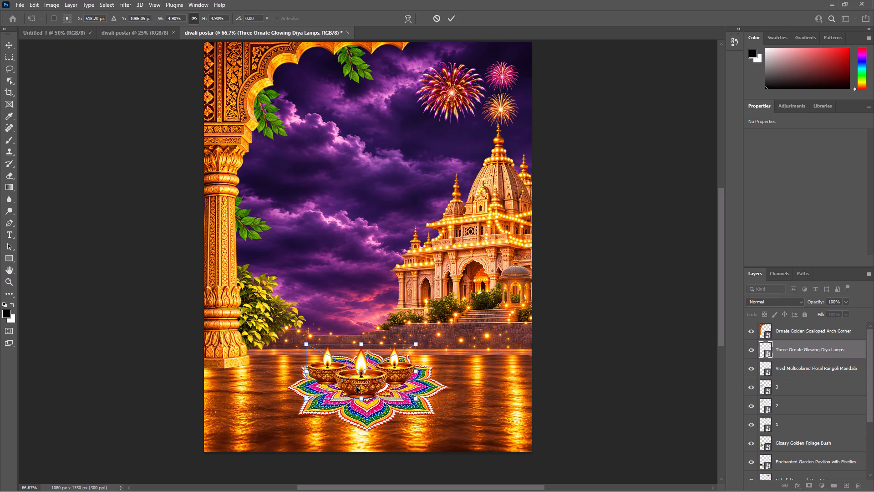
{"action": "left_click_drag", "start_coordinate": [356, 387], "coordinate": [362, 385]}
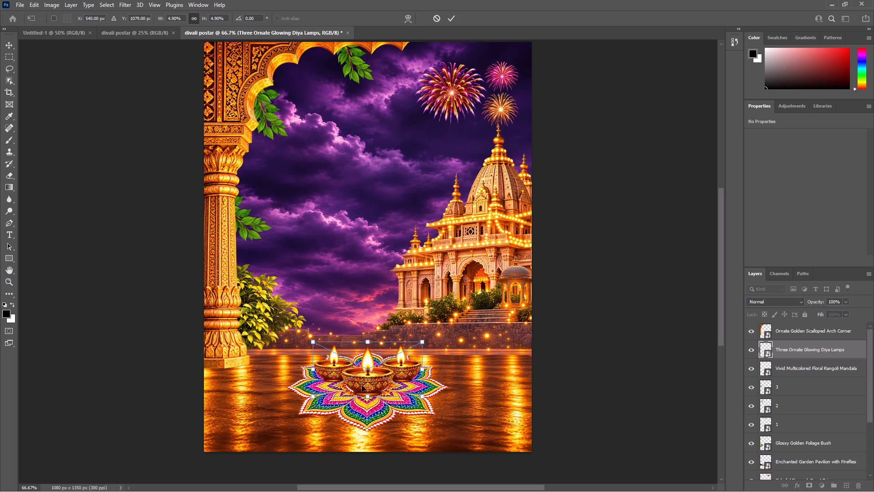
{"action": "left_click", "coordinate": [677, 370]}
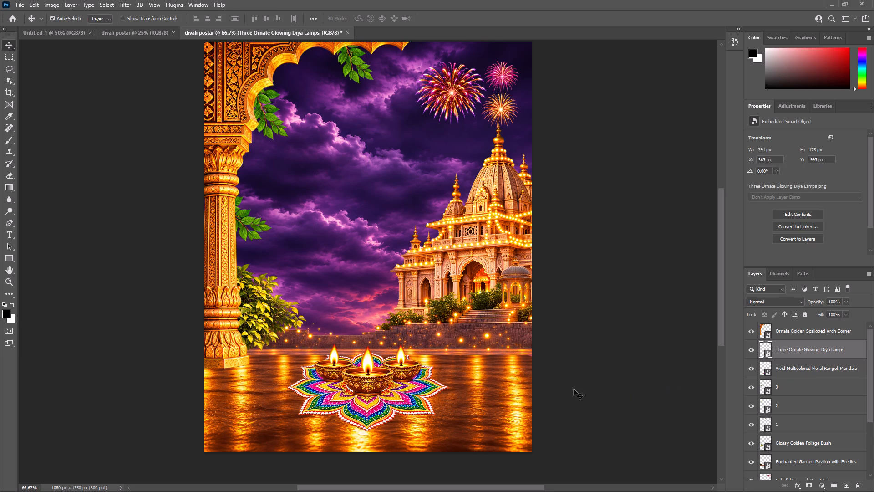
{"action": "scroll", "coordinate": [406, 410], "scroll_direction": "up", "scroll_amount": 6, "text": "alt"}
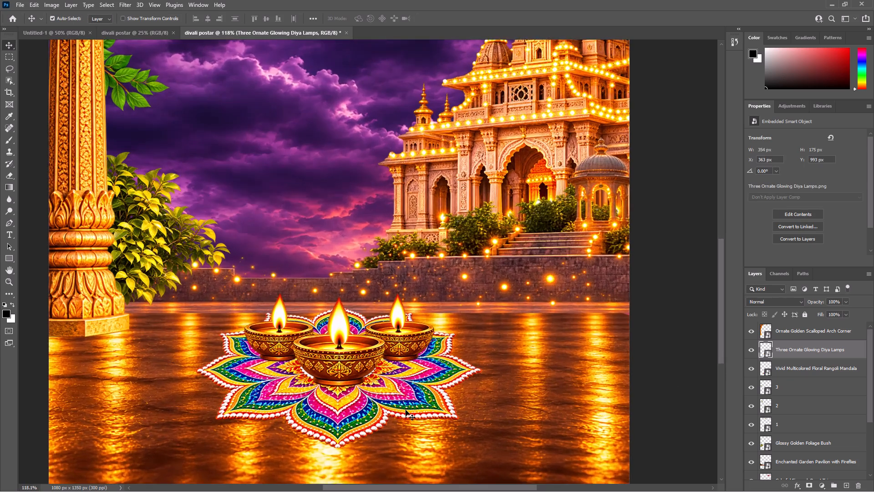
{"action": "scroll", "coordinate": [406, 410], "scroll_direction": "up", "scroll_amount": 5, "text": "alt"}
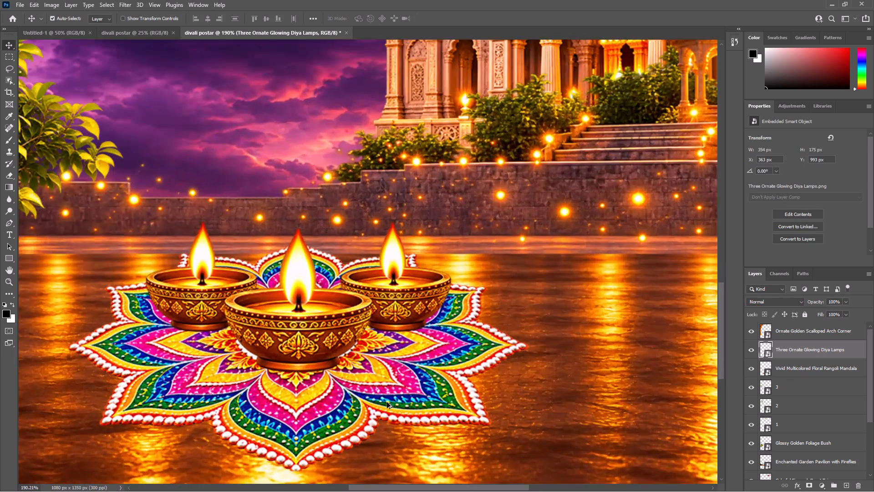
{"action": "scroll", "coordinate": [387, 402], "scroll_direction": "down", "scroll_amount": 11, "text": "alt"}
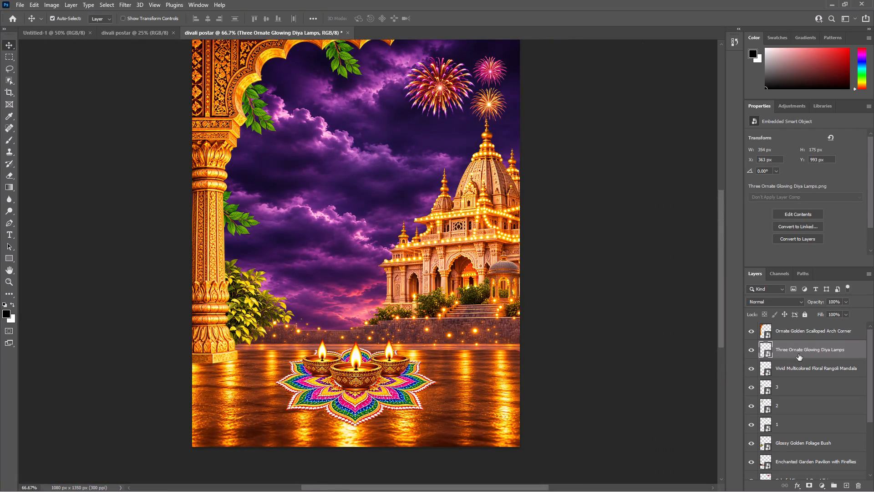
Group the Three Ornate Glowing Diya Lamps and Ornate Golden Scalloped Arch Corner layers and name the group "rangoli divada".
{"action": "left_click", "coordinate": [806, 330], "text": "shift"}
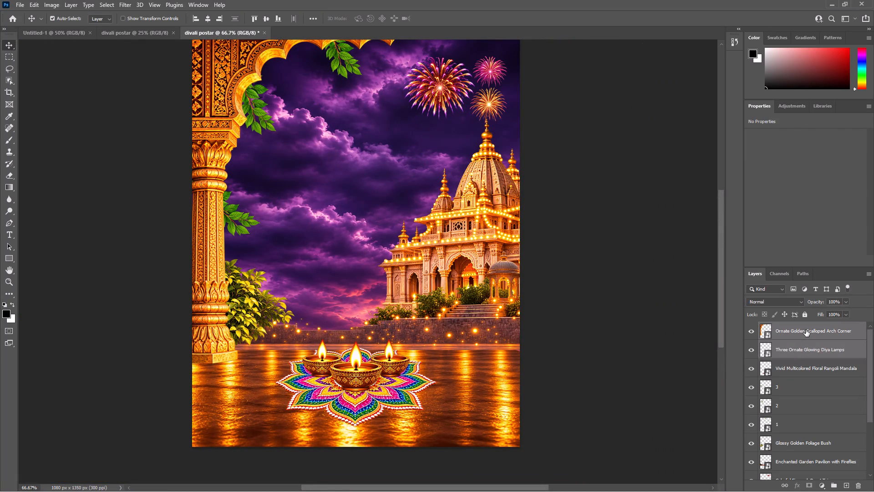
{"action": "key", "text": "ctrl+g"}
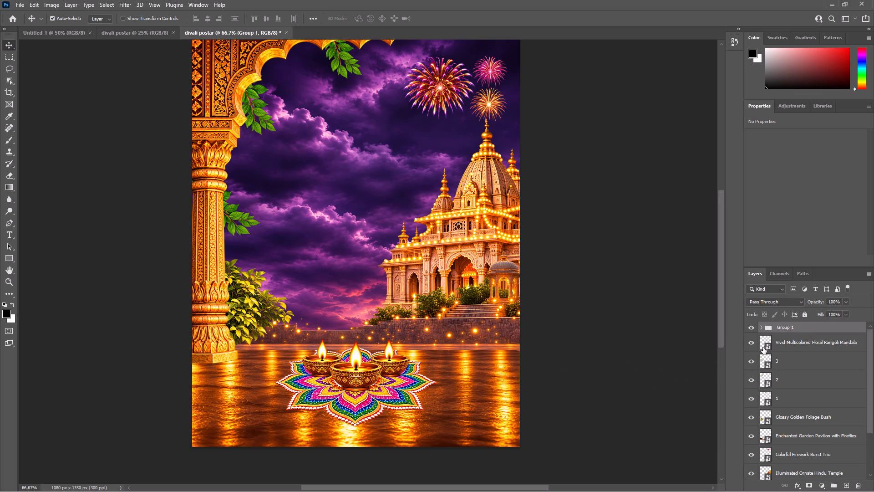
{"action": "double_click", "coordinate": [791, 326]}
{"action": "key", "text": "BackSpace"}
{"action": "type", "text": "ran"}
{"action": "type", "text": "goli"}
{"action": "key", "text": "space"}
{"action": "type", "text": "di"}
{"action": "type", "text": "vada"}
{"action": "key", "text": "Return"}
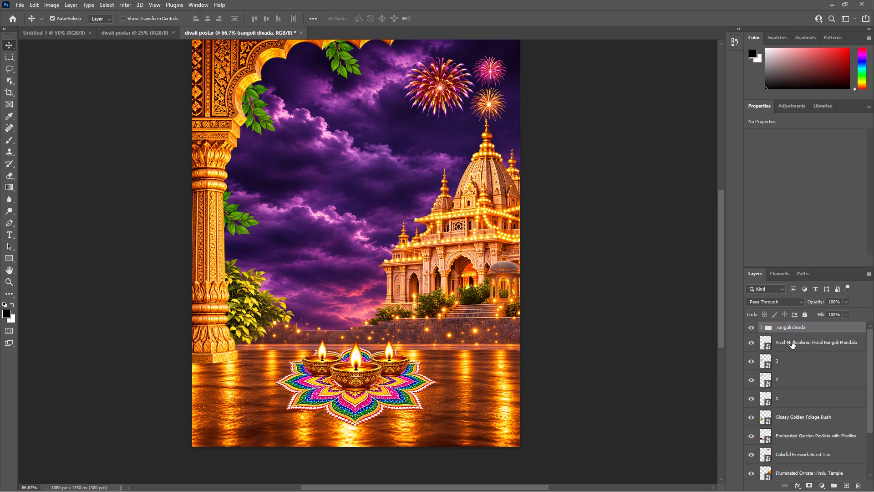
Group the leafy branch layers 1, 2 and 3 and name the group "pandada".
{"action": "left_click", "coordinate": [790, 357]}
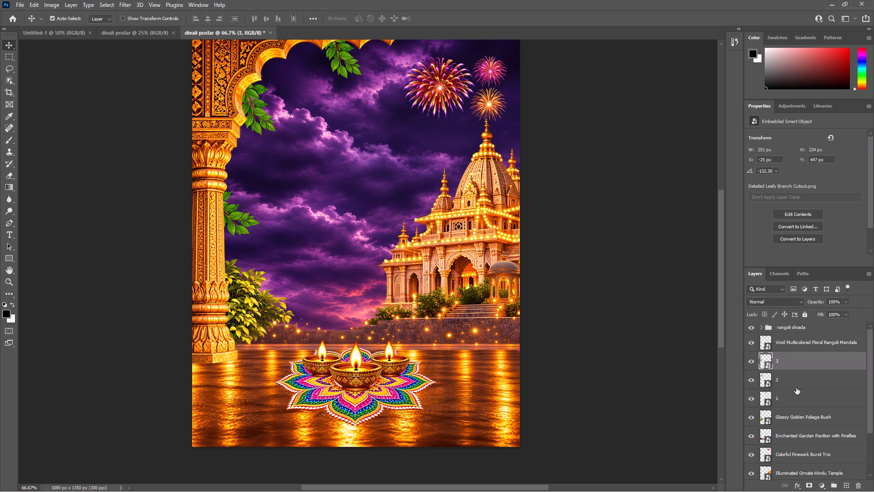
{"action": "left_click", "coordinate": [796, 393]}
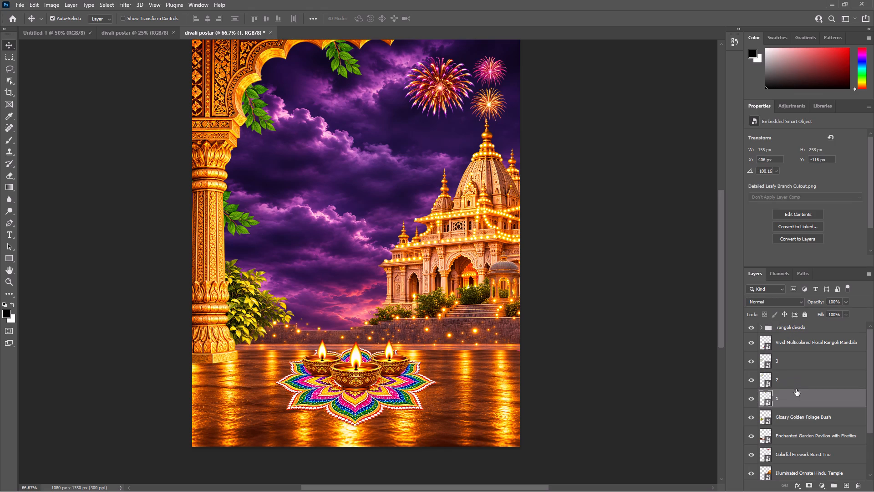
{"action": "left_click", "coordinate": [797, 382], "text": "shift"}
{"action": "left_click", "coordinate": [798, 364], "text": "shift"}
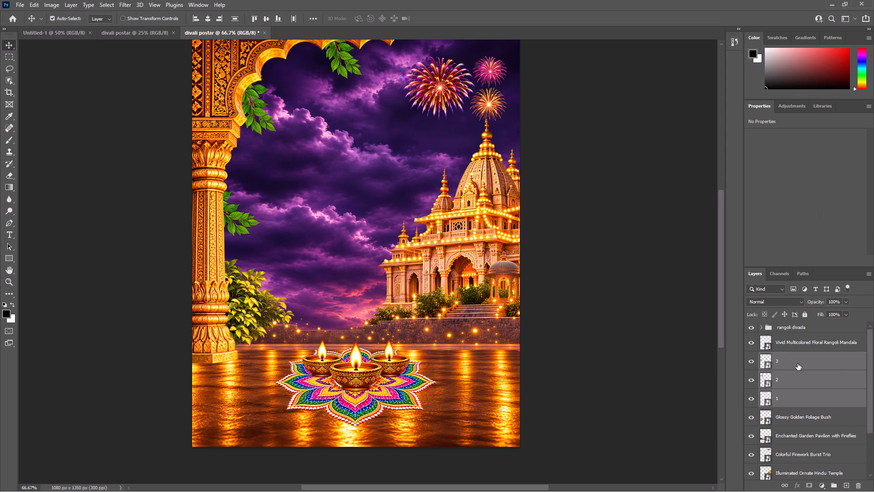
{"action": "key", "text": "ctrl+g"}
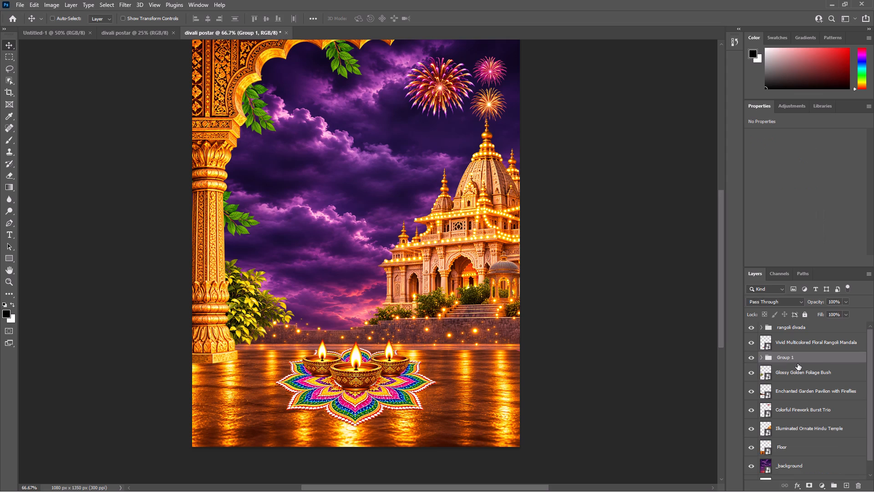
{"action": "double_click", "coordinate": [789, 356]}
{"action": "key", "text": "BackSpace"}
{"action": "type", "text": "panda"}
{"action": "type", "text": "da"}
{"action": "key", "text": "Return"}
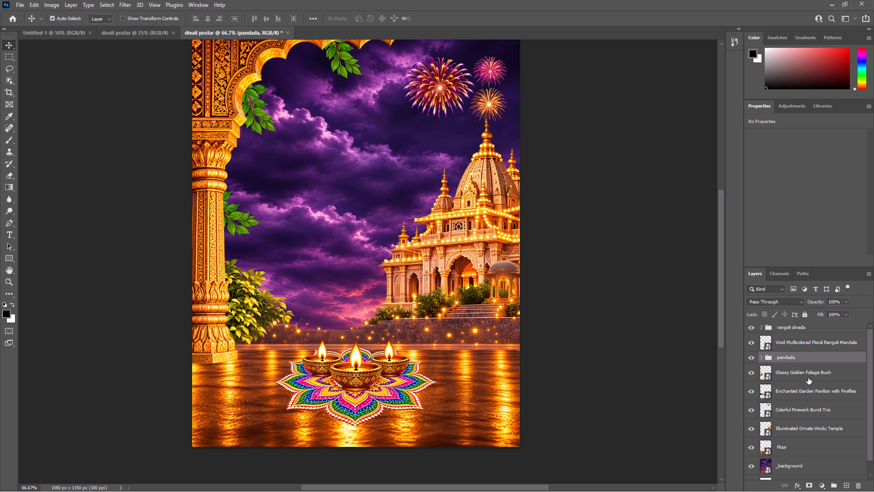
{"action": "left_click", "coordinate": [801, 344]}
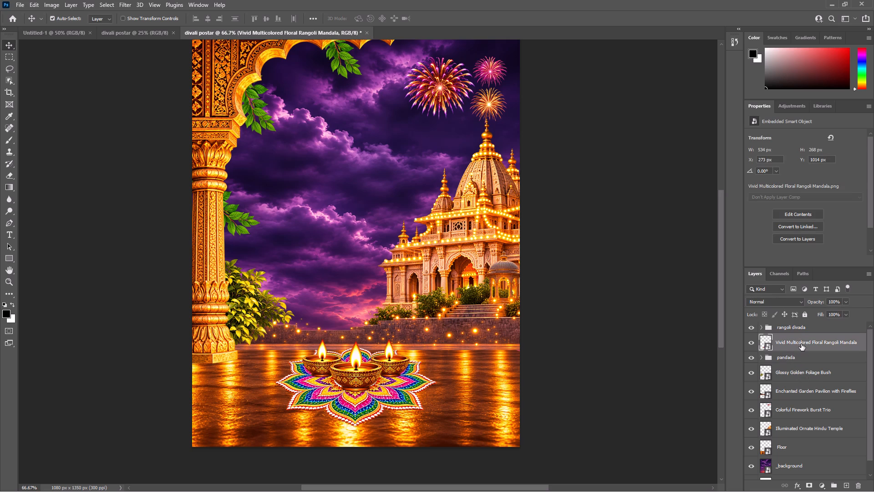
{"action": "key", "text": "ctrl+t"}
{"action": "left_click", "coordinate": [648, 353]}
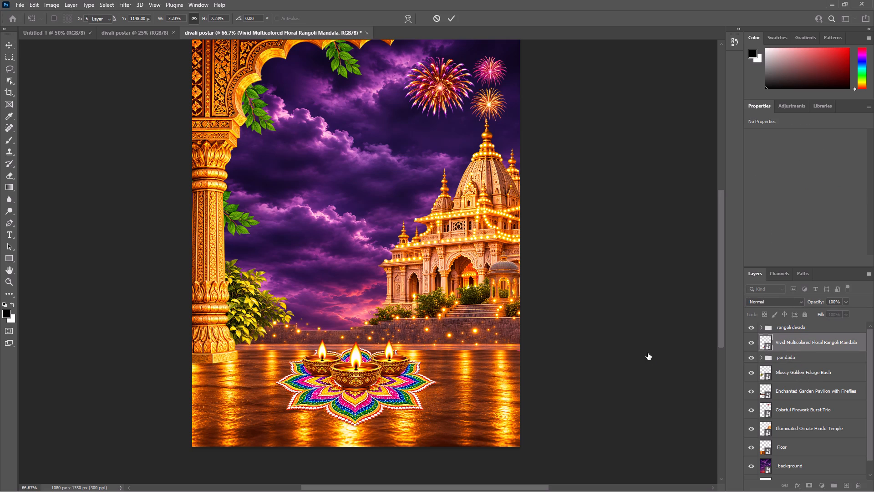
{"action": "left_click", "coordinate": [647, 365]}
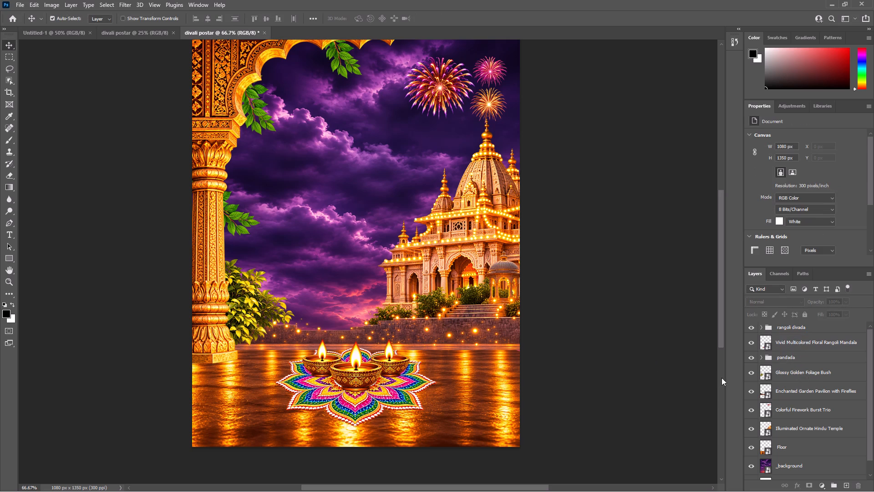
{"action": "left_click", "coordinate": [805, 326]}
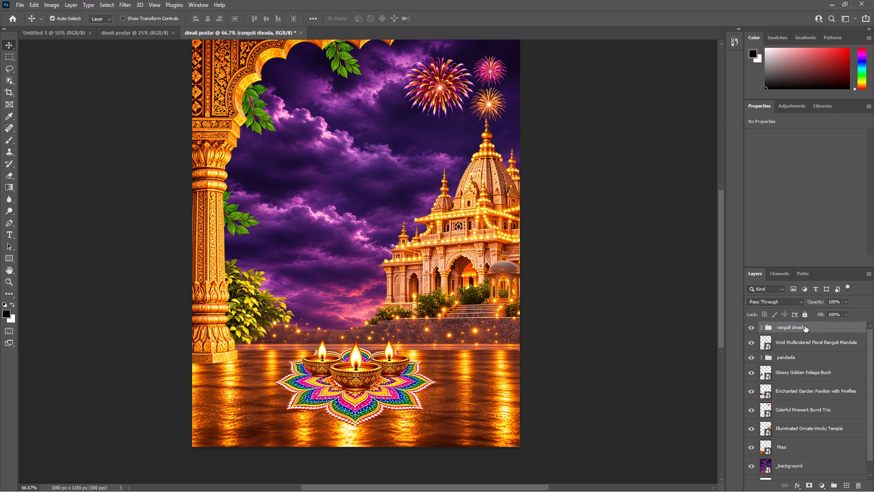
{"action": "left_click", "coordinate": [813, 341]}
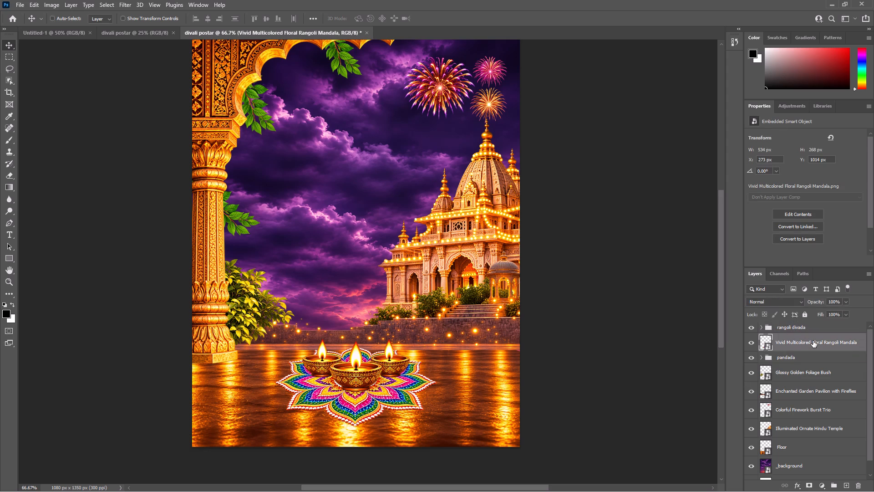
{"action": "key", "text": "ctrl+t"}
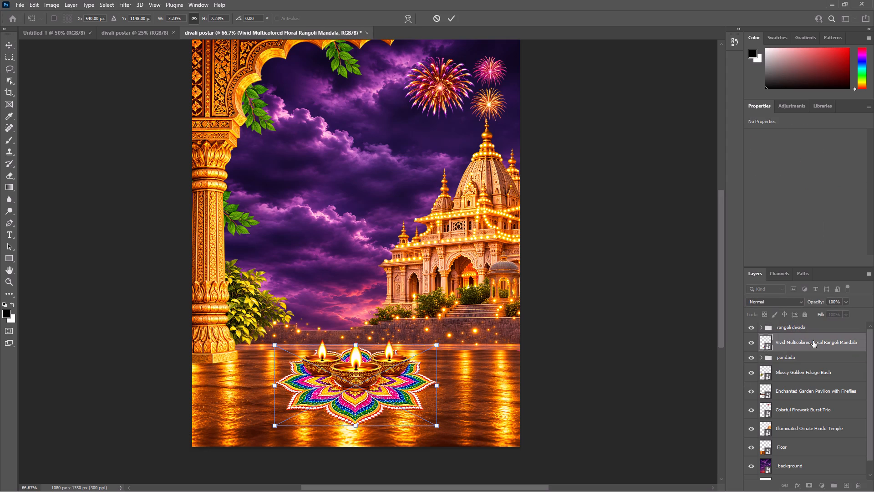
Rename the Vivid Multicolored Floral Rangoli Mandala layer to a single period.
{"action": "double_click", "coordinate": [813, 341]}
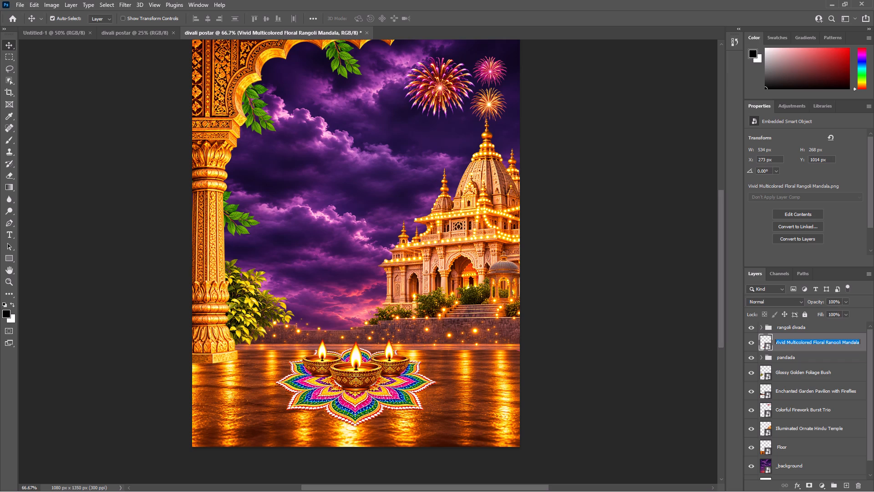
{"action": "key", "text": "BackSpace"}
{"action": "key", "text": "period"}
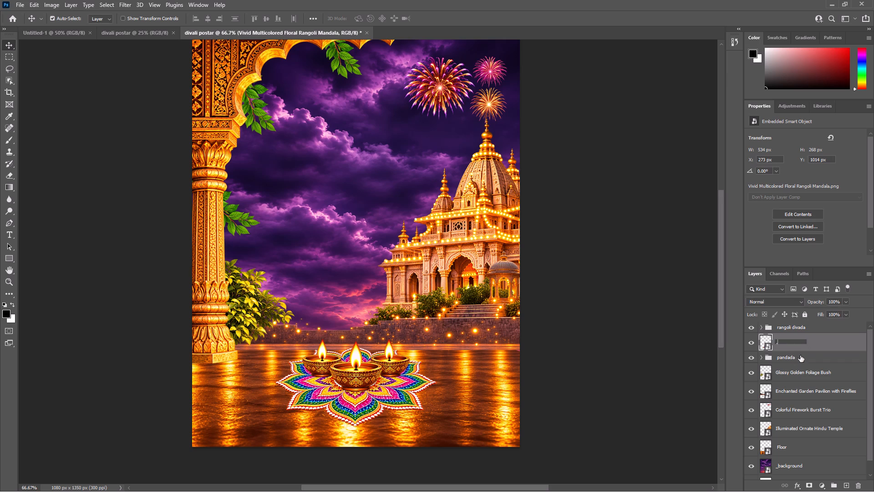
{"action": "key", "text": "Return"}
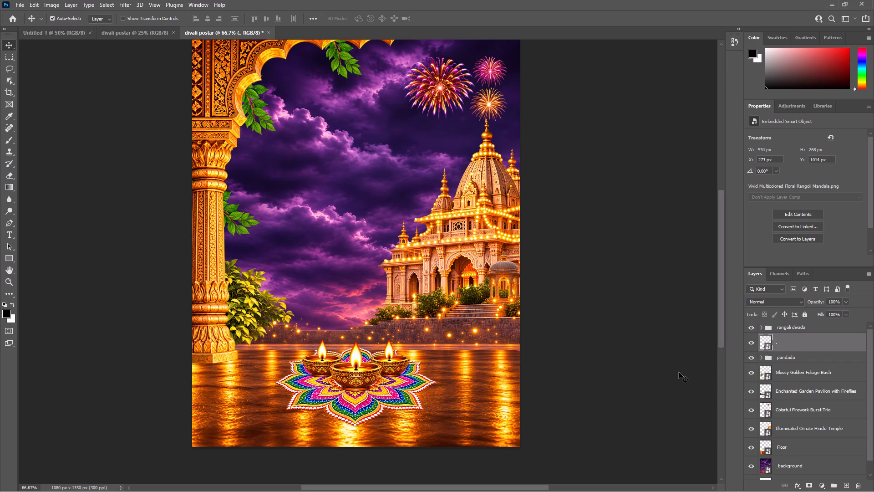
{"action": "left_click", "coordinate": [679, 372]}
Expand the rangoli divada group to check which layers it holds, and look at the pandada group.
{"action": "left_click", "coordinate": [806, 326]}
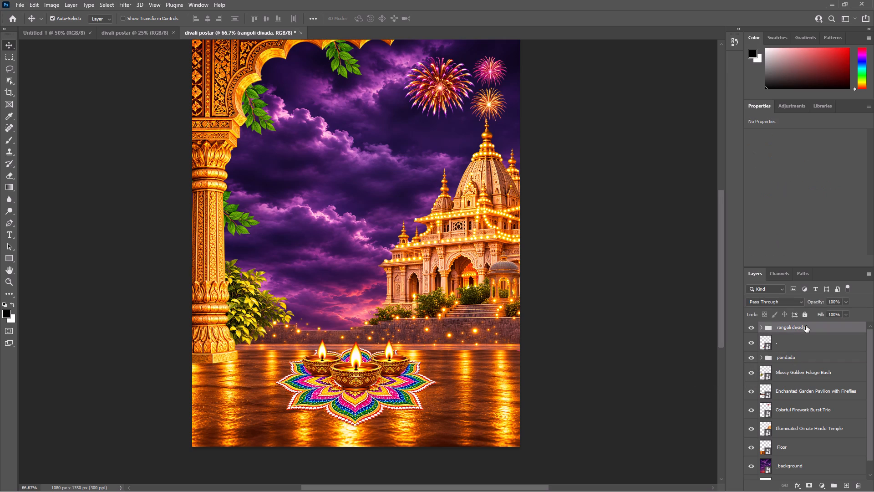
{"action": "left_click", "coordinate": [761, 326]}
{"action": "left_click", "coordinate": [701, 353]}
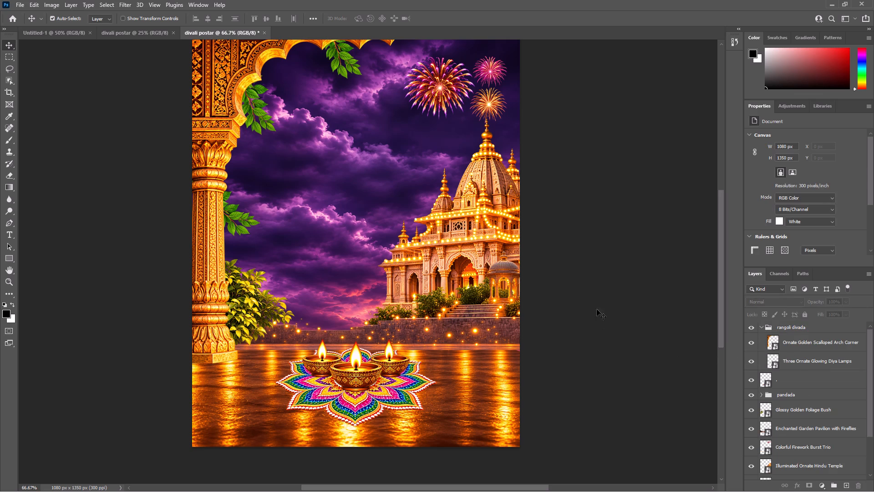
{"action": "left_click", "coordinate": [762, 395]}
{"action": "left_click", "coordinate": [762, 395]}
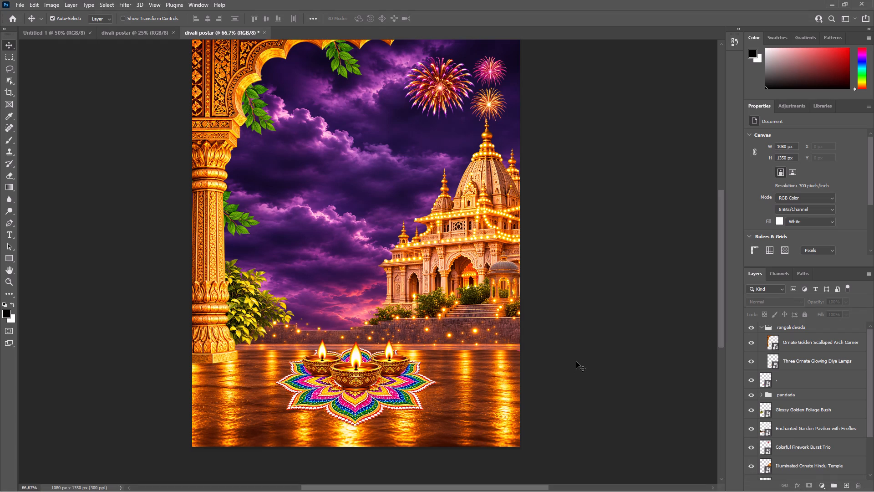
Place the Glittering Red and Gold Gift Boxes image as embedded above the Ornate Golden Scalloped Arch Corner layer in the rangoli divada group.
{"action": "scroll", "coordinate": [779, 378], "scroll_direction": "up", "scroll_amount": 4}
{"action": "left_click", "coordinate": [810, 343]}
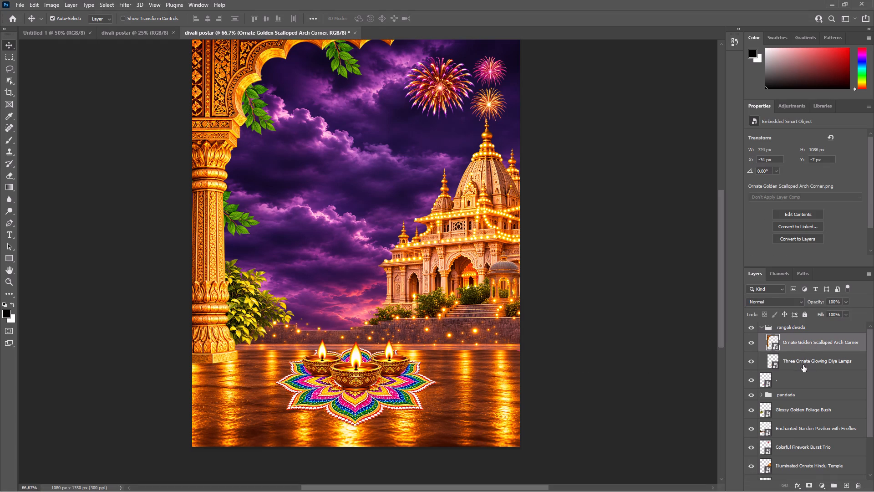
{"action": "left_click", "coordinate": [23, 6]}
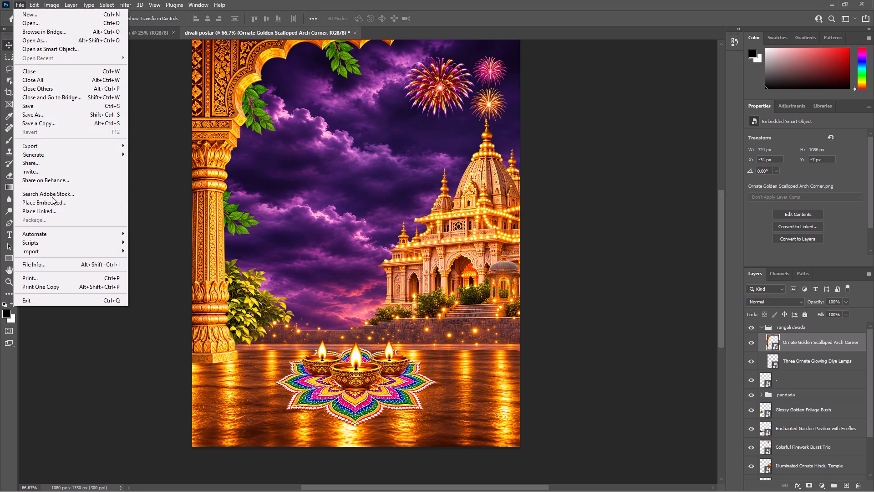
{"action": "left_click", "coordinate": [52, 201]}
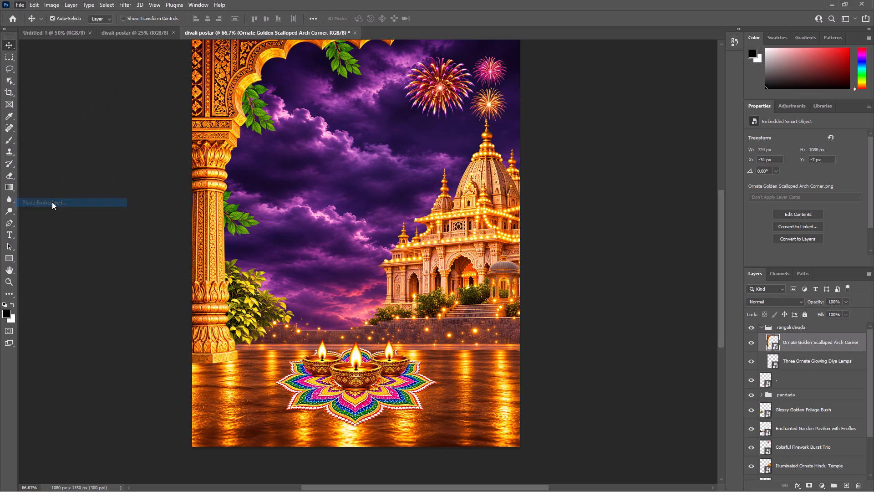
{"action": "double_click", "coordinate": [300, 117]}
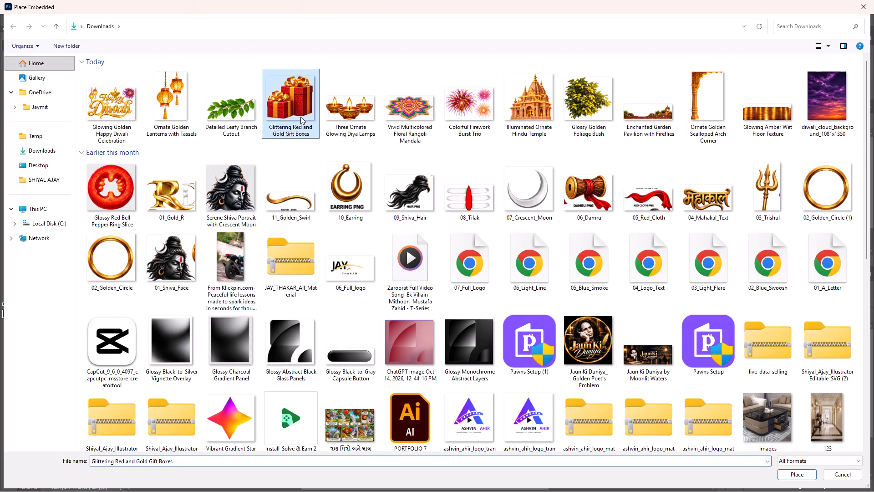
Scale the gift boxes to 6.72% and set them on the floor below the temple, centred at about X 927 px, Y 1033 px.
{"action": "left_click_drag", "start_coordinate": [352, 241], "coordinate": [358, 246]}
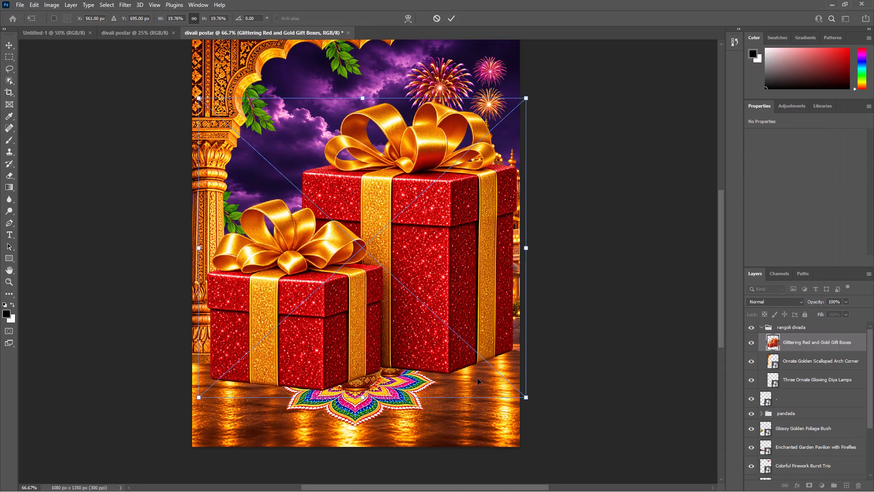
{"action": "left_click_drag", "start_coordinate": [528, 398], "coordinate": [368, 287]}
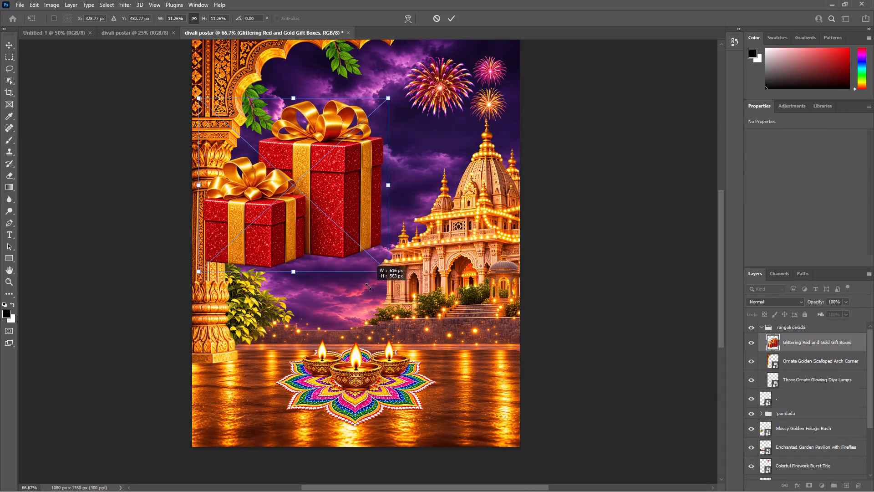
{"action": "left_click_drag", "start_coordinate": [368, 287], "coordinate": [366, 285]}
{"action": "left_click_drag", "start_coordinate": [304, 201], "coordinate": [390, 304]}
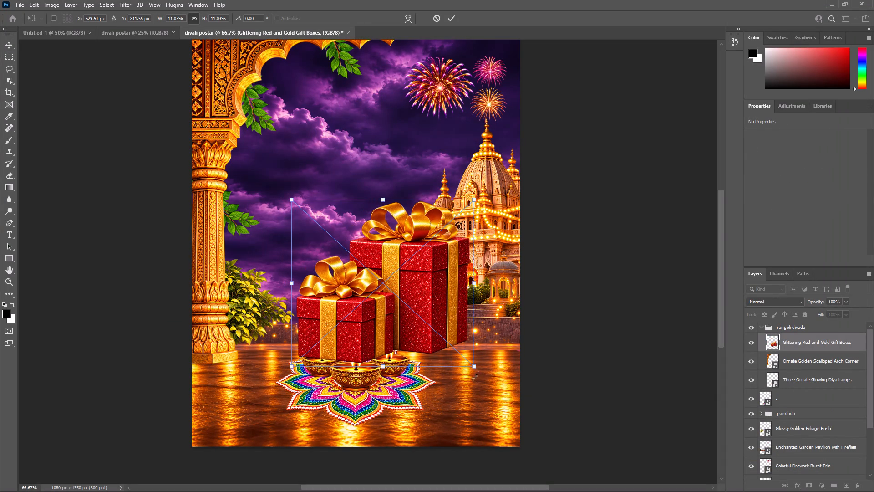
{"action": "left_click_drag", "start_coordinate": [475, 368], "coordinate": [400, 306]}
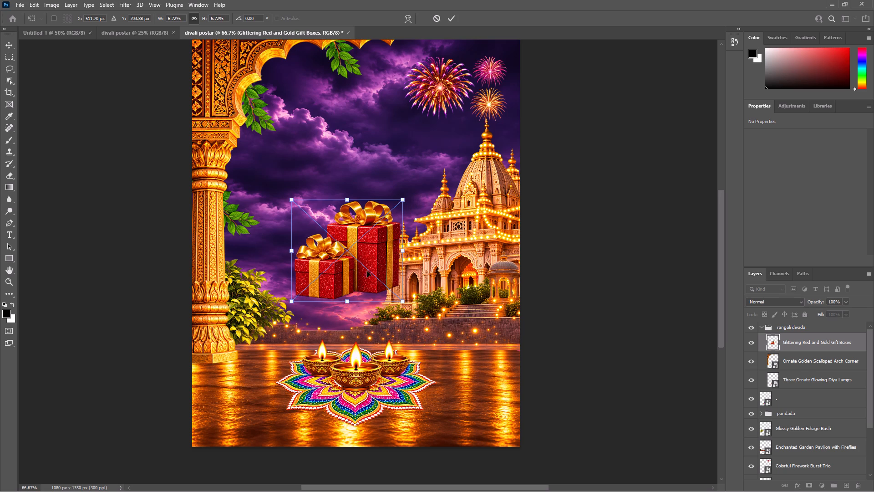
{"action": "left_click_drag", "start_coordinate": [362, 261], "coordinate": [488, 361]}
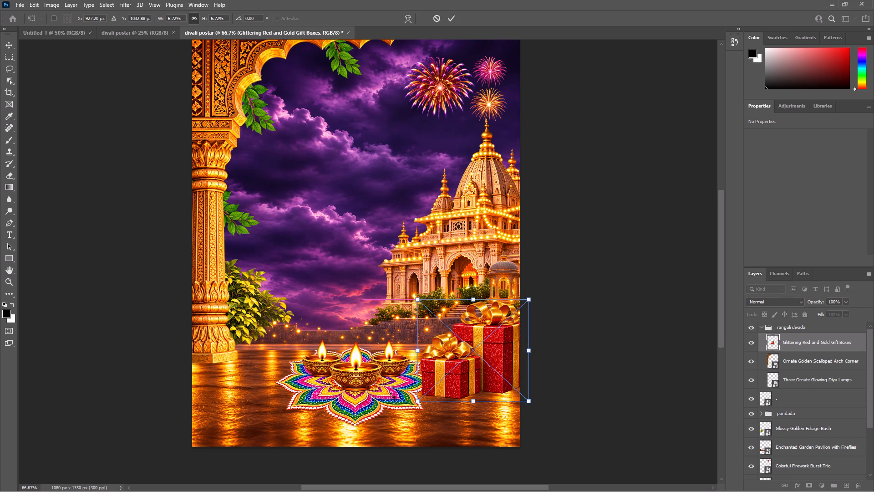
{"action": "left_click", "coordinate": [392, 395]}
{"action": "left_click", "coordinate": [392, 395]}
{"action": "left_click", "coordinate": [793, 325]}
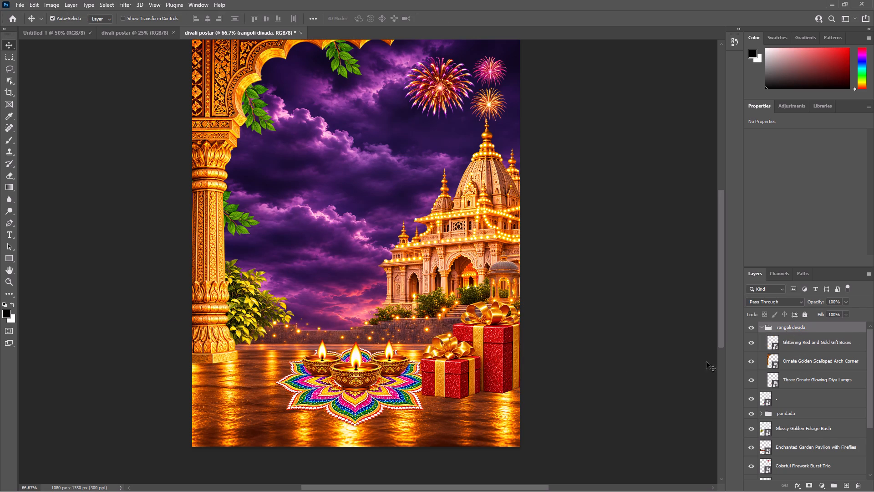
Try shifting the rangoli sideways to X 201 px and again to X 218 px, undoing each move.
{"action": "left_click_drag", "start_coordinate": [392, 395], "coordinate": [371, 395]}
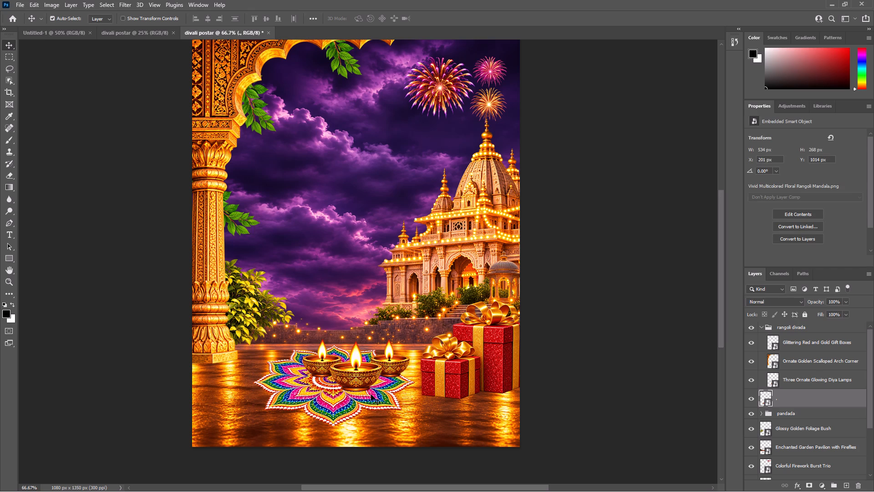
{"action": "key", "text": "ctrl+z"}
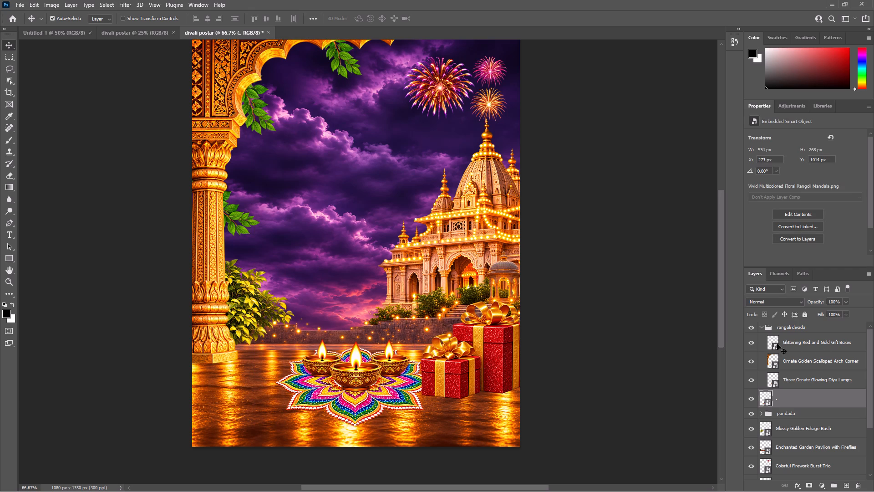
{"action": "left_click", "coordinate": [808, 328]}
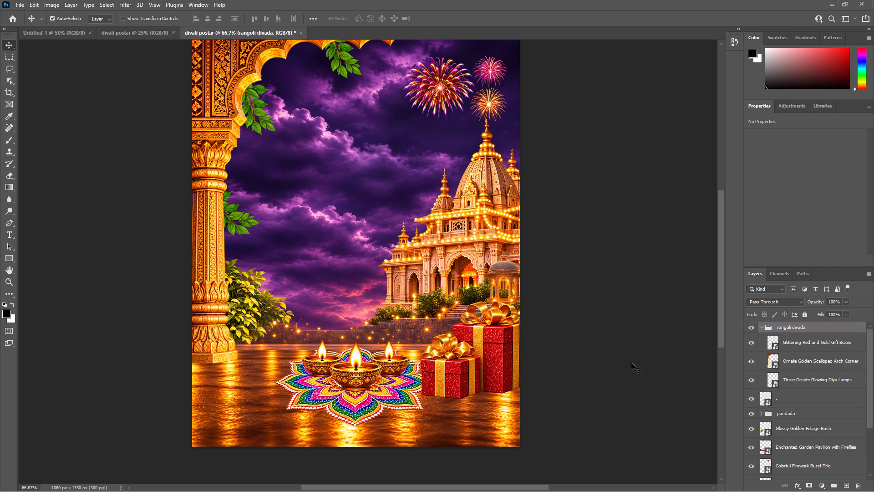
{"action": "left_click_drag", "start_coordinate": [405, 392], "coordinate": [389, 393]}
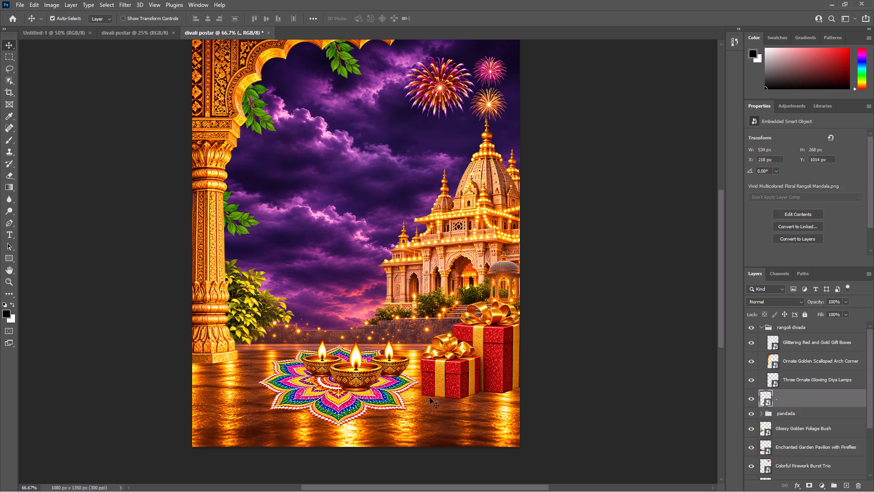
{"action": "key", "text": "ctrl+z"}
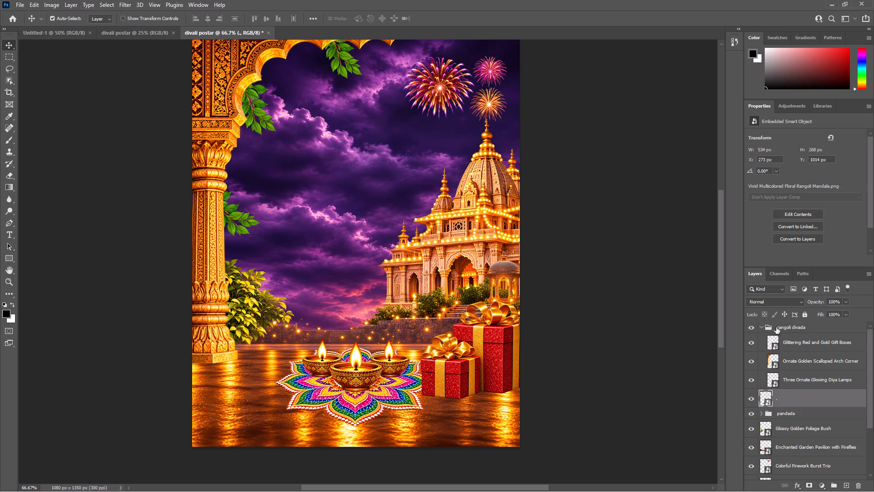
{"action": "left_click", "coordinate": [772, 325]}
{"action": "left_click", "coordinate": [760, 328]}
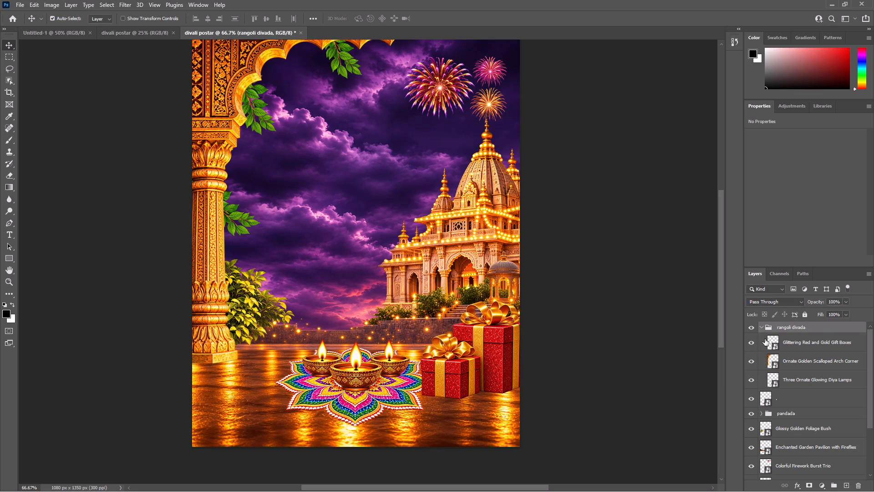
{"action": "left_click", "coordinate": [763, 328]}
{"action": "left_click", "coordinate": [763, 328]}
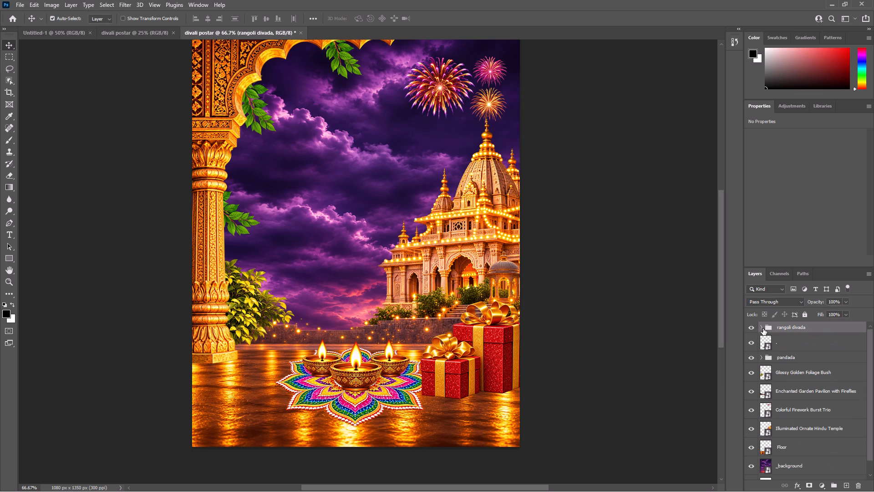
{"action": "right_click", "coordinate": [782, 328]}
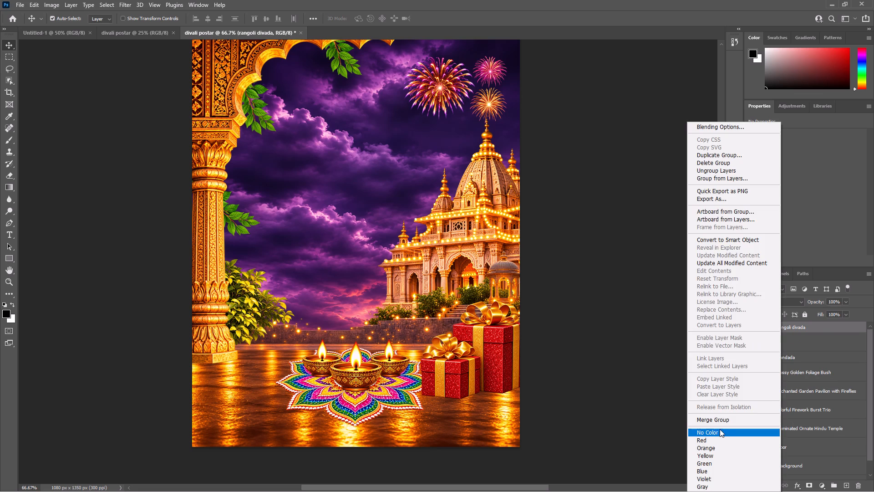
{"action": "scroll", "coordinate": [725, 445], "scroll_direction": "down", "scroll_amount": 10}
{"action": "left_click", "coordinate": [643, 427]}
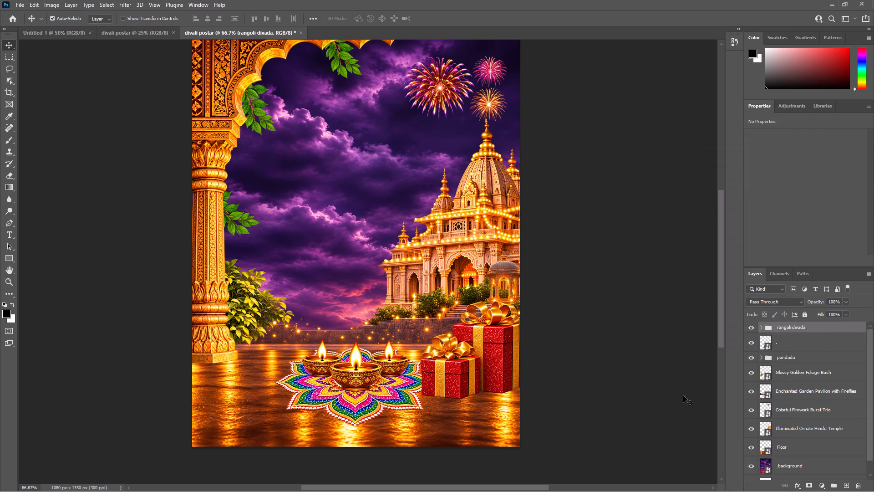
Try to move the Three Ornate Glowing Diya Lamps layer up onto the rangoli divada group.
{"action": "left_click", "coordinate": [361, 377]}
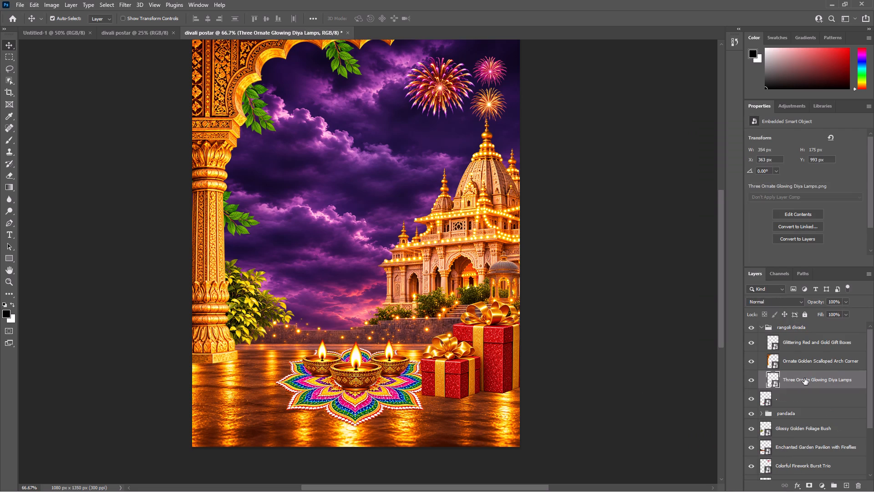
{"action": "left_click_drag", "start_coordinate": [811, 378], "coordinate": [808, 329]}
{"action": "left_click", "coordinate": [761, 327]}
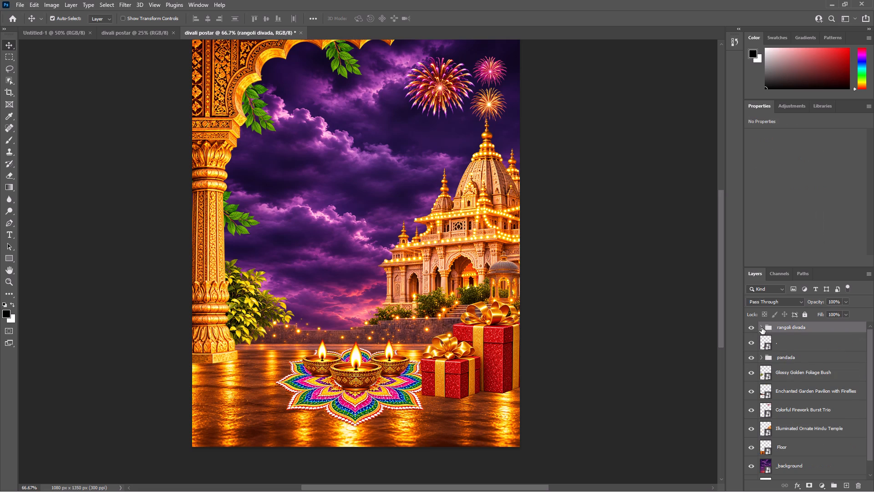
{"action": "left_click", "coordinate": [762, 330]}
Move the rangoli toward the pillar to X 156 px, Y 1014 px, and the three diya lamps onto it at X 262 px, Y 992 px.
{"action": "left_click_drag", "start_coordinate": [375, 395], "coordinate": [343, 397]}
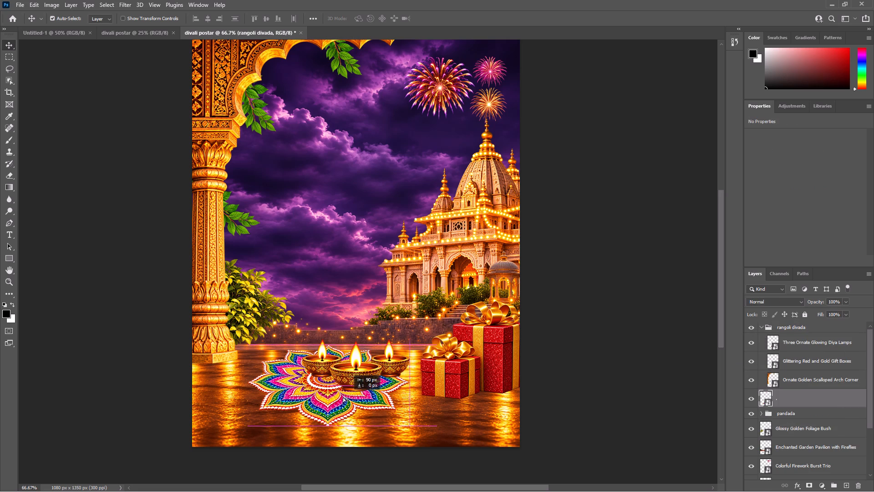
{"action": "left_click_drag", "start_coordinate": [343, 397], "coordinate": [338, 397]}
{"action": "left_click_drag", "start_coordinate": [364, 380], "coordinate": [351, 382]}
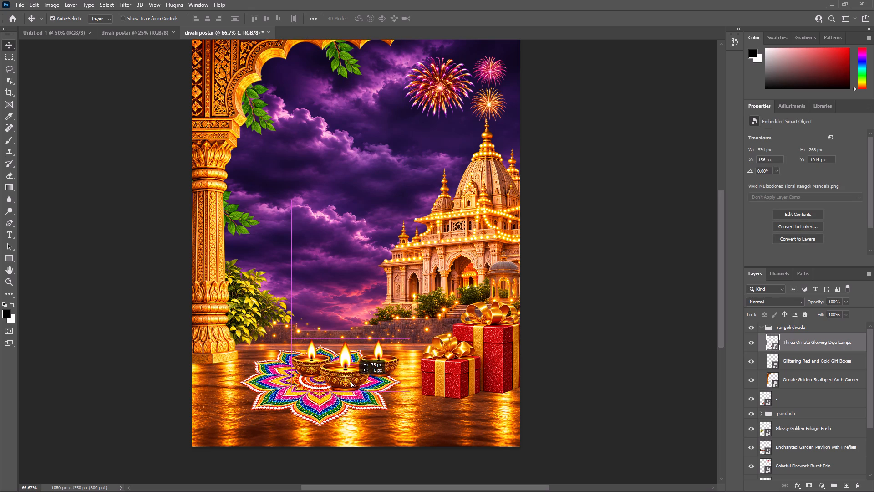
{"action": "left_click_drag", "start_coordinate": [351, 382], "coordinate": [333, 383]}
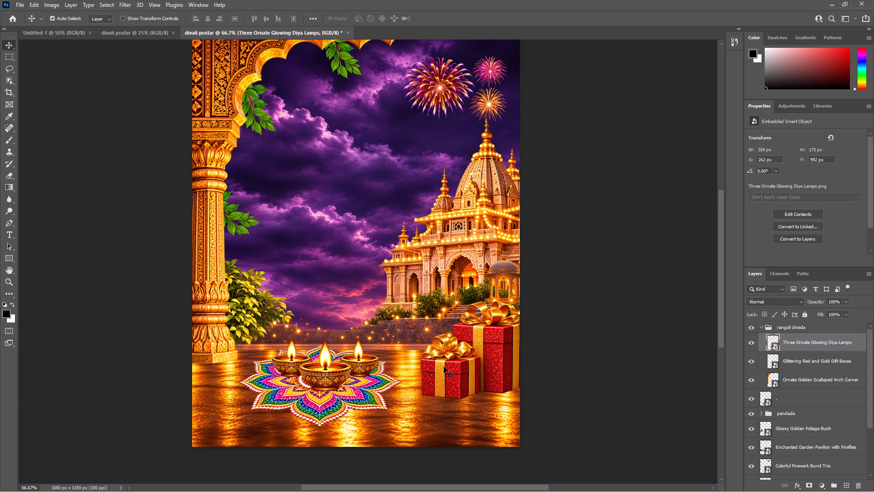
Scale the red and gold gift boxes down to 4.46% and place them on the floor below the temple at about X 827 px, Y 927 px.
{"action": "left_click", "coordinate": [458, 364]}
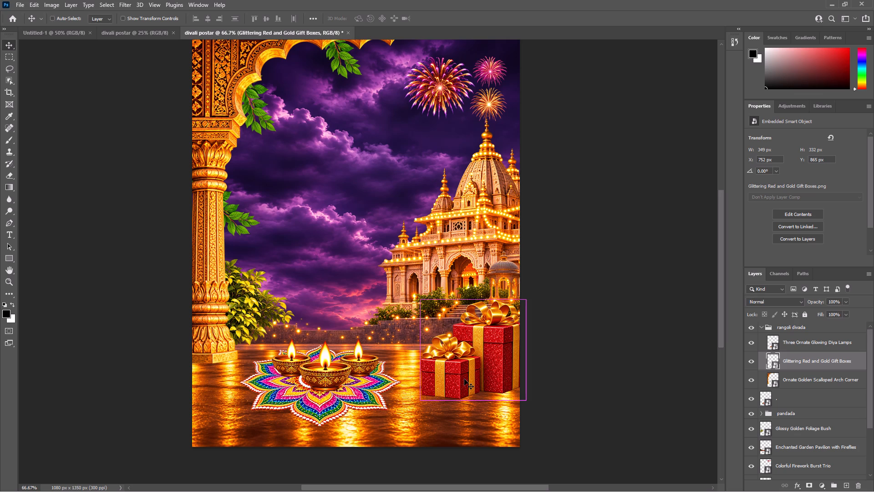
{"action": "key", "text": "ctrl+t"}
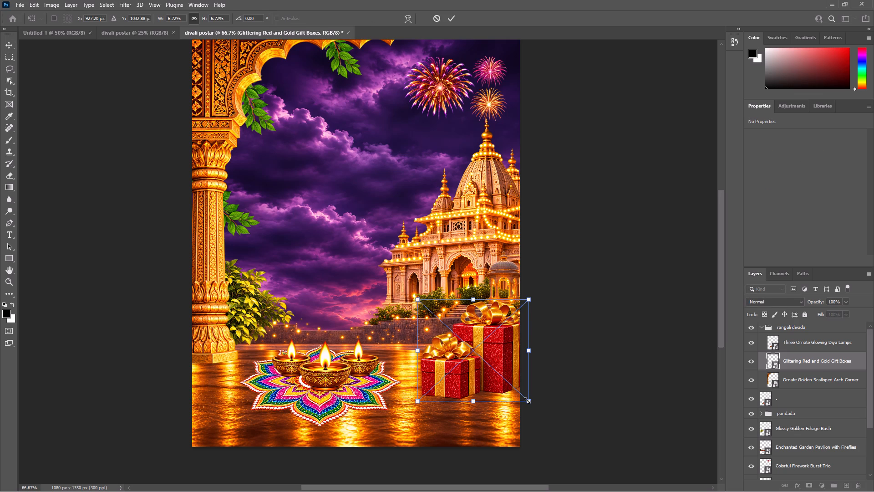
{"action": "left_click_drag", "start_coordinate": [527, 400], "coordinate": [503, 388]}
{"action": "left_click_drag", "start_coordinate": [480, 349], "coordinate": [478, 359]}
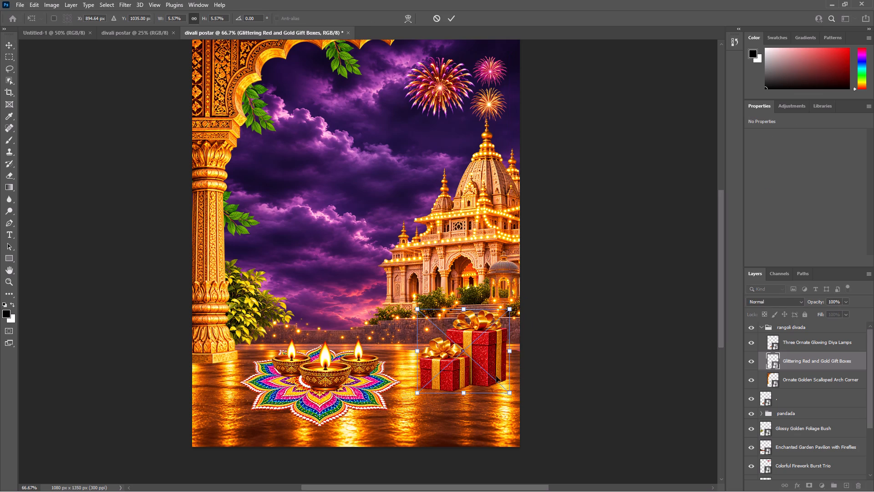
{"action": "left_click_drag", "start_coordinate": [509, 393], "coordinate": [487, 379]}
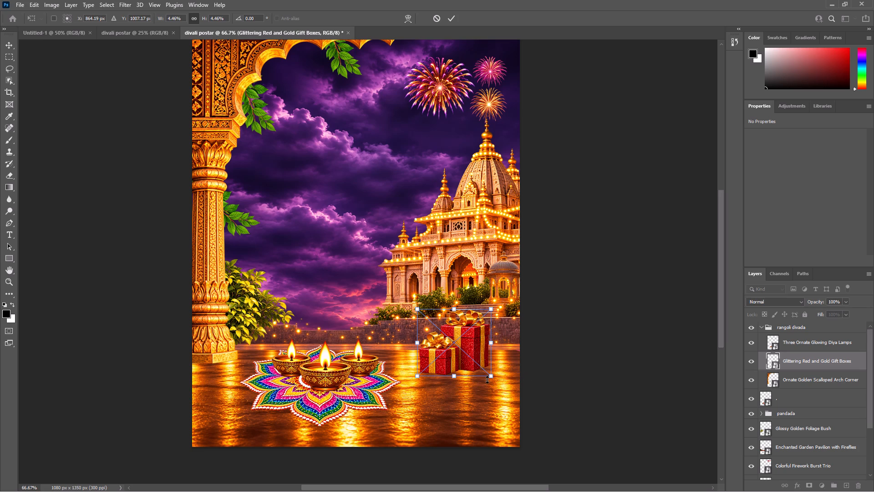
{"action": "left_click_drag", "start_coordinate": [467, 343], "coordinate": [488, 359]}
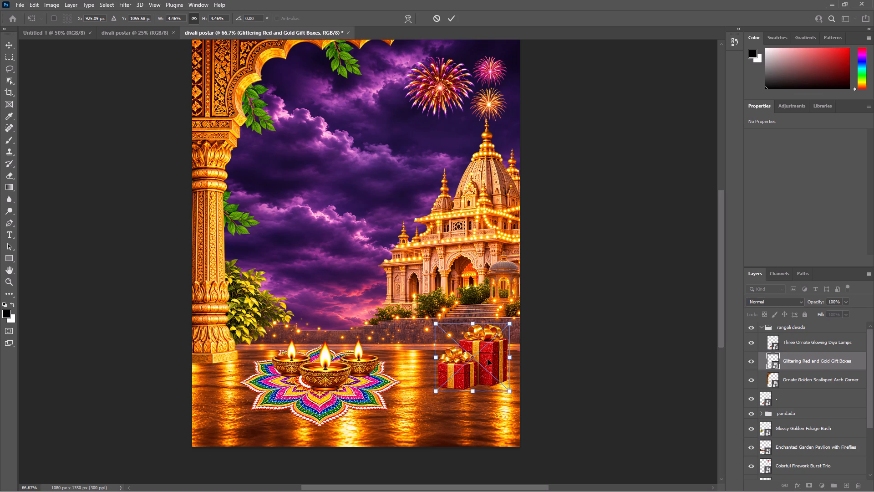
{"action": "left_click_drag", "start_coordinate": [489, 366], "coordinate": [491, 363]}
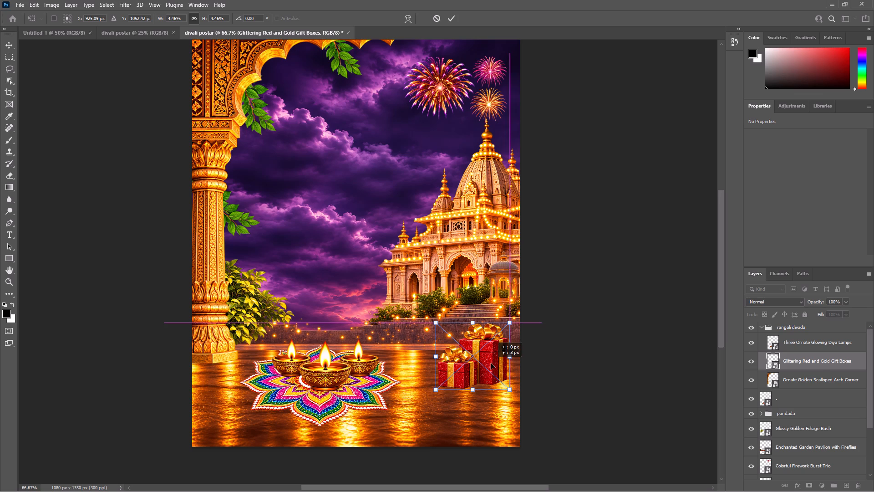
{"action": "left_click_drag", "start_coordinate": [491, 363], "coordinate": [495, 362]}
{"action": "left_click", "coordinate": [686, 350]}
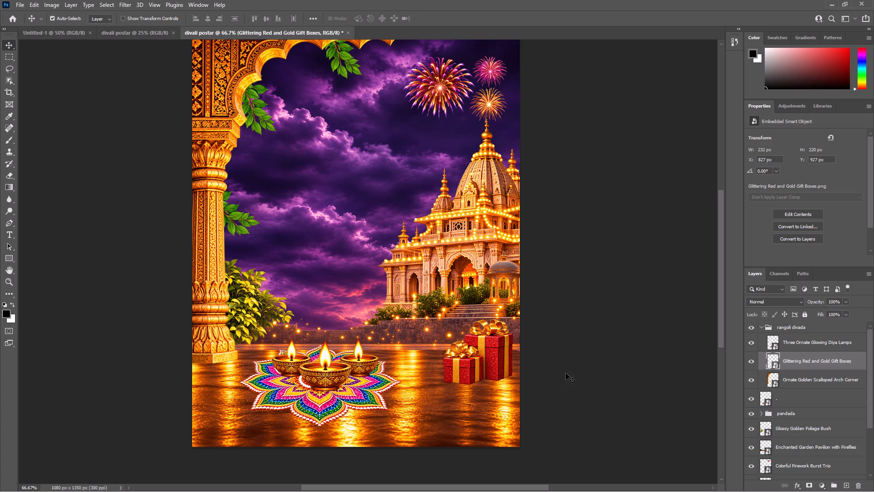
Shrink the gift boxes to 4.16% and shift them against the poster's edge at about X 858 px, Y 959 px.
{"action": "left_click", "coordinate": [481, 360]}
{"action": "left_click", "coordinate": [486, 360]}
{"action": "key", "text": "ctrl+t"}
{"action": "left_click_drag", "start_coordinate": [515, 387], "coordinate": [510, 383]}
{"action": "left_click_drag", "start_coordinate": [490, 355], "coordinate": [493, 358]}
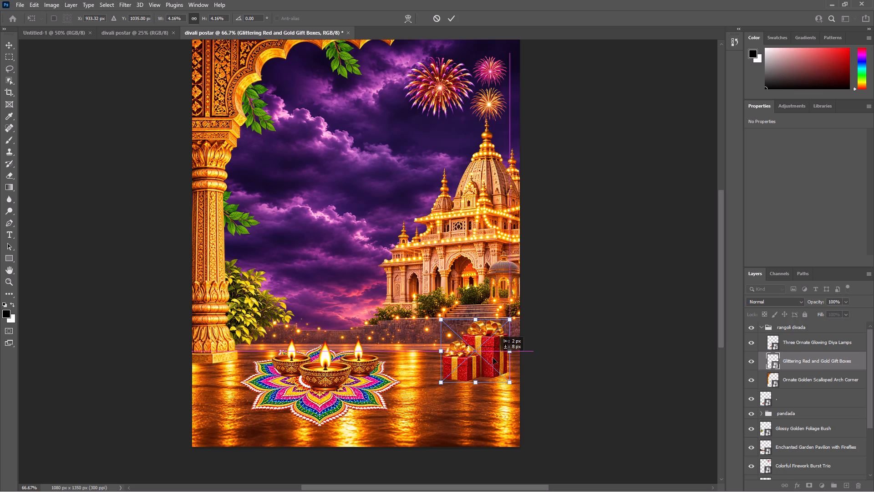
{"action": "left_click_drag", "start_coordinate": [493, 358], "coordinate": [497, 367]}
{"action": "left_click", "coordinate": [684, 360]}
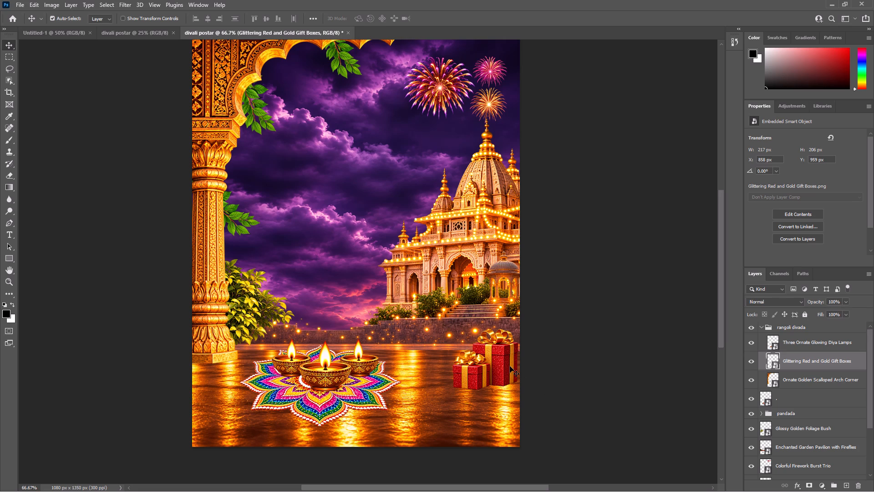
Enlarge the gift boxes to 4.60% and set them at the poster's edge at about X 841 px, Y 964 px.
{"action": "left_click", "coordinate": [493, 369]}
{"action": "key", "text": "ctrl+t"}
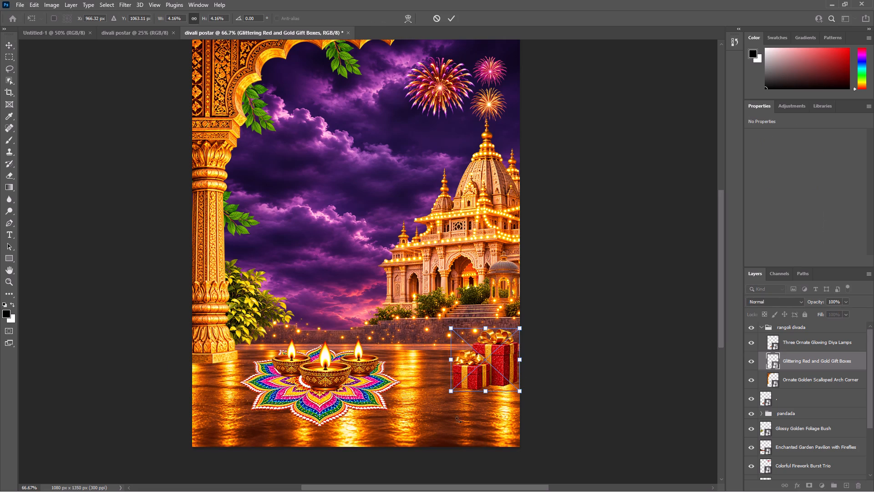
{"action": "left_click_drag", "start_coordinate": [521, 391], "coordinate": [523, 392]}
{"action": "left_click_drag", "start_coordinate": [523, 392], "coordinate": [528, 398]}
{"action": "left_click", "coordinate": [506, 380]}
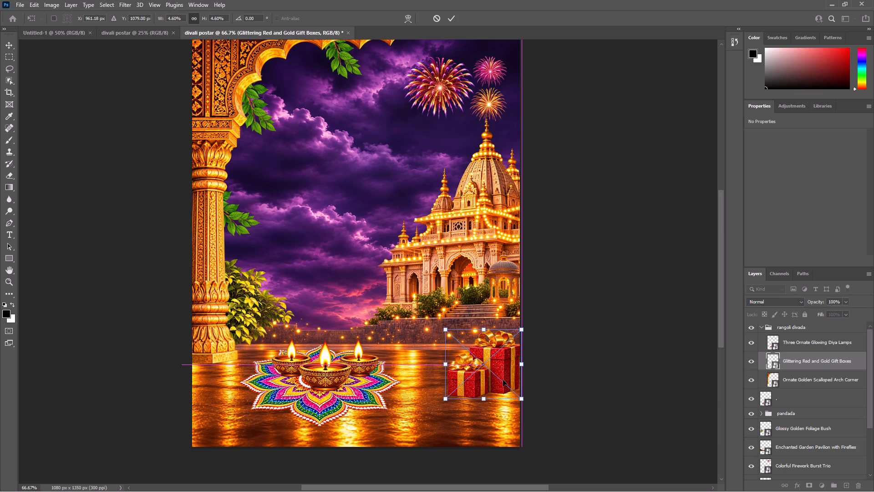
{"action": "left_click", "coordinate": [686, 371]}
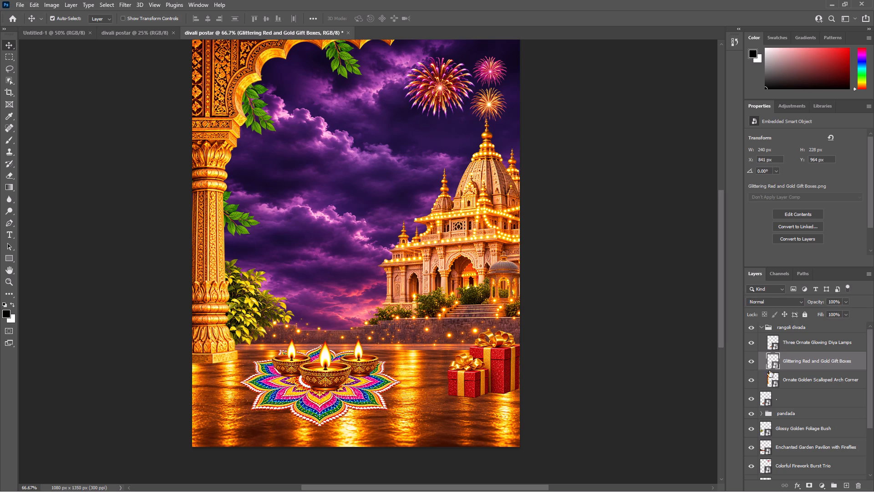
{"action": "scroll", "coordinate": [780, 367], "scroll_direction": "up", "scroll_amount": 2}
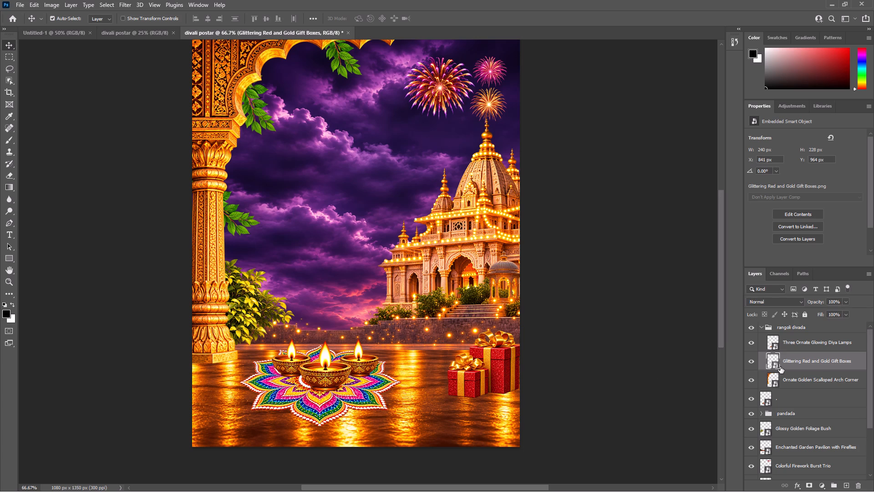
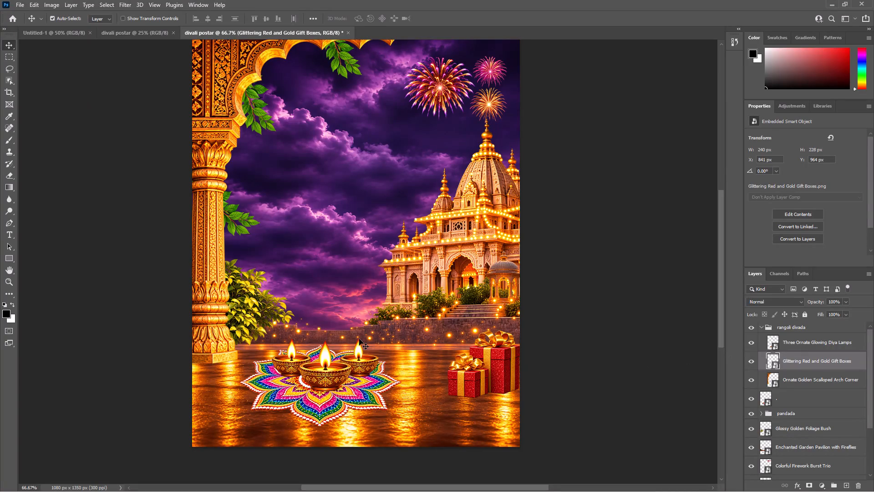
Embed the Ornate Golden Lanterns with Tassels image, scale it to 7.21% and hang it under the arch at about X 173 px, Y 13 px.
{"action": "left_click", "coordinate": [23, 1]}
{"action": "left_click", "coordinate": [37, 202]}
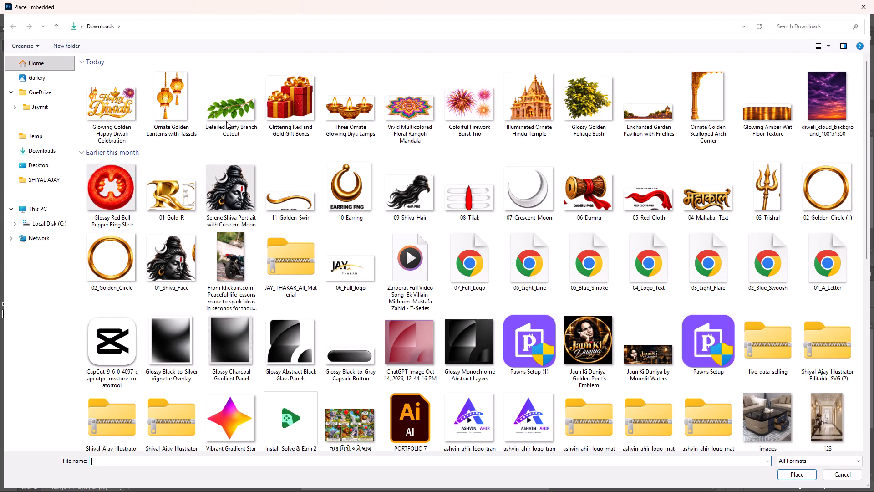
{"action": "double_click", "coordinate": [166, 105]}
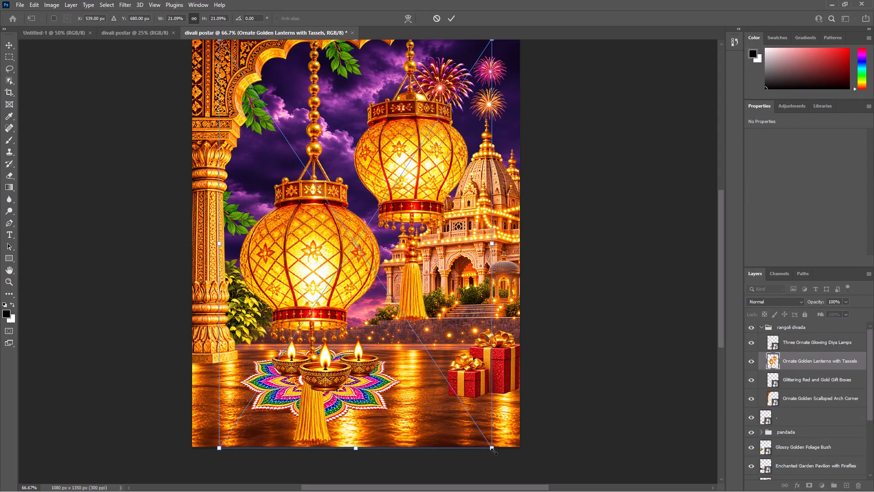
{"action": "left_click_drag", "start_coordinate": [494, 451], "coordinate": [335, 232]}
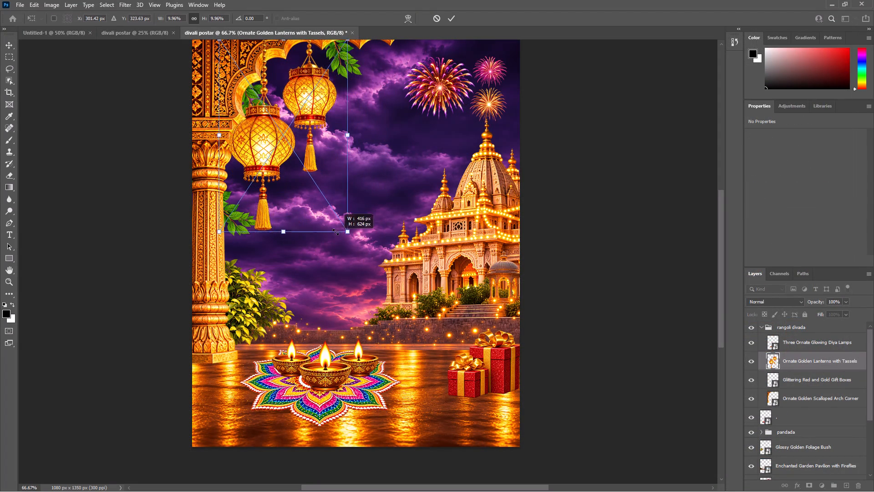
{"action": "left_click_drag", "start_coordinate": [335, 232], "coordinate": [310, 184]}
{"action": "left_click_drag", "start_coordinate": [246, 108], "coordinate": [271, 118]}
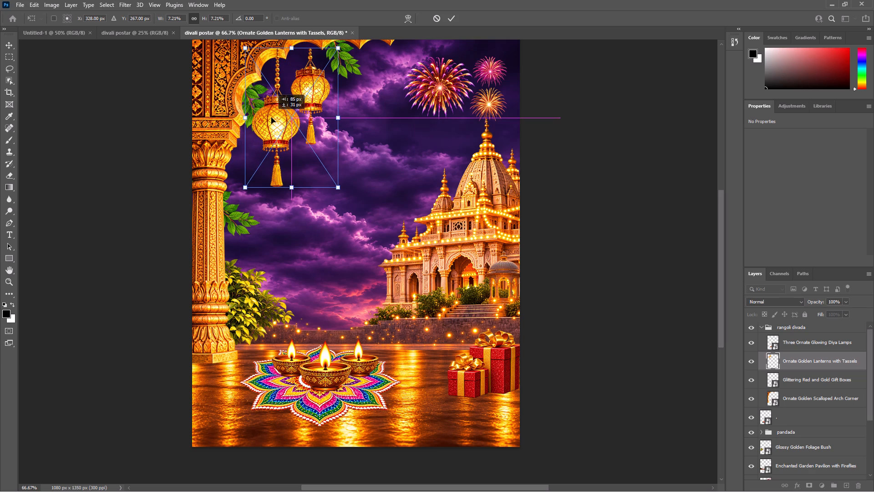
{"action": "left_click_drag", "start_coordinate": [271, 118], "coordinate": [271, 116]}
{"action": "scroll", "coordinate": [314, 128], "scroll_direction": "up", "scroll_amount": 8}
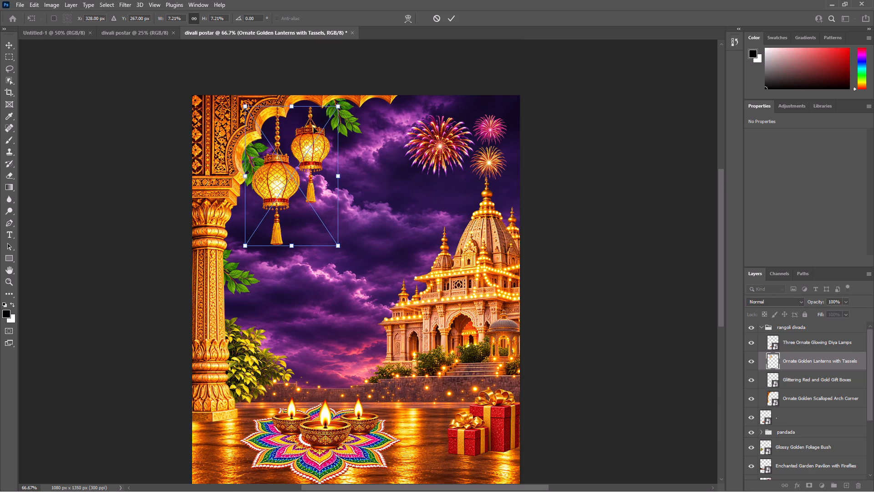
{"action": "scroll", "coordinate": [314, 128], "scroll_direction": "up", "scroll_amount": 3}
{"action": "left_click_drag", "start_coordinate": [285, 211], "coordinate": [287, 206]}
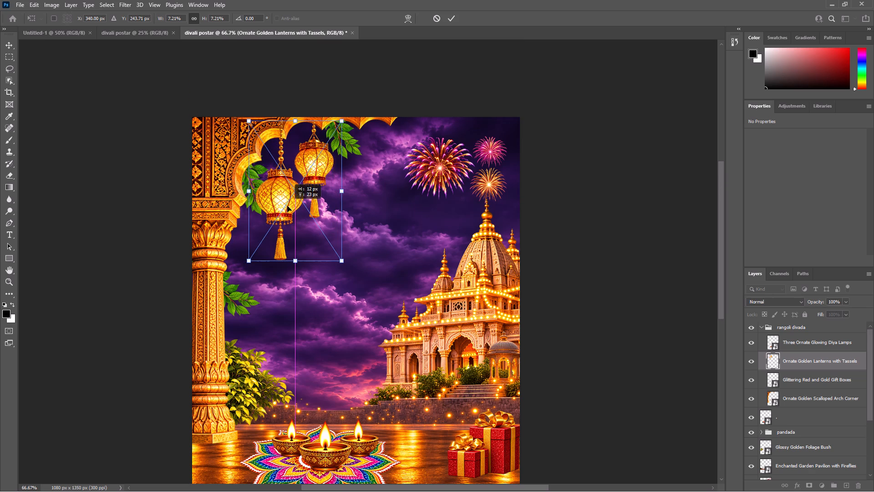
{"action": "left_click_drag", "start_coordinate": [287, 206], "coordinate": [277, 209]}
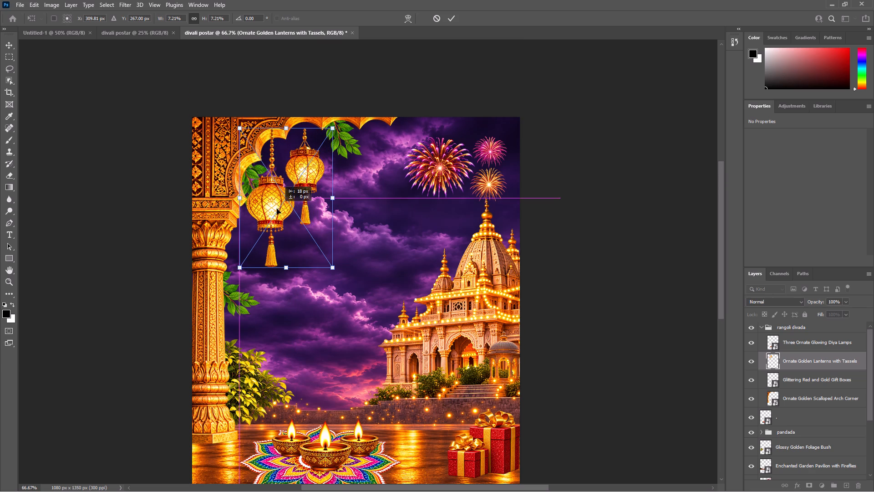
{"action": "left_click_drag", "start_coordinate": [277, 209], "coordinate": [275, 204]}
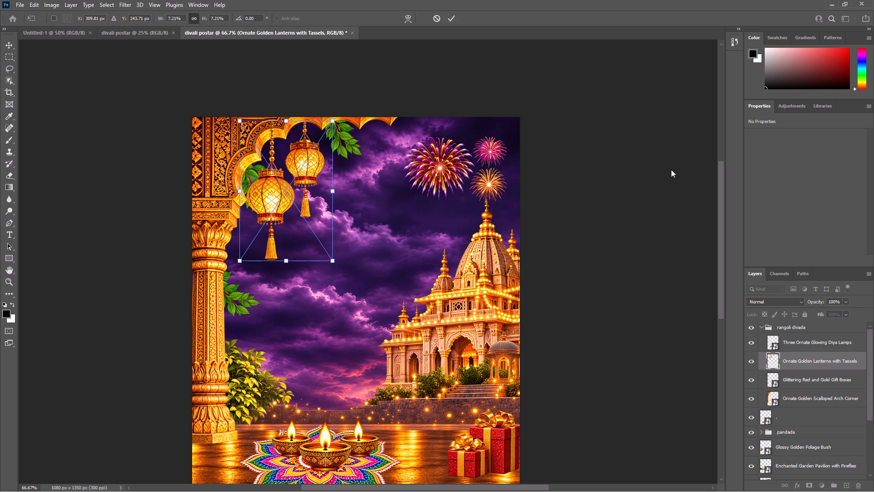
{"action": "left_click", "coordinate": [671, 169]}
Shrink the hanging lanterns to 5.77% and move them under the arch to about X 208 px, Y 0 px.
{"action": "left_click", "coordinate": [269, 189]}
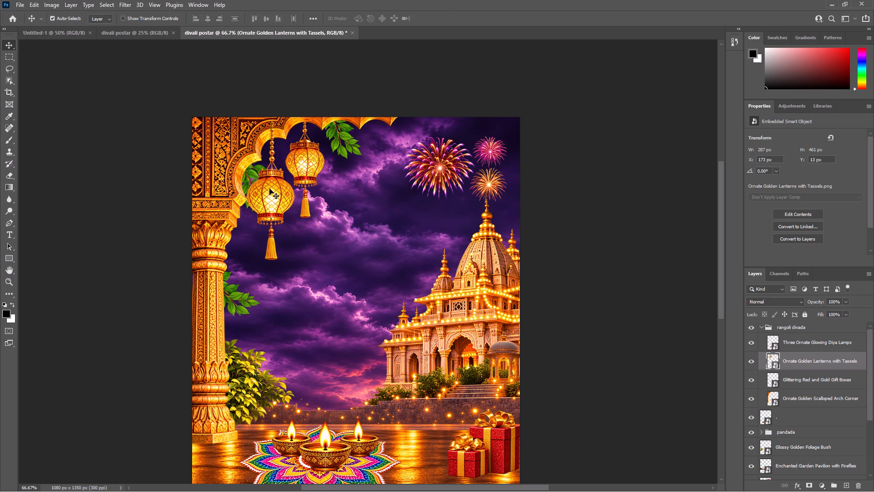
{"action": "key", "text": "ctrl+t"}
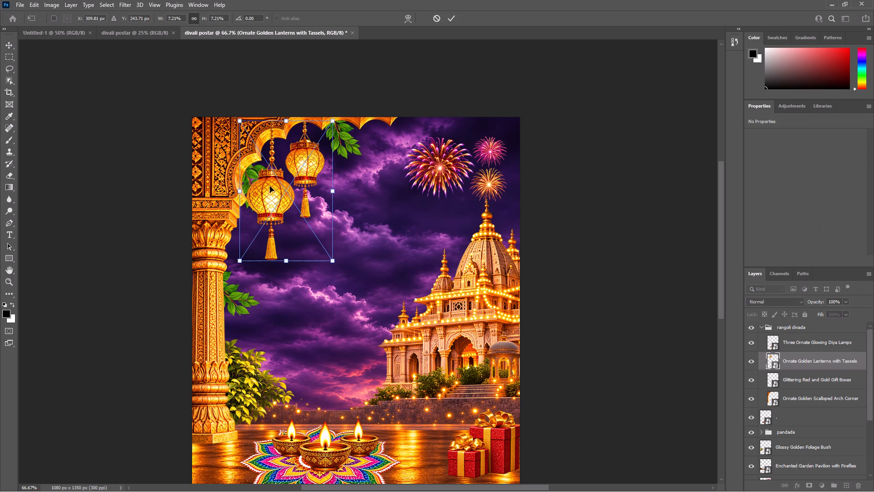
{"action": "left_click_drag", "start_coordinate": [335, 263], "coordinate": [329, 257]}
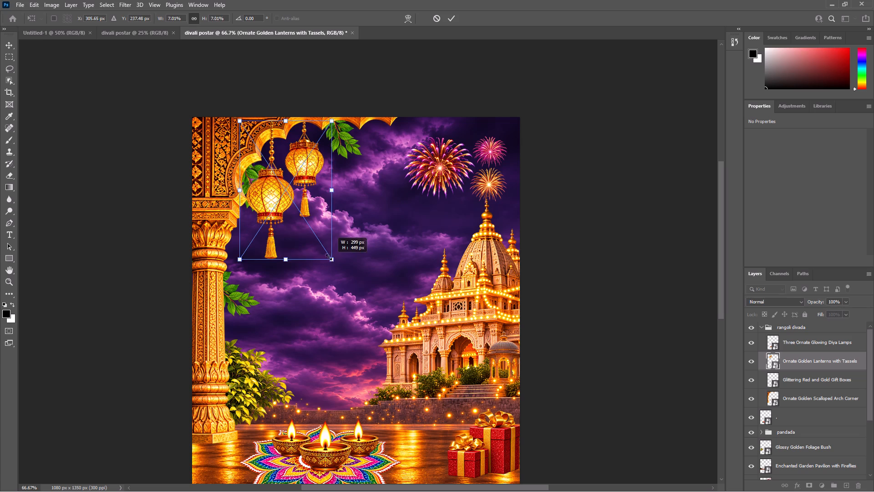
{"action": "left_click_drag", "start_coordinate": [329, 257], "coordinate": [312, 238]}
{"action": "left_click_drag", "start_coordinate": [264, 190], "coordinate": [268, 188]}
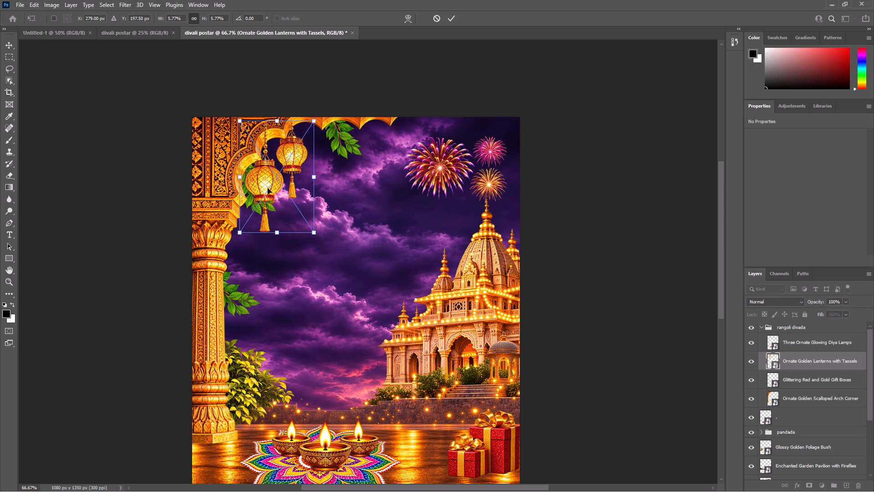
{"action": "left_click_drag", "start_coordinate": [268, 188], "coordinate": [274, 186]}
{"action": "scroll", "coordinate": [315, 199], "scroll_direction": "up", "scroll_amount": 4}
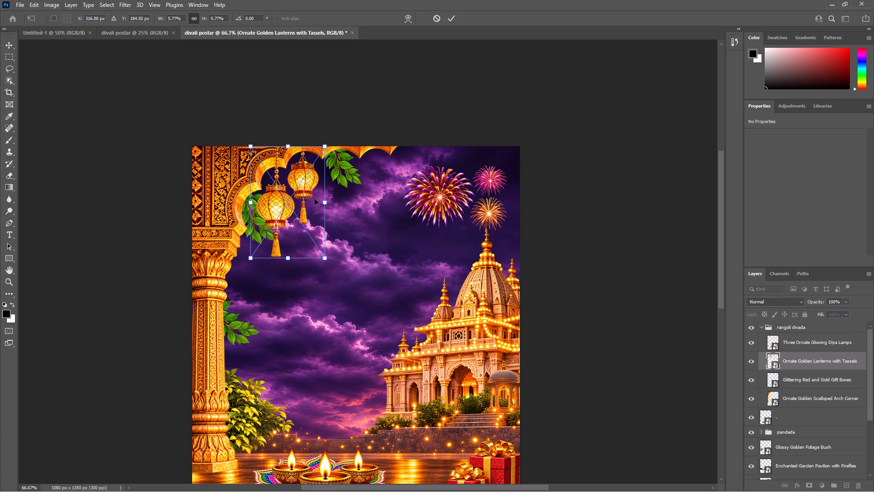
{"action": "scroll", "coordinate": [315, 199], "scroll_direction": "up", "scroll_amount": 4}
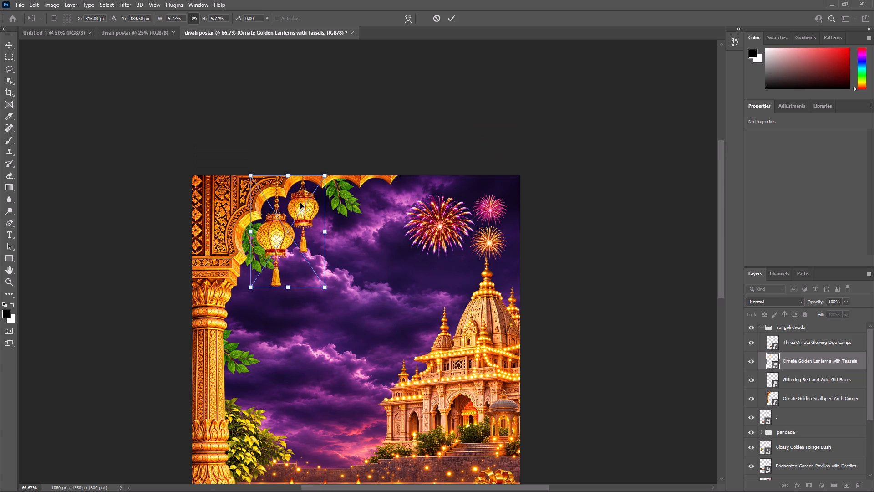
{"action": "left_click", "coordinate": [626, 124]}
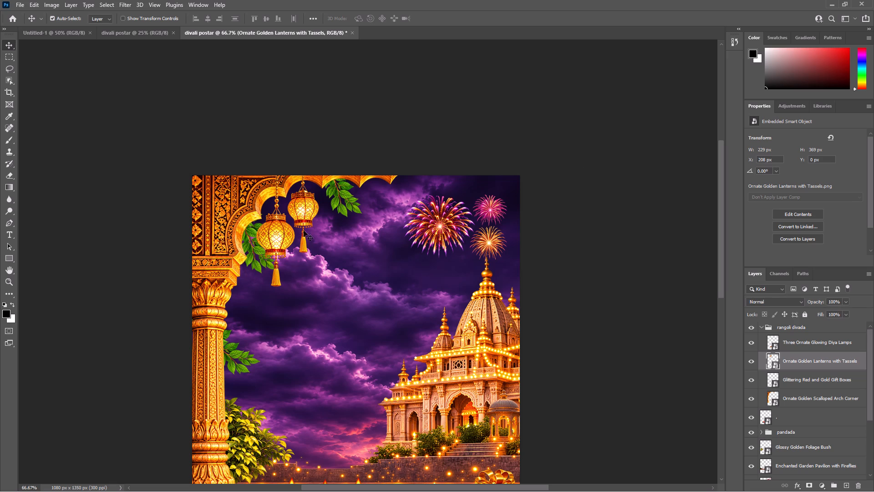
Shrink the lanterns further to 4.37% and set them under the arch at about X 247 px, Y 0 px.
{"action": "key", "text": "ctrl+t"}
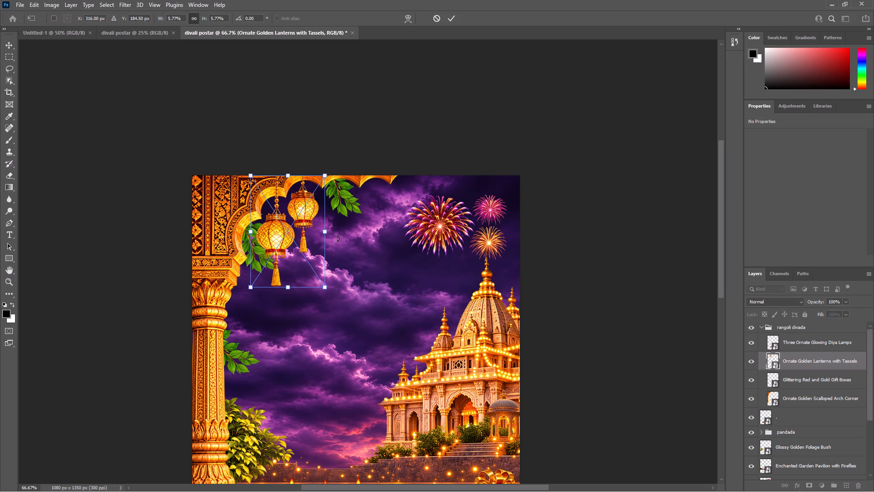
{"action": "left_click_drag", "start_coordinate": [324, 287], "coordinate": [305, 261]}
{"action": "left_click_drag", "start_coordinate": [268, 228], "coordinate": [281, 231]}
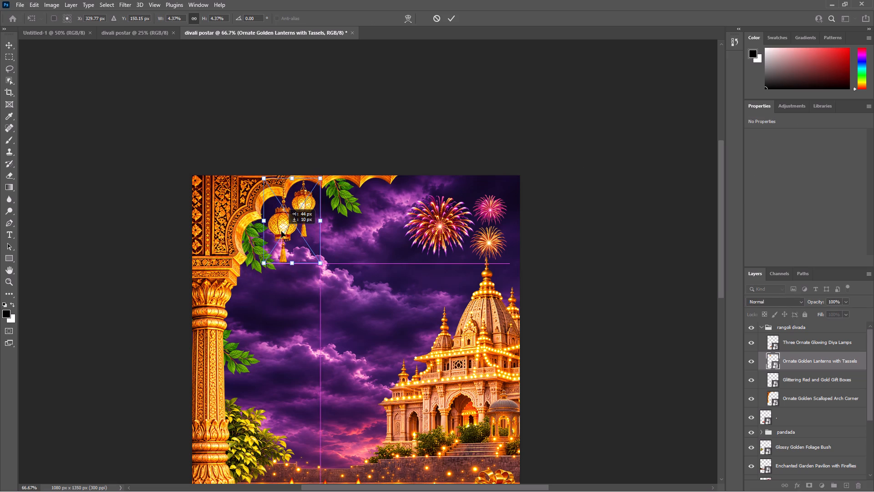
{"action": "left_click_drag", "start_coordinate": [281, 231], "coordinate": [282, 228]}
{"action": "left_click", "coordinate": [672, 133]}
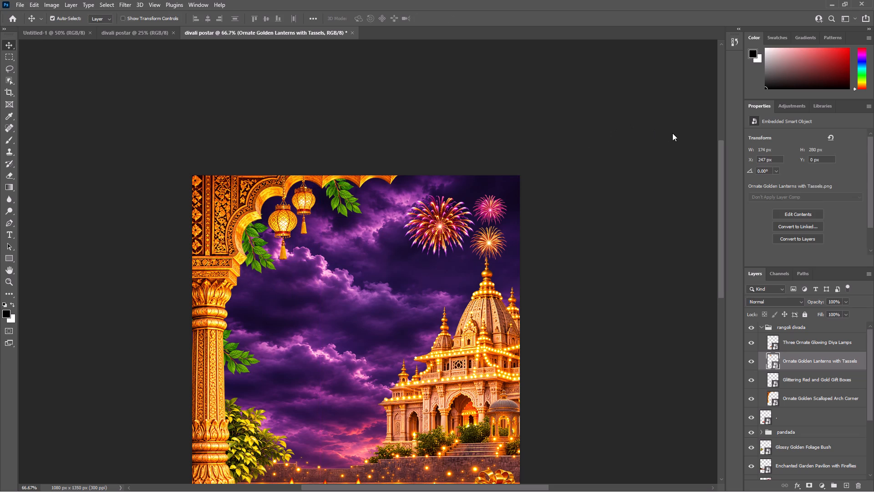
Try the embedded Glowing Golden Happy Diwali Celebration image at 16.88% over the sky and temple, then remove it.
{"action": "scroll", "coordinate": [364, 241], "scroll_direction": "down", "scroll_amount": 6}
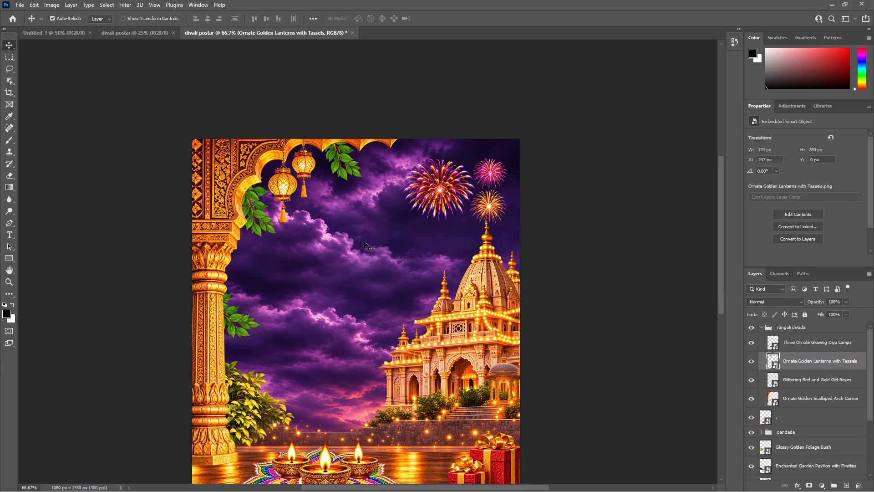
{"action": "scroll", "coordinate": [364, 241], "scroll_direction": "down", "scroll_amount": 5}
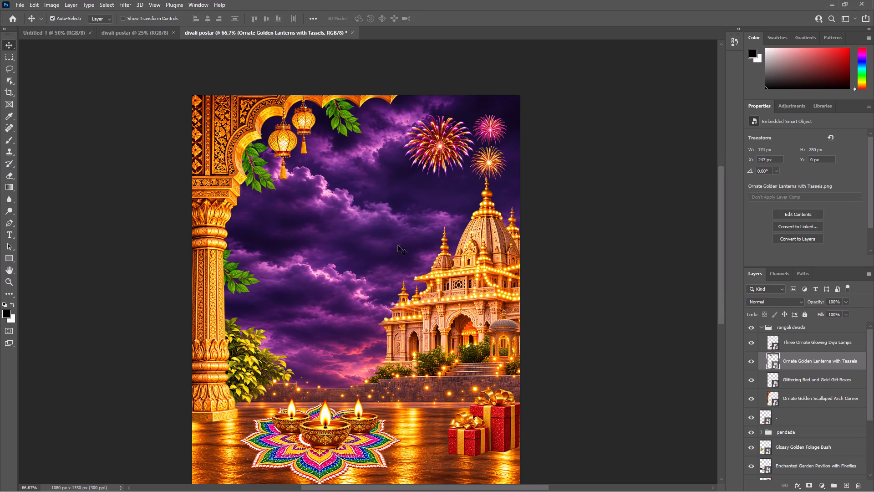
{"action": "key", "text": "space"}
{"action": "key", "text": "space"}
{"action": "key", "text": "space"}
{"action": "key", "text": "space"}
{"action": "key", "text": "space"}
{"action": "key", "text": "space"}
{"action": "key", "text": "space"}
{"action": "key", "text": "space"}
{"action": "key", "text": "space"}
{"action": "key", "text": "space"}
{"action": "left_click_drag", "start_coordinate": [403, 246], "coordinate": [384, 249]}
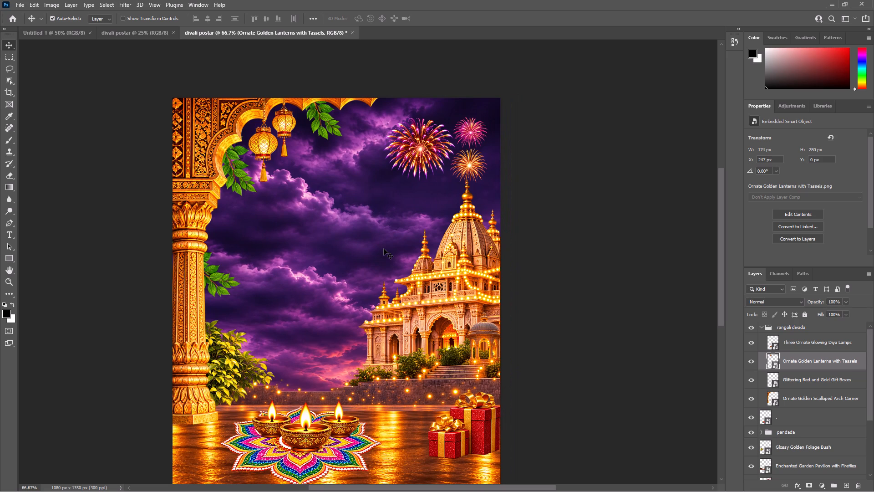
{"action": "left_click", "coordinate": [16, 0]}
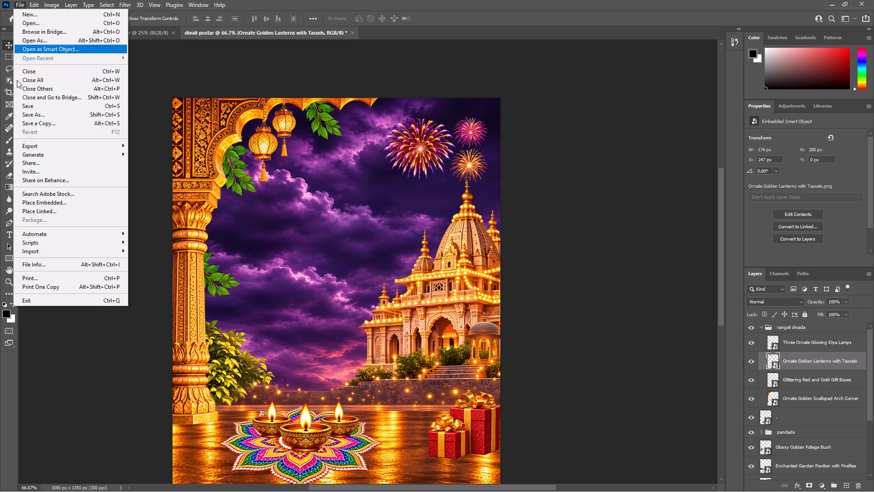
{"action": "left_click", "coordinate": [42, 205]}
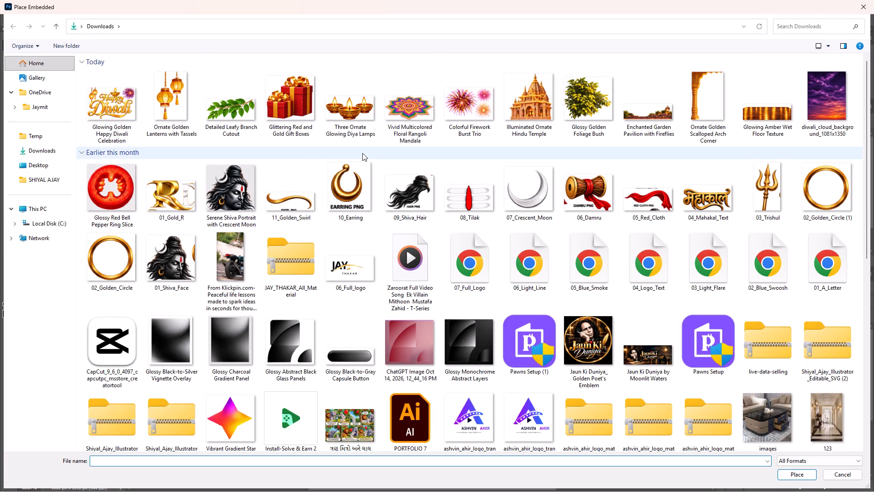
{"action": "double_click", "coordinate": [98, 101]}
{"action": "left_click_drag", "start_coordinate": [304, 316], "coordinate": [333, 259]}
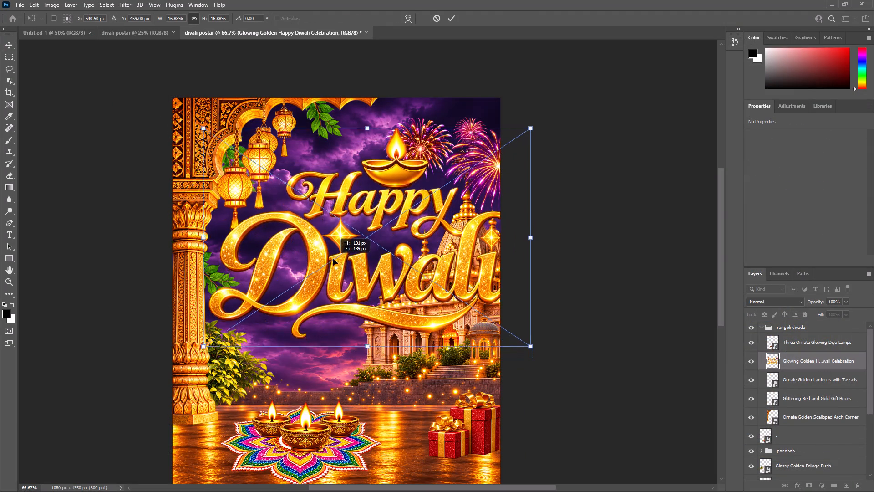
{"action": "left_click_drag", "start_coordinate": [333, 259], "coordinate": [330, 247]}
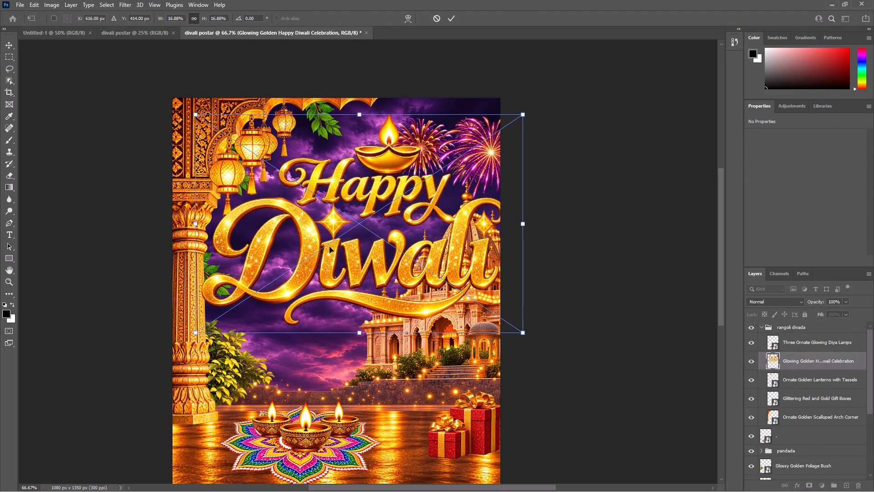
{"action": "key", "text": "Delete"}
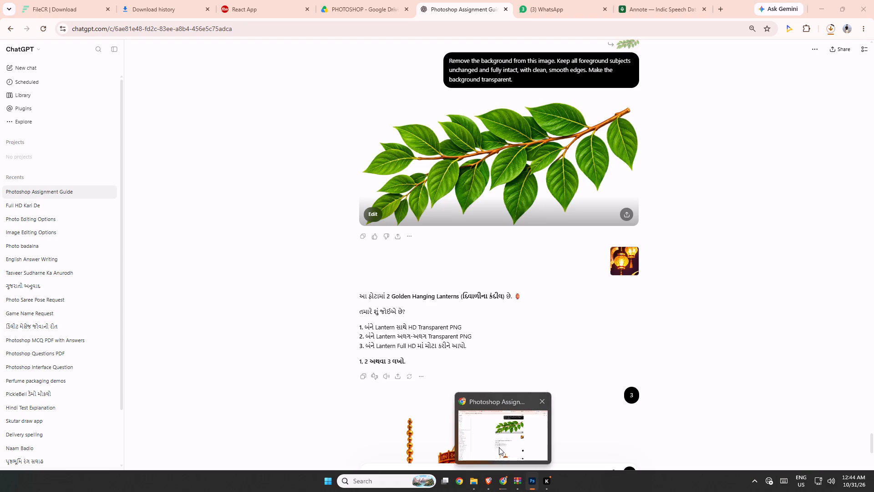
Switch to the ChatGPT conversation in Chrome and open the Happy Diwali title image with the purple background in the large view.
{"action": "left_click", "coordinate": [499, 447]}
{"action": "scroll", "coordinate": [491, 404], "scroll_direction": "down", "scroll_amount": 17}
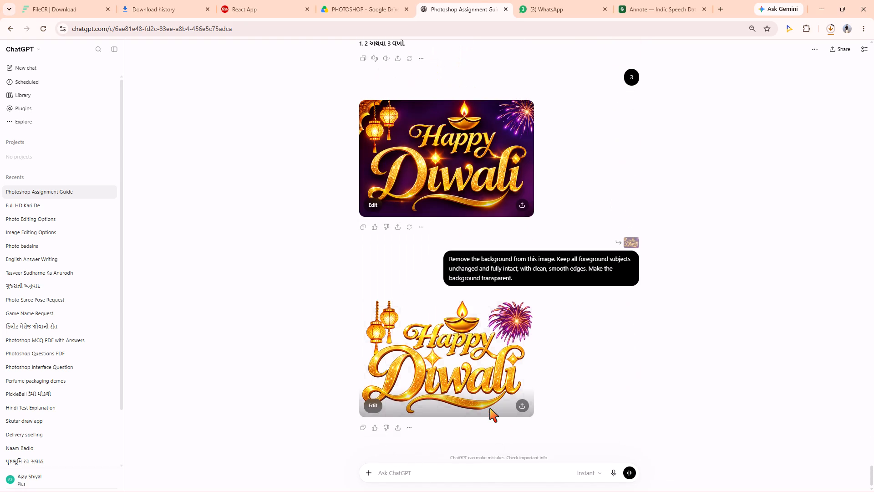
{"action": "scroll", "coordinate": [490, 409], "scroll_direction": "down", "scroll_amount": 2}
{"action": "scroll", "coordinate": [478, 326], "scroll_direction": "up", "scroll_amount": 1}
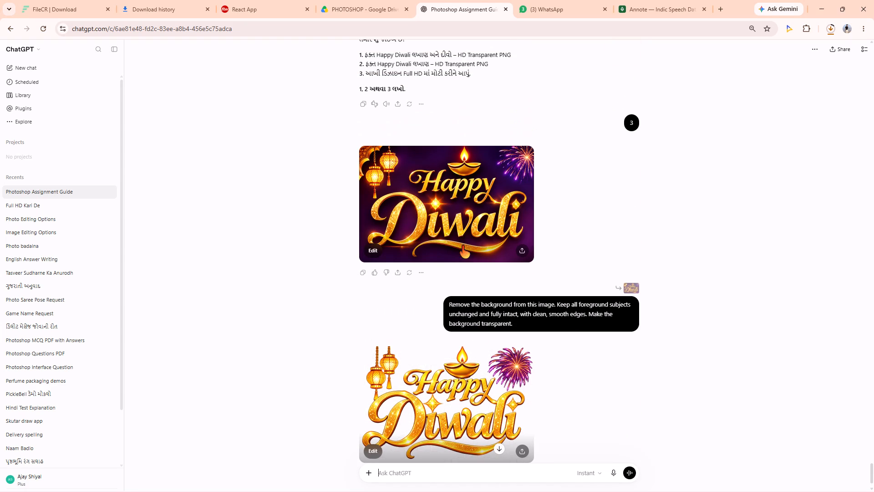
{"action": "left_click", "coordinate": [461, 228]}
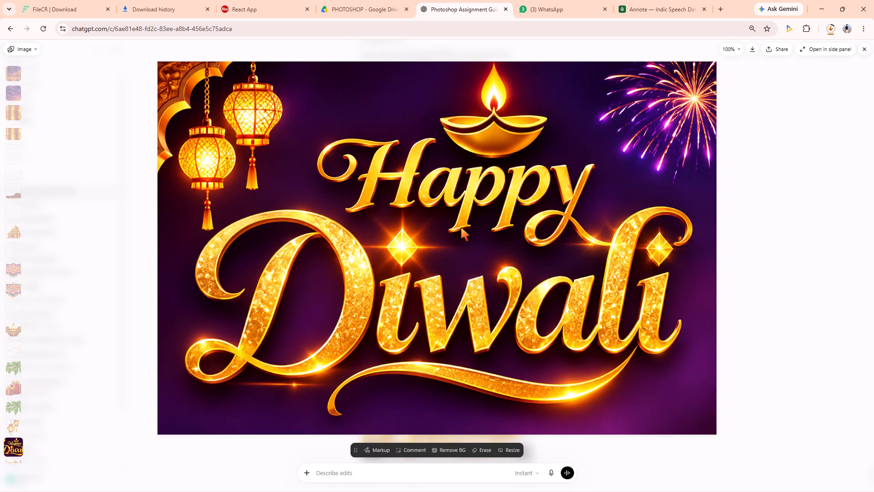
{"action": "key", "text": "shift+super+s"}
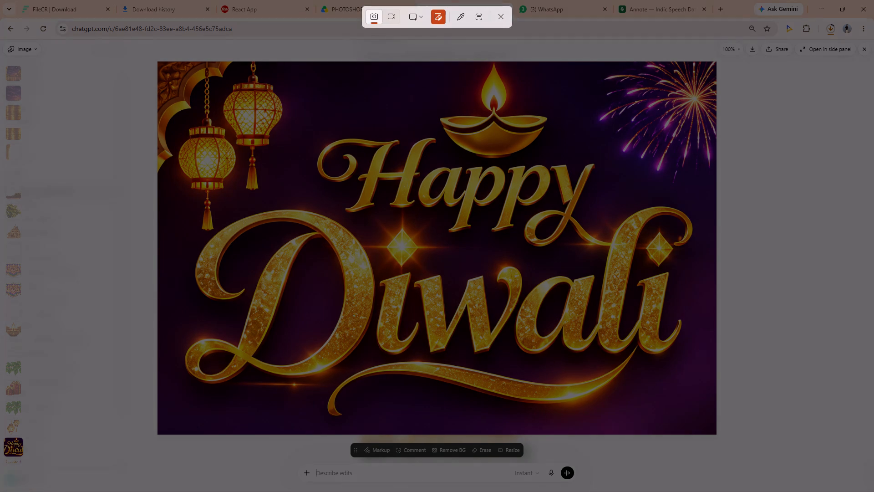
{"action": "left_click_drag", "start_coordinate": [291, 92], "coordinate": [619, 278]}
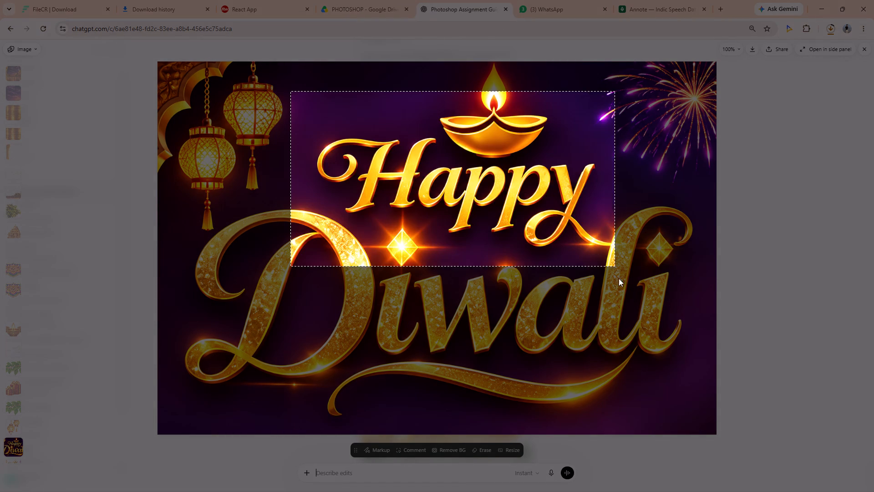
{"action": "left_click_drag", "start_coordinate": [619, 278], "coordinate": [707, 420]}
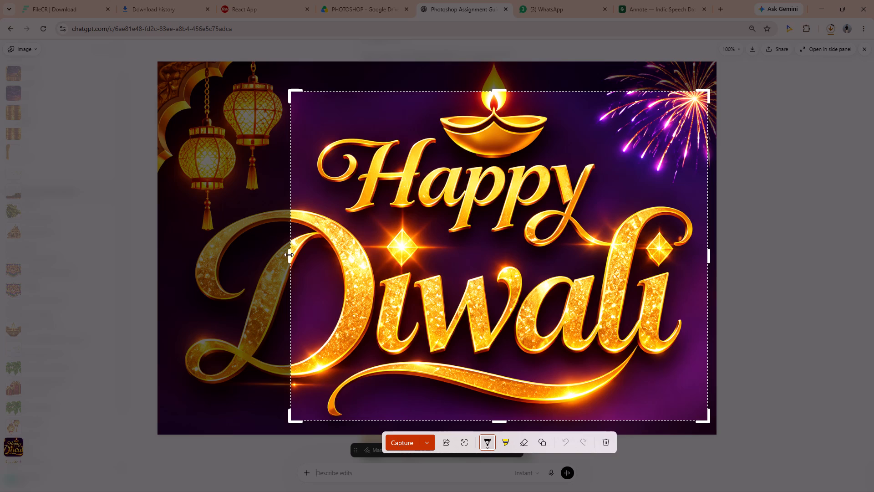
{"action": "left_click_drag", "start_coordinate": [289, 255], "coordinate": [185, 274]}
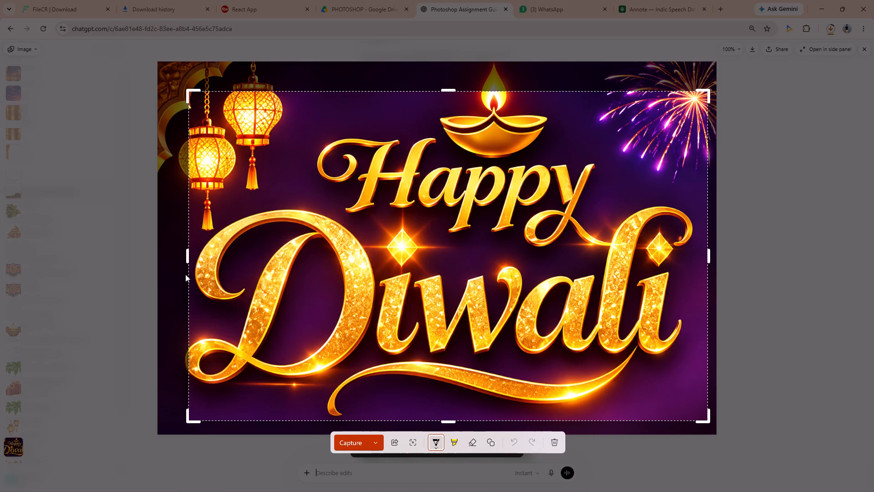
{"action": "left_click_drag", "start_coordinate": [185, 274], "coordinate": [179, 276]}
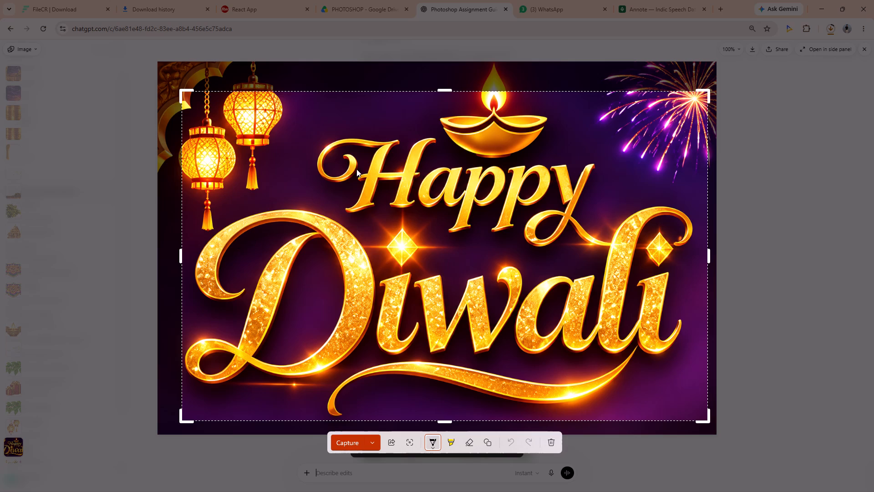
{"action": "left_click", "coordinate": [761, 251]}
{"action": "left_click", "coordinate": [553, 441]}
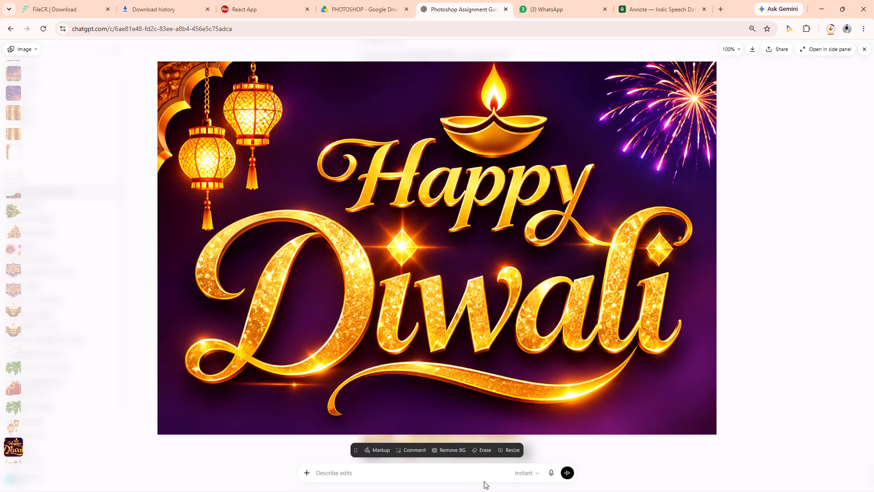
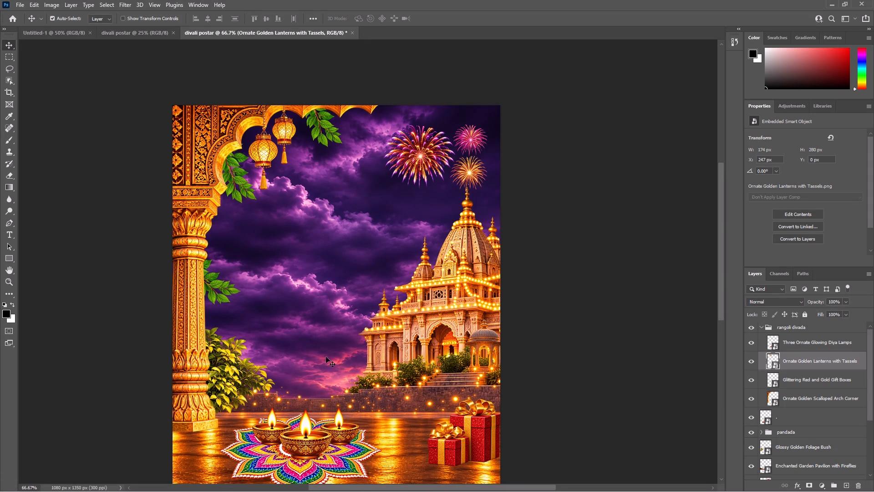
{"action": "left_click", "coordinate": [19, 7]}
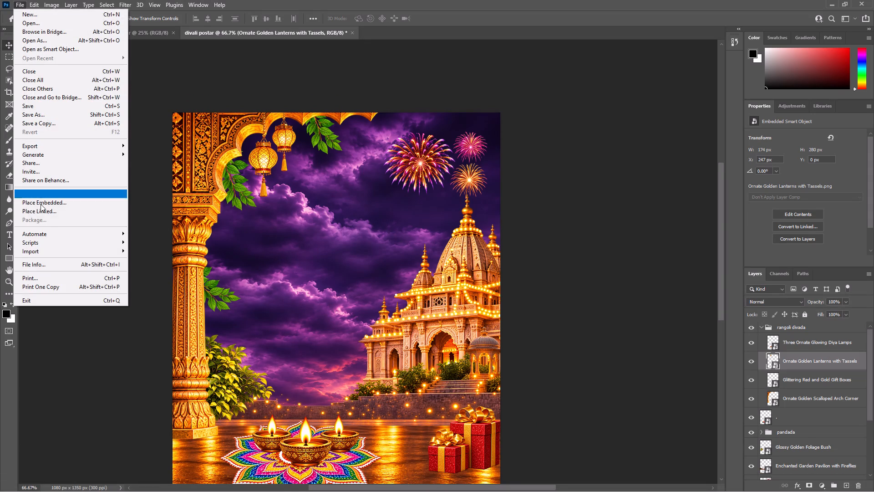
{"action": "left_click", "coordinate": [58, 202]}
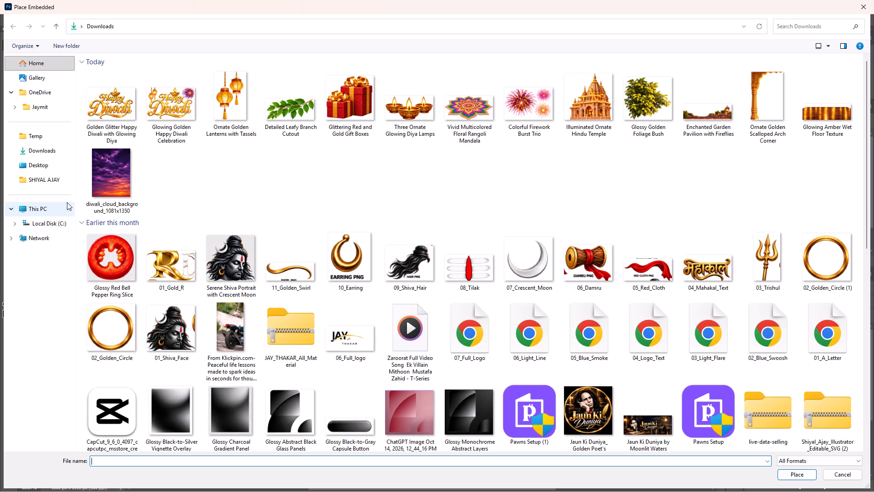
{"action": "double_click", "coordinate": [124, 104]}
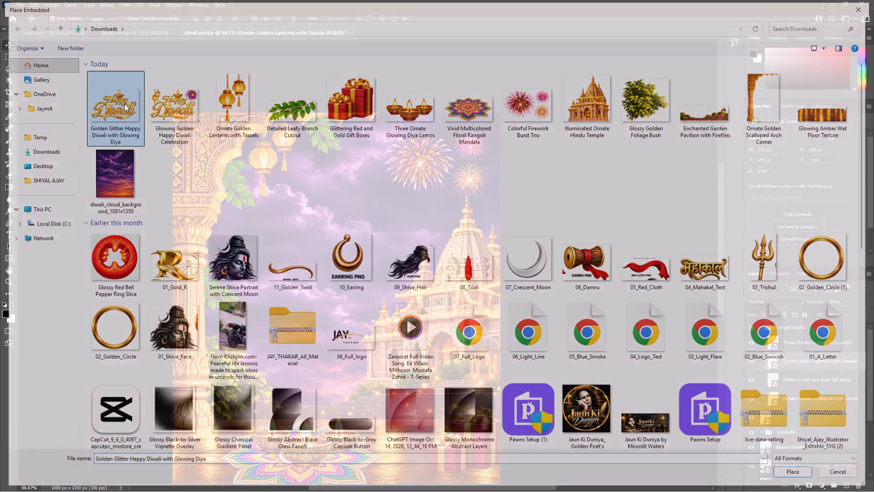
Scale the placed title down to about 7.4% and move it into the purple sky, around X 561, Y 405 px.
{"action": "left_click_drag", "start_coordinate": [351, 368], "coordinate": [351, 355]}
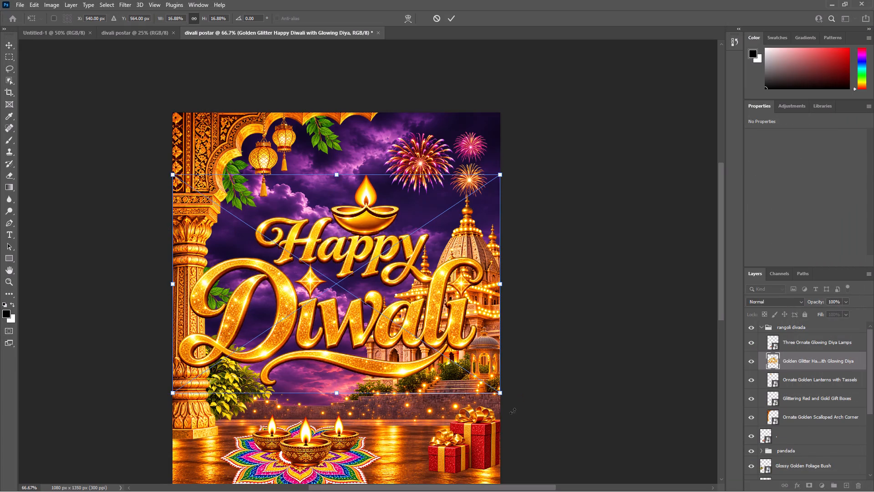
{"action": "left_click_drag", "start_coordinate": [503, 395], "coordinate": [364, 315]}
{"action": "left_click_drag", "start_coordinate": [281, 265], "coordinate": [346, 262]}
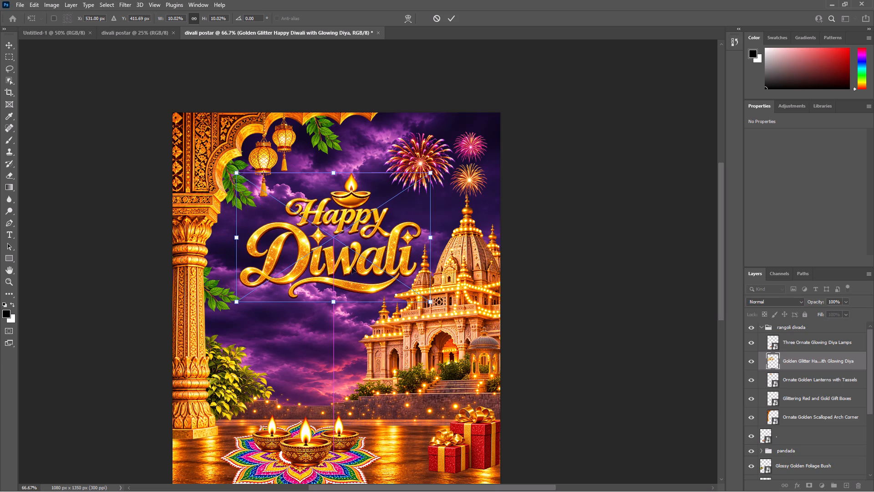
{"action": "left_click_drag", "start_coordinate": [433, 304], "coordinate": [383, 272]}
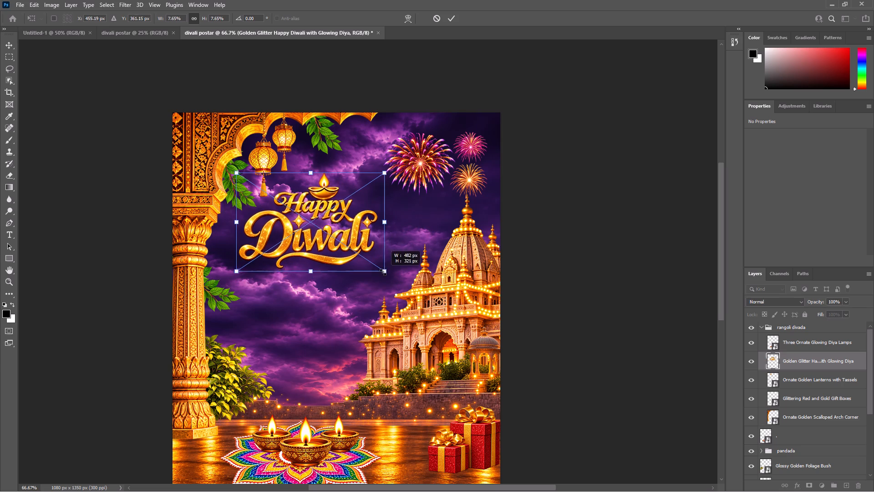
{"action": "left_click_drag", "start_coordinate": [383, 272], "coordinate": [382, 272]}
{"action": "left_click_drag", "start_coordinate": [282, 223], "coordinate": [317, 234]}
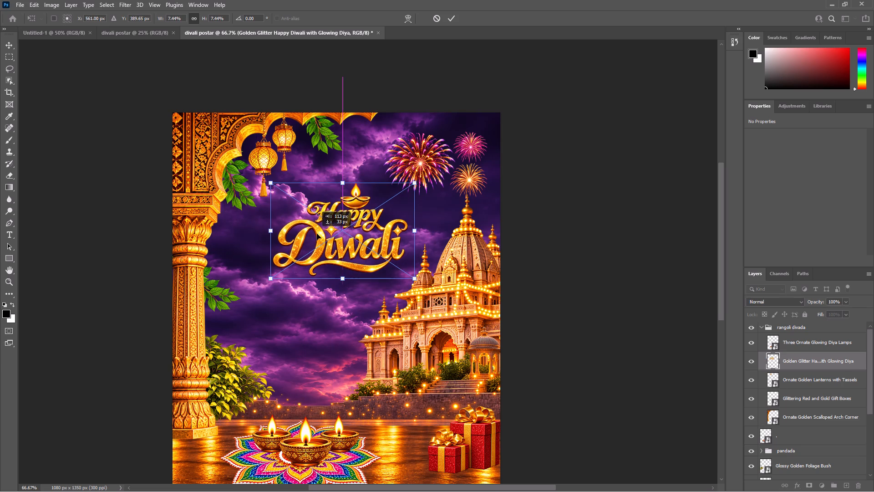
{"action": "left_click_drag", "start_coordinate": [317, 234], "coordinate": [315, 238]}
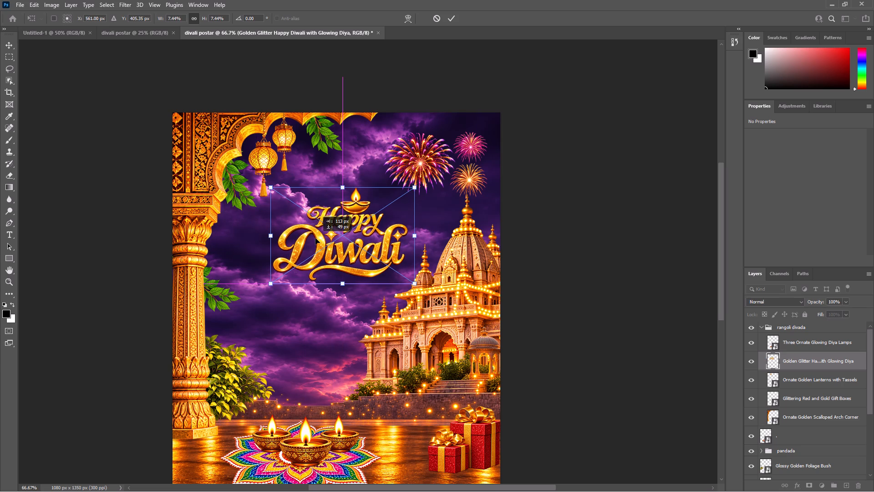
{"action": "left_click_drag", "start_coordinate": [315, 238], "coordinate": [315, 240]}
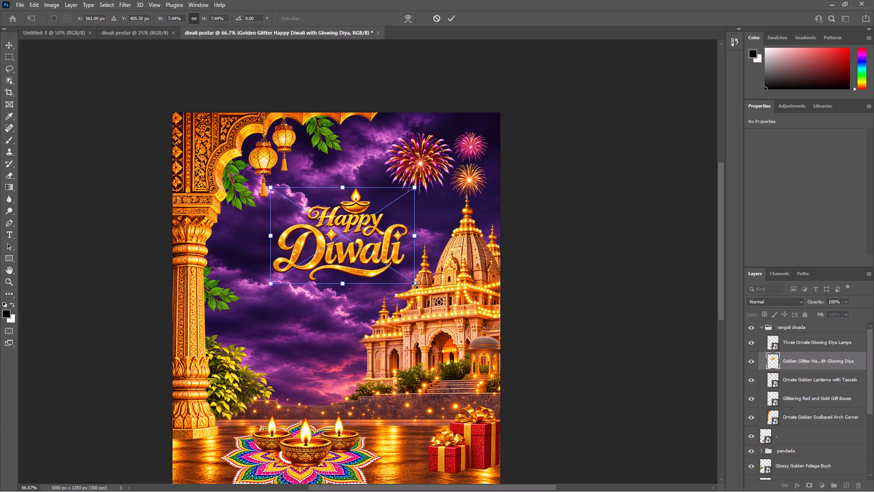
Enlarge the title to about 8.5%, position it beside the temple around X 597, Y 434 px, and commit the placement.
{"action": "left_click_drag", "start_coordinate": [415, 285], "coordinate": [427, 296]}
{"action": "left_click", "coordinate": [388, 267]}
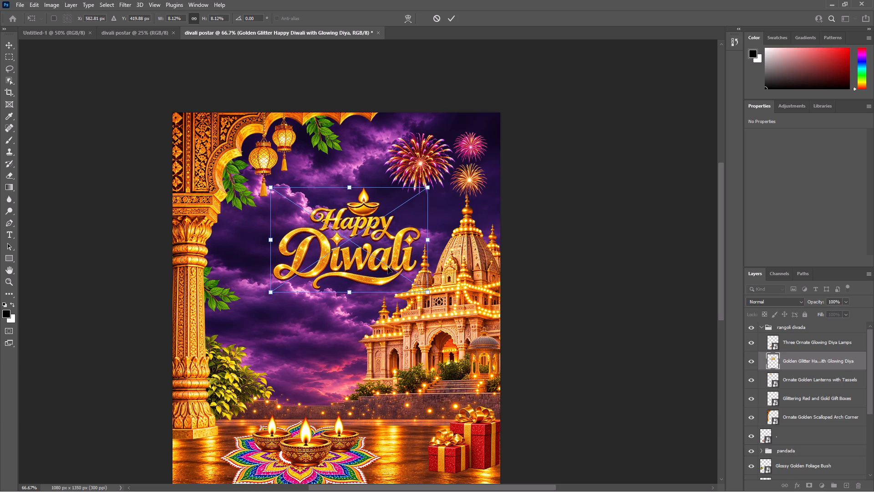
{"action": "left_click_drag", "start_coordinate": [423, 292], "coordinate": [431, 295]}
{"action": "left_click_drag", "start_coordinate": [373, 258], "coordinate": [375, 266]}
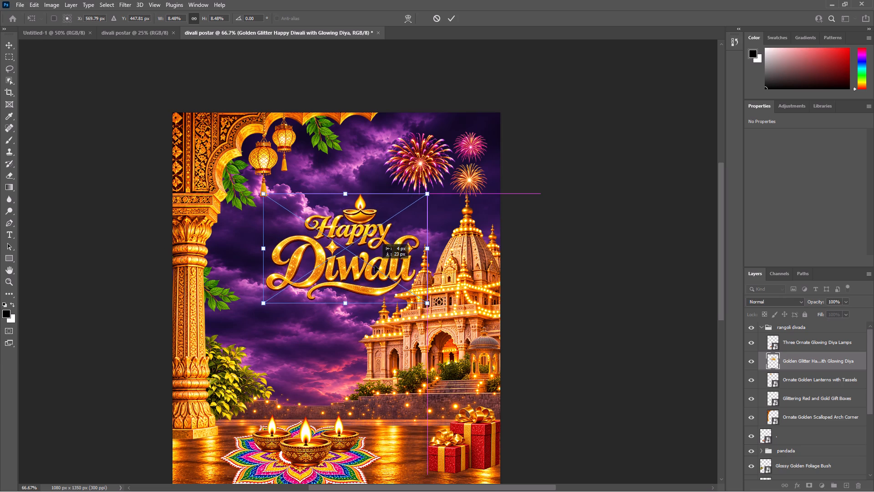
{"action": "left_click_drag", "start_coordinate": [375, 266], "coordinate": [380, 264]}
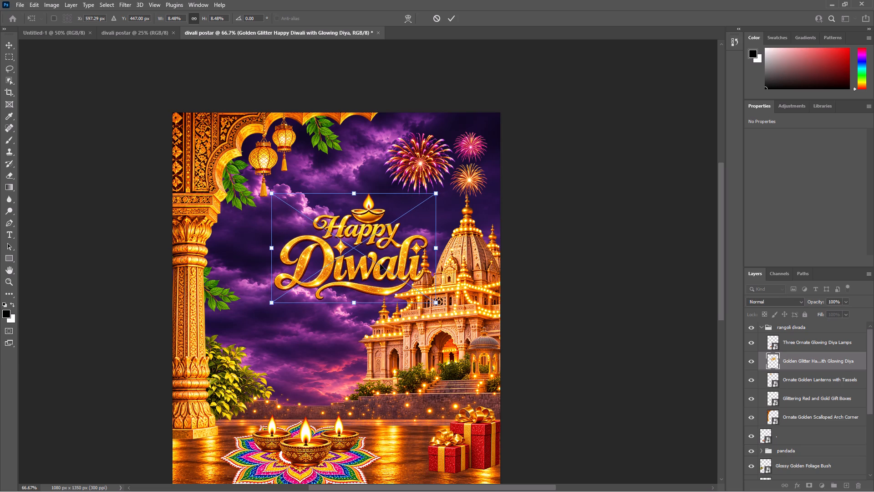
{"action": "left_click_drag", "start_coordinate": [386, 272], "coordinate": [386, 267]}
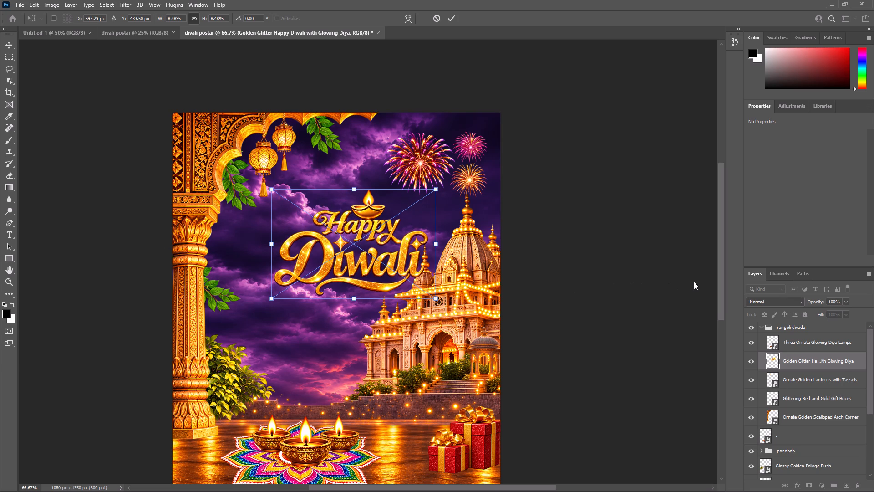
{"action": "left_click", "coordinate": [694, 282]}
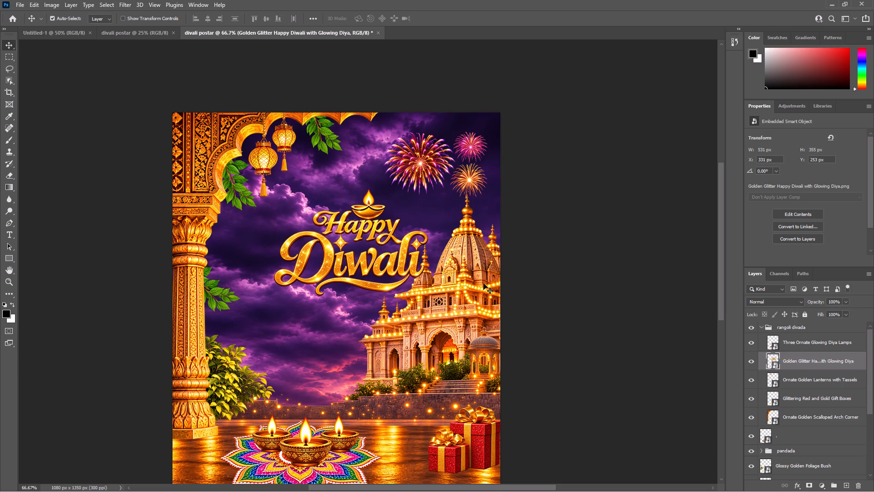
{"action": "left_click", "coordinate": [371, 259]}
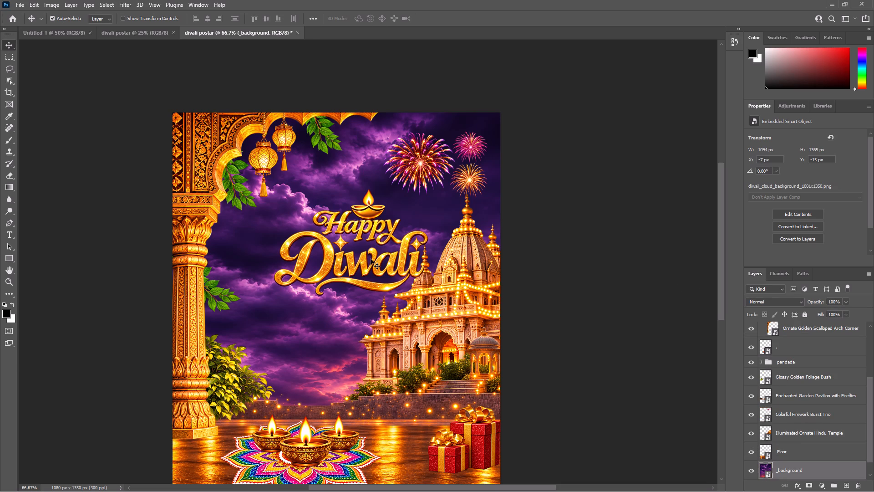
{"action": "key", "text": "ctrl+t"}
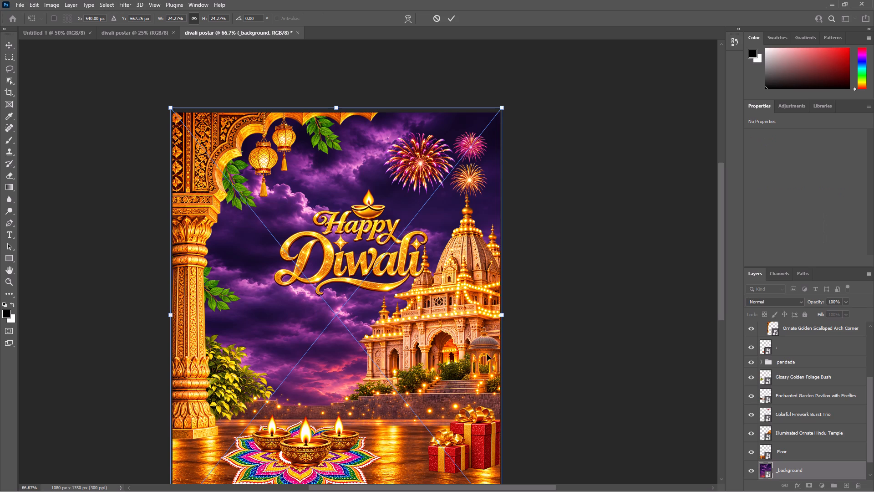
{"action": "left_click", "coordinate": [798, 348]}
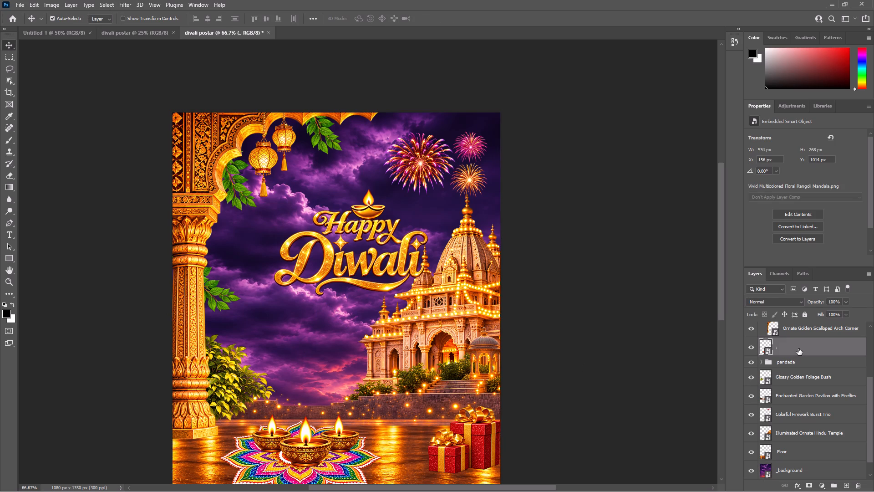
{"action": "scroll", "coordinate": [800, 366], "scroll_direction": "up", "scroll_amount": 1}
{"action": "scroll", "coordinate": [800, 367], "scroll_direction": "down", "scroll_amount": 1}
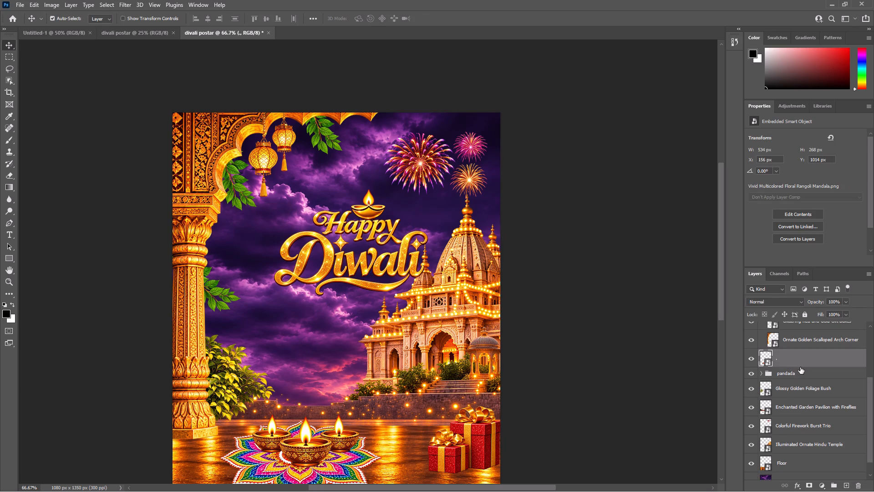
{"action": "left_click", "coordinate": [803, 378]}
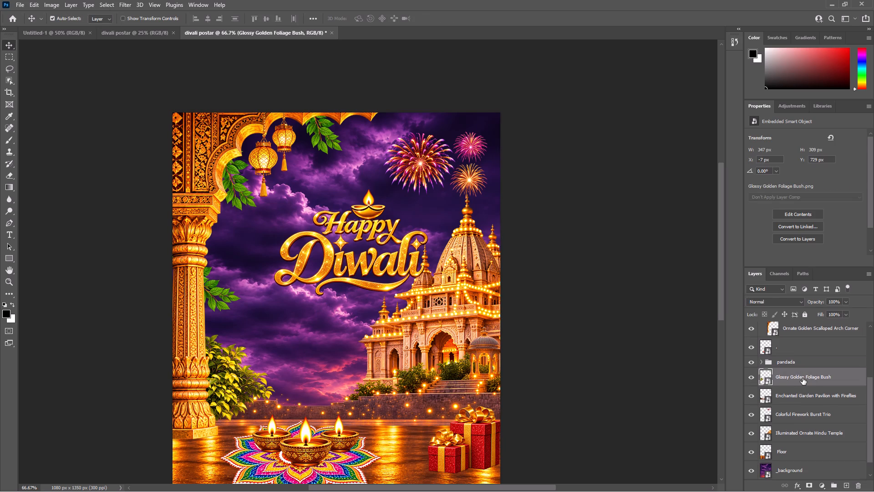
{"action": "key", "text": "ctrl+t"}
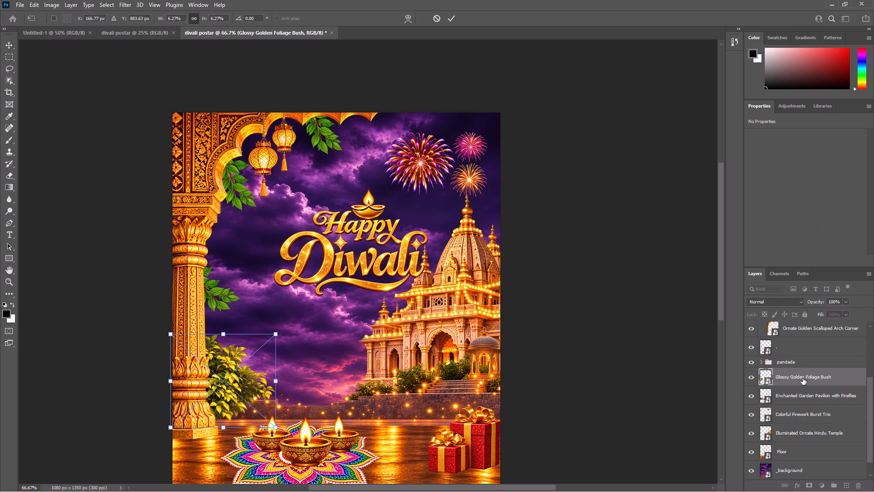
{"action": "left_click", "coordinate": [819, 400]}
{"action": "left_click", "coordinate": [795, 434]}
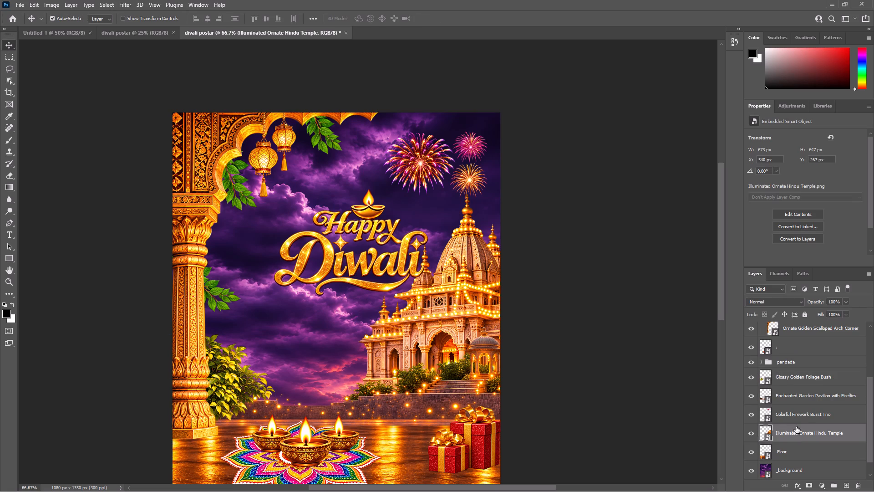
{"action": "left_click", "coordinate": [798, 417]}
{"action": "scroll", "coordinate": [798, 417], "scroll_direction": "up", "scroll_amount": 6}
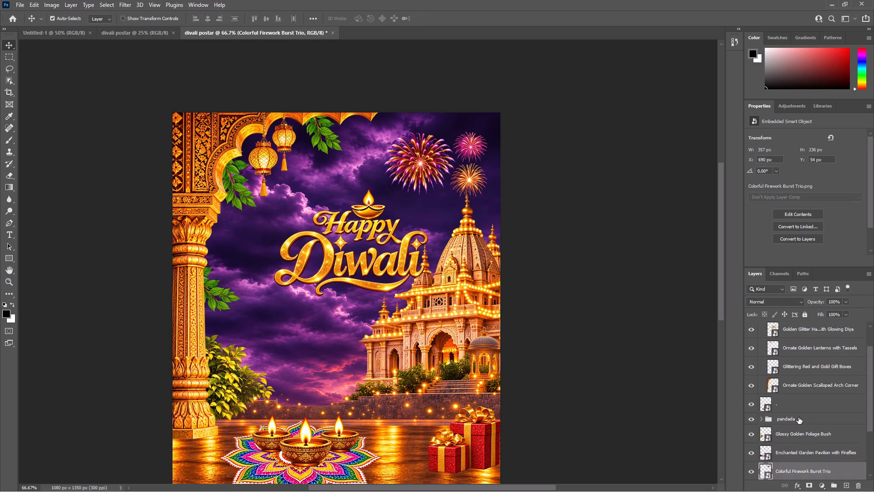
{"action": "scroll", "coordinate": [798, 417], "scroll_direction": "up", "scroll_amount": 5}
Enlarge the Happy Diwali title to about 9.14%, reposition it around X 584, Y 422 px, and commit the transform.
{"action": "left_click", "coordinate": [801, 362]}
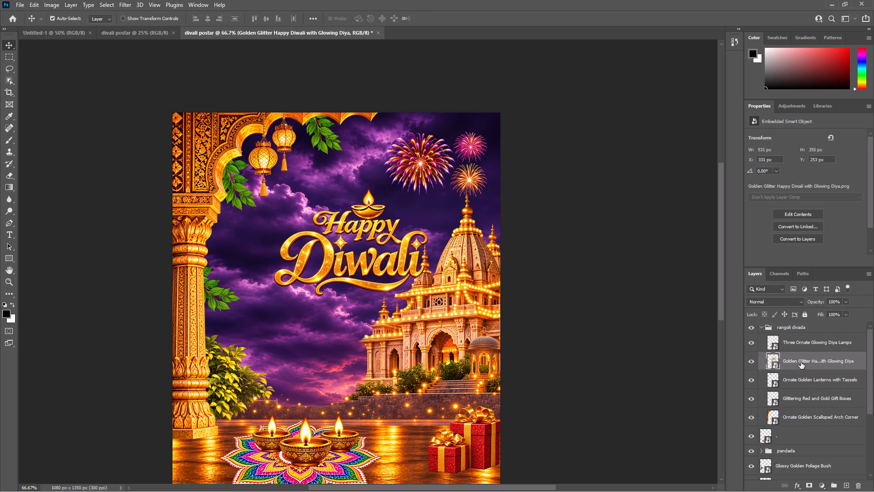
{"action": "key", "text": "ctrl+t"}
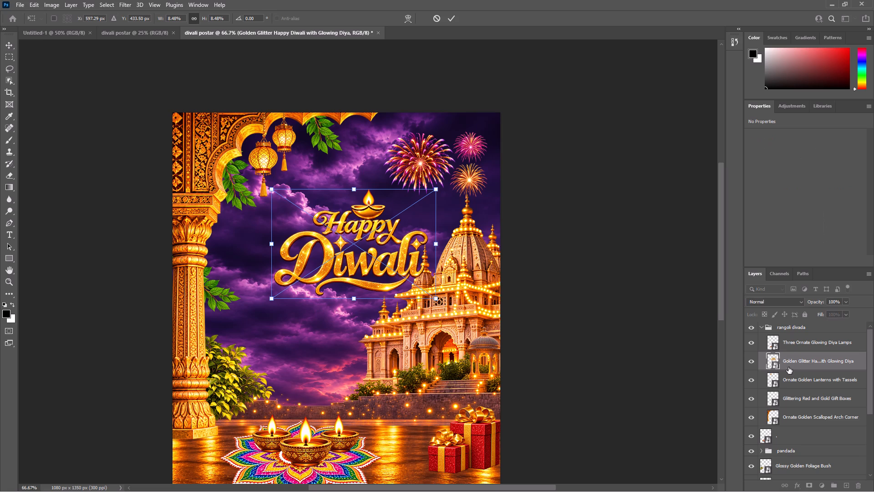
{"action": "left_click_drag", "start_coordinate": [380, 265], "coordinate": [367, 268]}
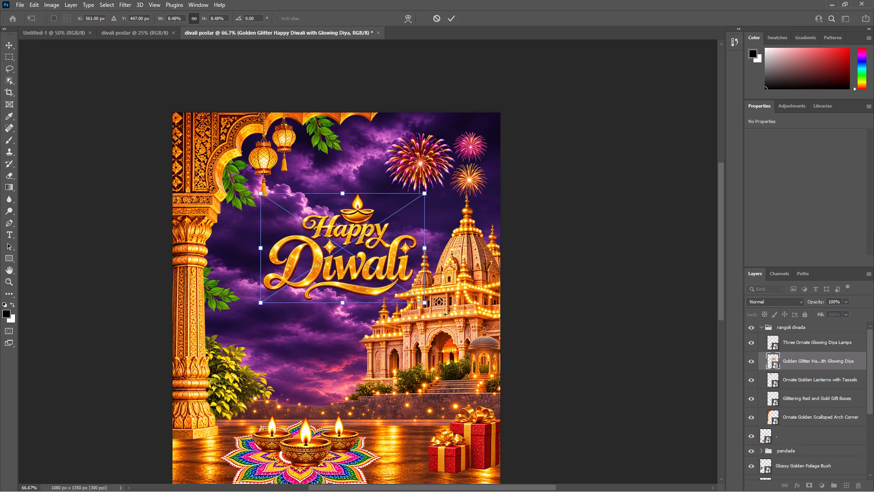
{"action": "left_click_drag", "start_coordinate": [425, 303], "coordinate": [438, 312]}
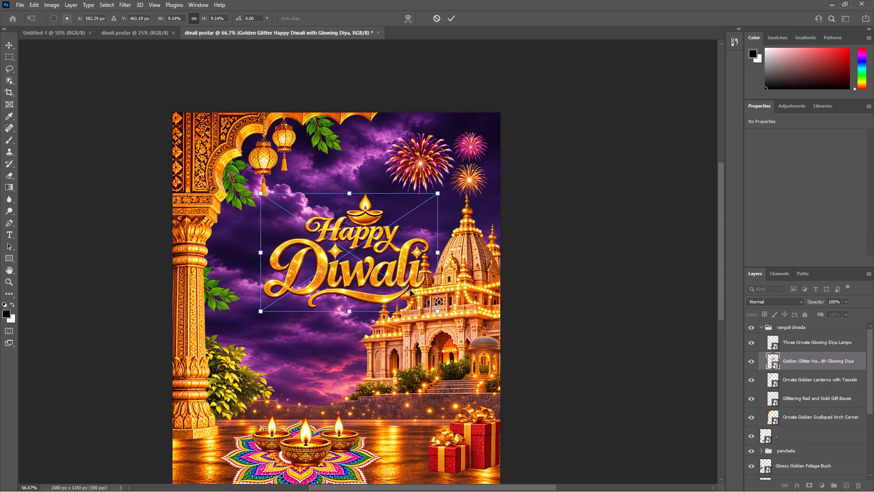
{"action": "left_click_drag", "start_coordinate": [397, 280], "coordinate": [401, 268]}
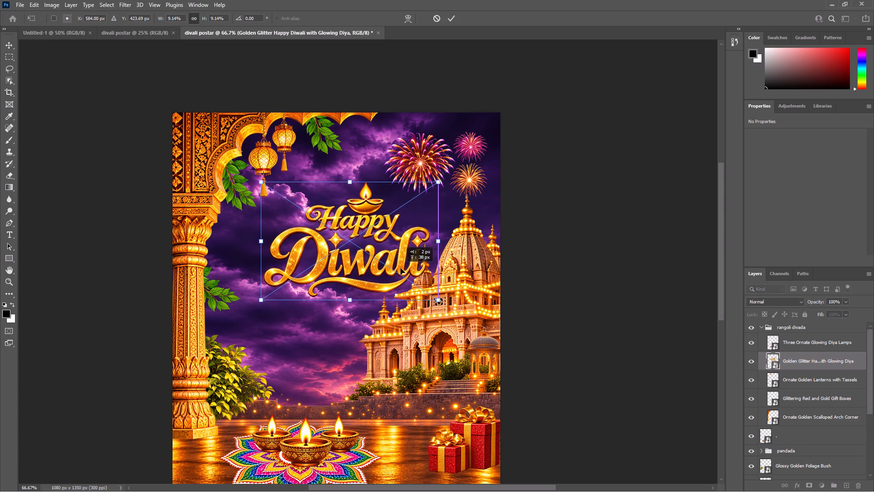
{"action": "left_click_drag", "start_coordinate": [401, 268], "coordinate": [401, 268]}
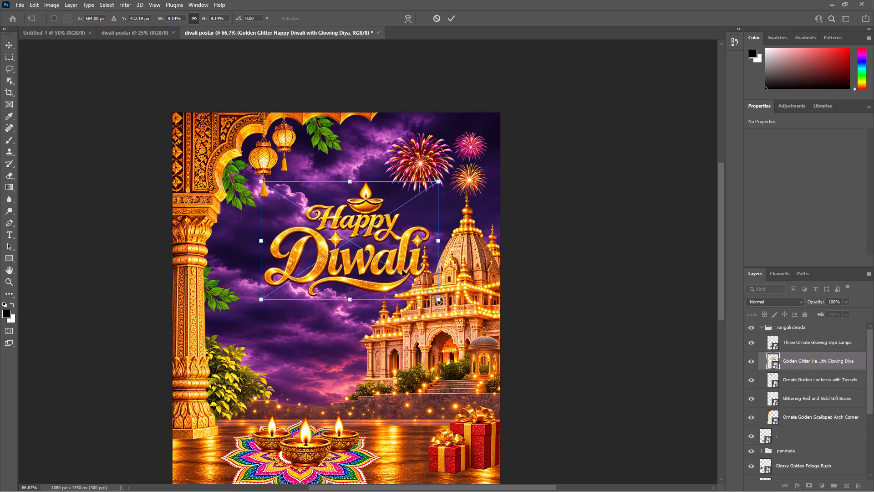
{"action": "left_click", "coordinate": [678, 274]}
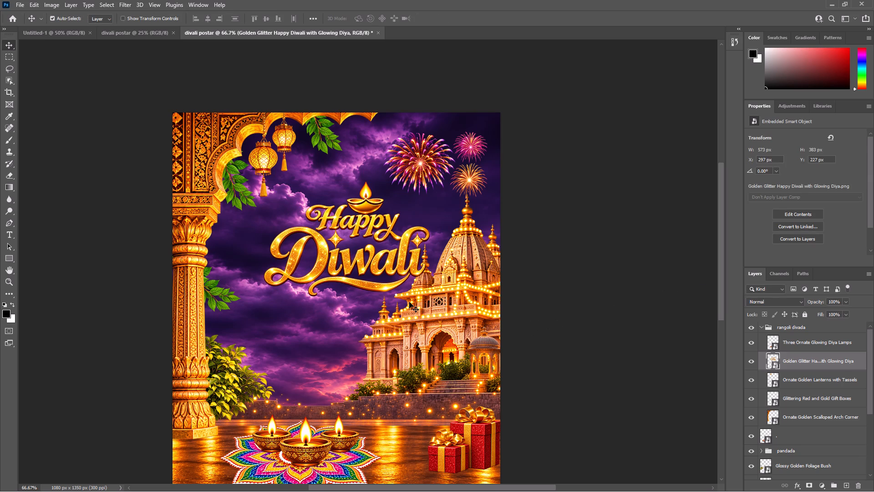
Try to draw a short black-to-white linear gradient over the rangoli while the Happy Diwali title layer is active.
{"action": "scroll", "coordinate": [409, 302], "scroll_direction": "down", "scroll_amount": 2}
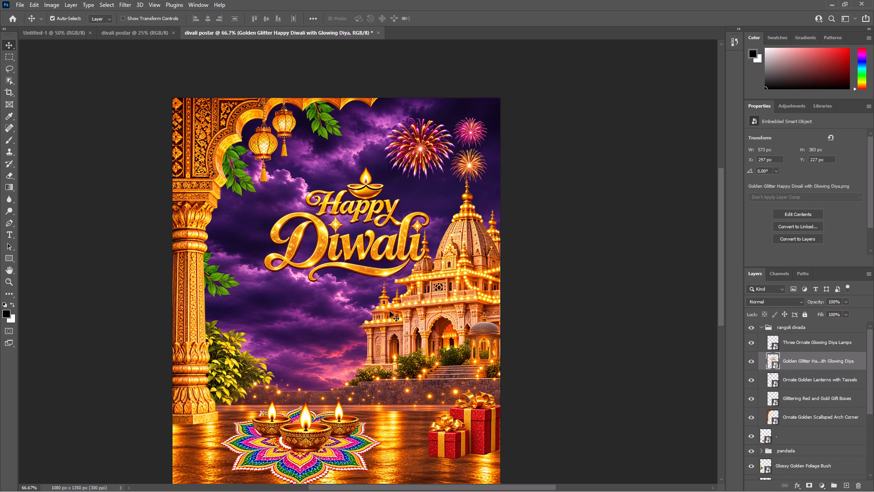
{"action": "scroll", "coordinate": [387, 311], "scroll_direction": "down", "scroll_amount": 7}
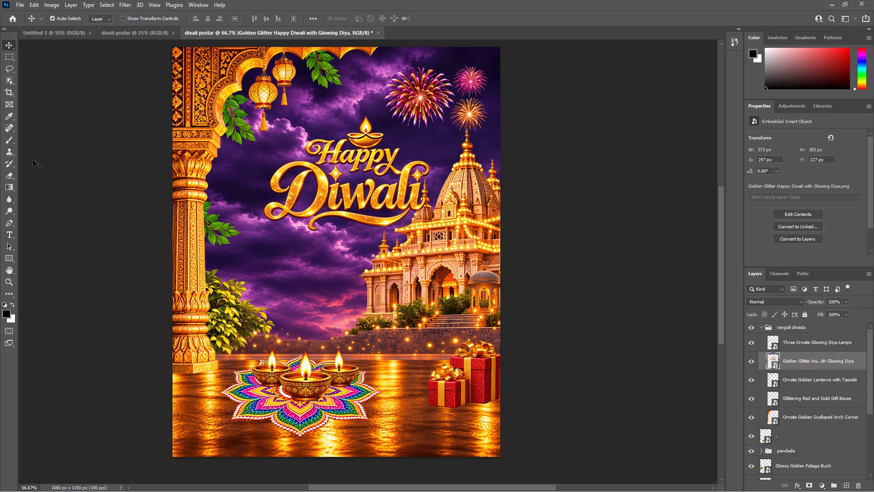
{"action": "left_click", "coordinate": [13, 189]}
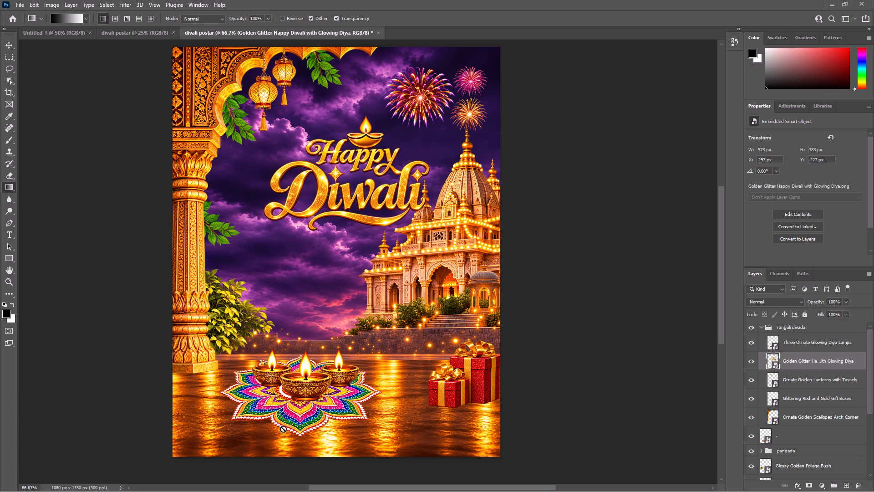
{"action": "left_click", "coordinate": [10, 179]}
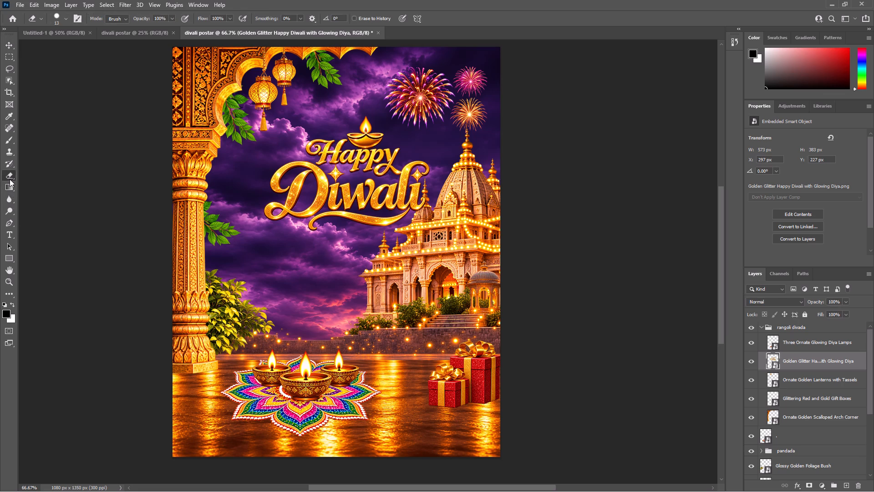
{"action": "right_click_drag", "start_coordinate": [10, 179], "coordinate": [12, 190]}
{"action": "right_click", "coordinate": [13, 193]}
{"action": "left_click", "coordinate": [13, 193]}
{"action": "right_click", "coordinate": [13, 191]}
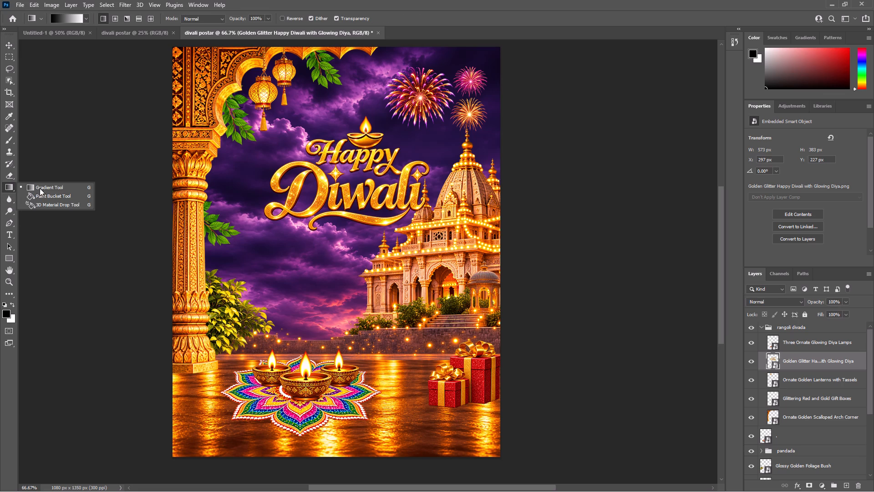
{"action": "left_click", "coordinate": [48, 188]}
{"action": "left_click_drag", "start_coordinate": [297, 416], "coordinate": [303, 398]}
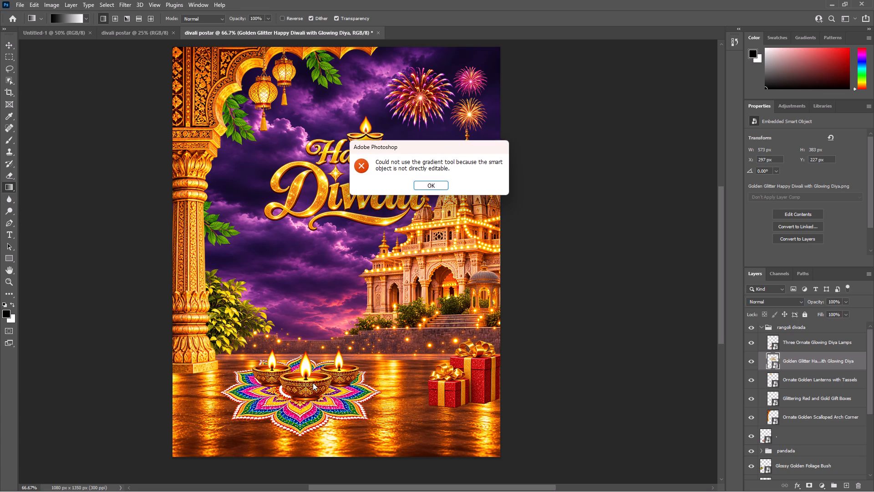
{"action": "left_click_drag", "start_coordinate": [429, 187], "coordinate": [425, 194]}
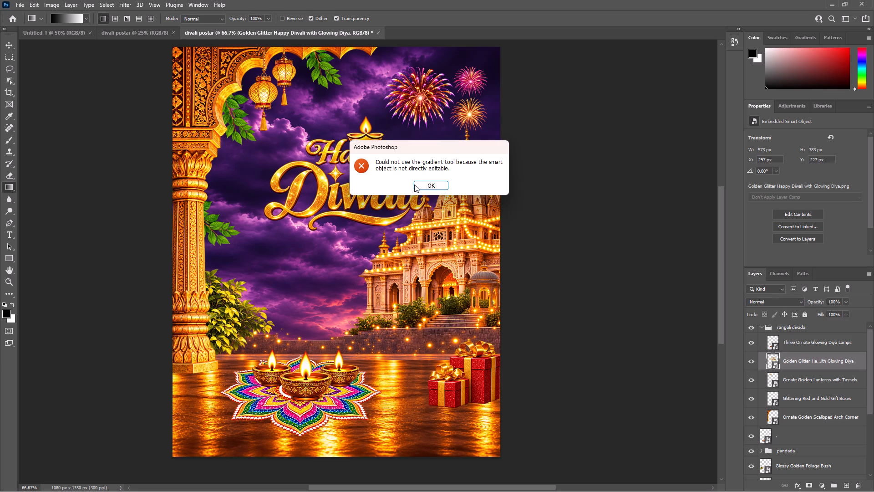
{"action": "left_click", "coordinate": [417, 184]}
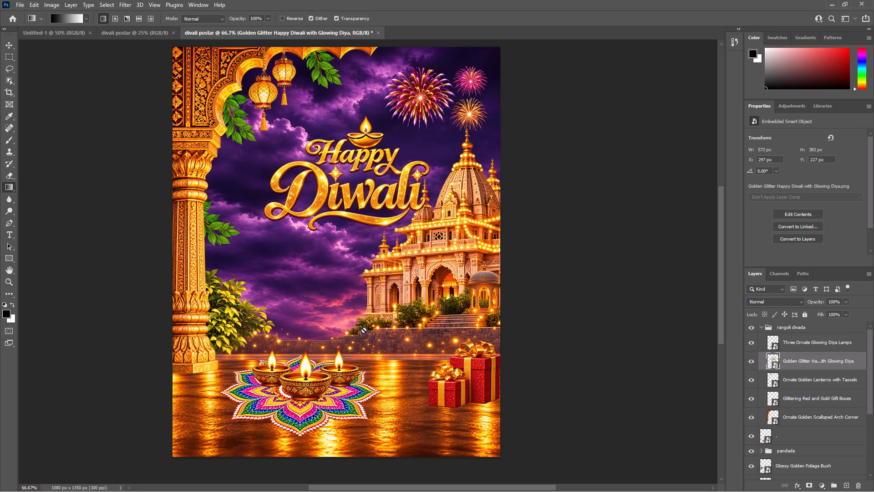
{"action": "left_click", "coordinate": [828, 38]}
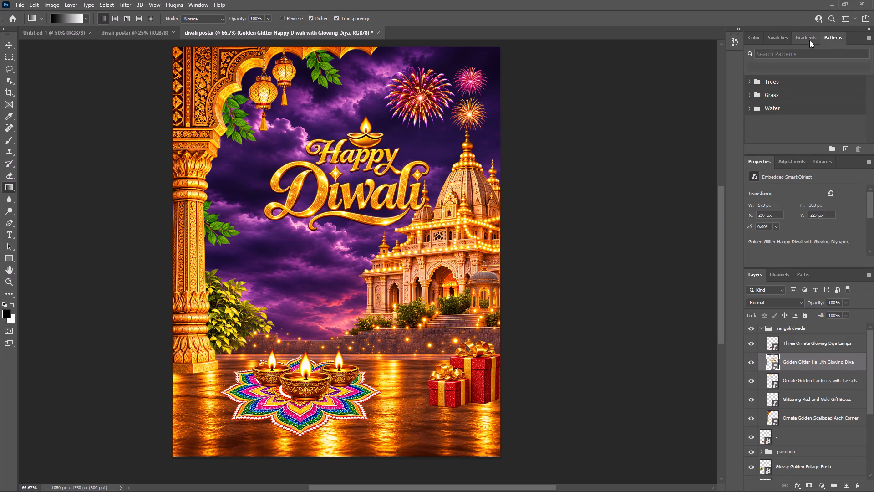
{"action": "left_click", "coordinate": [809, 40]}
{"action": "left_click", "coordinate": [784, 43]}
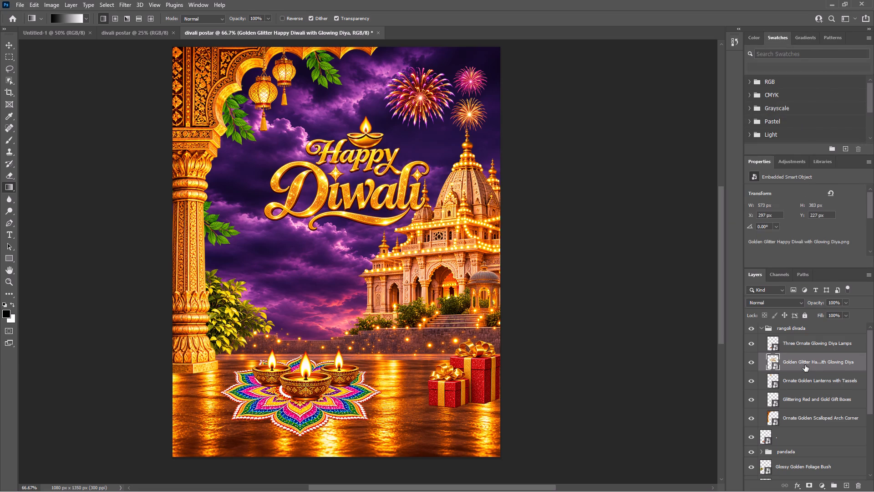
Rasterize the Golden Glitter Happy Diwali with Glowing Diya layer.
{"action": "right_click", "coordinate": [805, 365]}
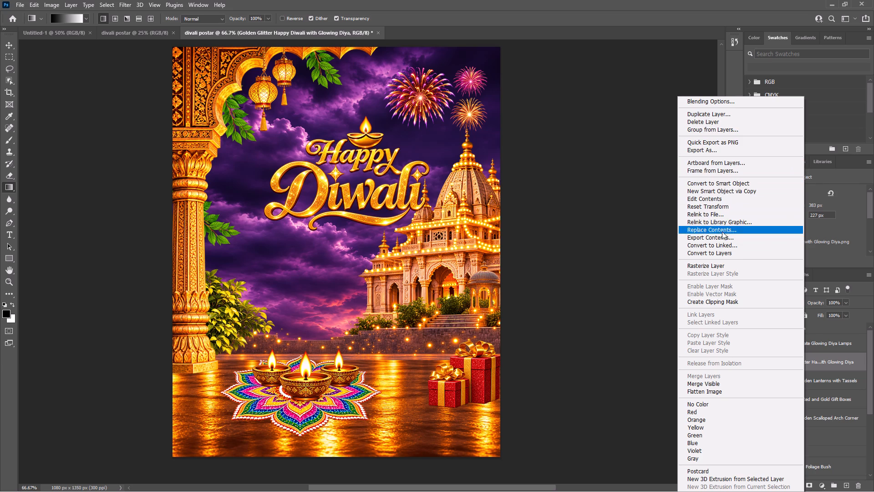
{"action": "left_click", "coordinate": [718, 268]}
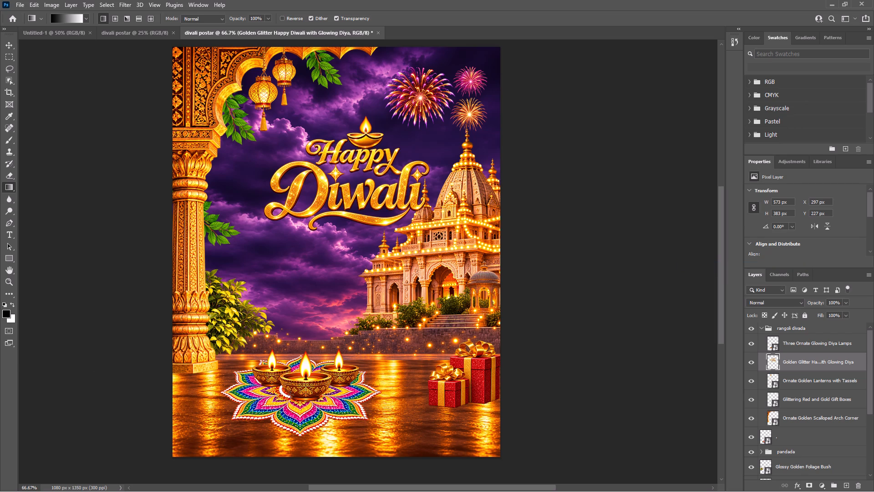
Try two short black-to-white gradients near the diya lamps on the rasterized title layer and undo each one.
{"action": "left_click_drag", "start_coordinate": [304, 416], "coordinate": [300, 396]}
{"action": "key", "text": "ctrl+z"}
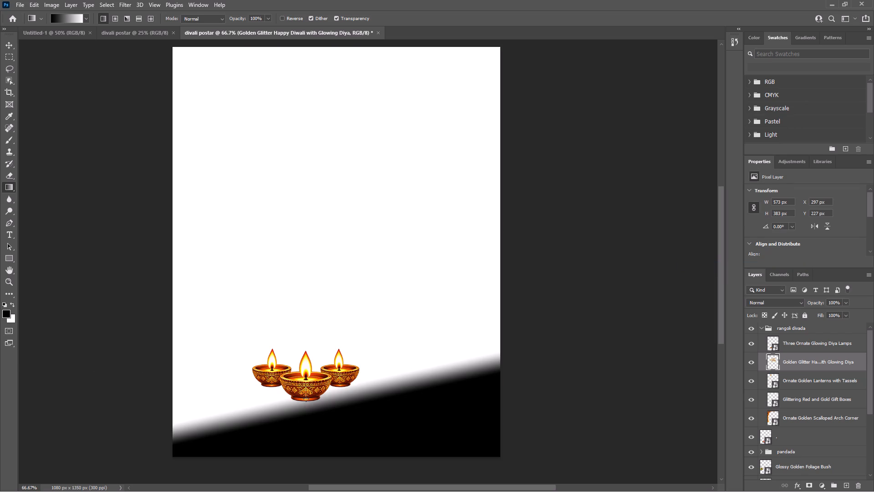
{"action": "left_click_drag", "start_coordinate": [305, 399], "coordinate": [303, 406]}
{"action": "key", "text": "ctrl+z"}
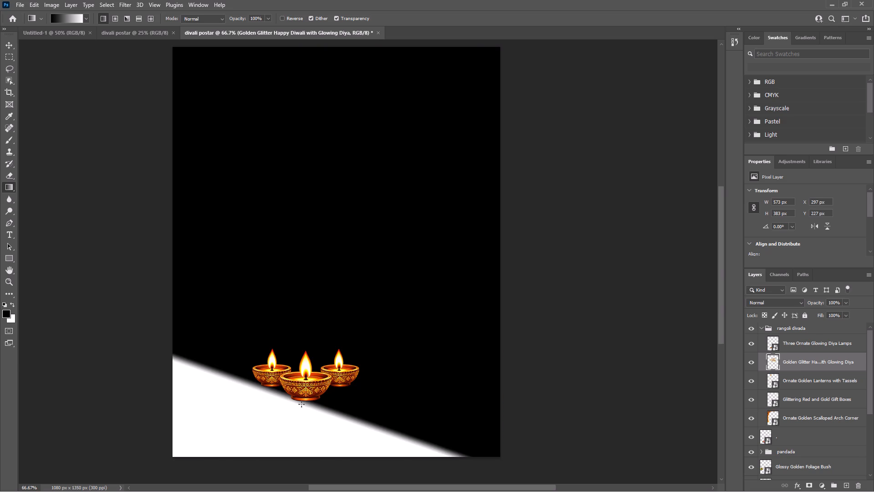
Look through the layer stack and check the blending options of the Happy Diwali title layer.
{"action": "scroll", "coordinate": [845, 407], "scroll_direction": "down", "scroll_amount": 12}
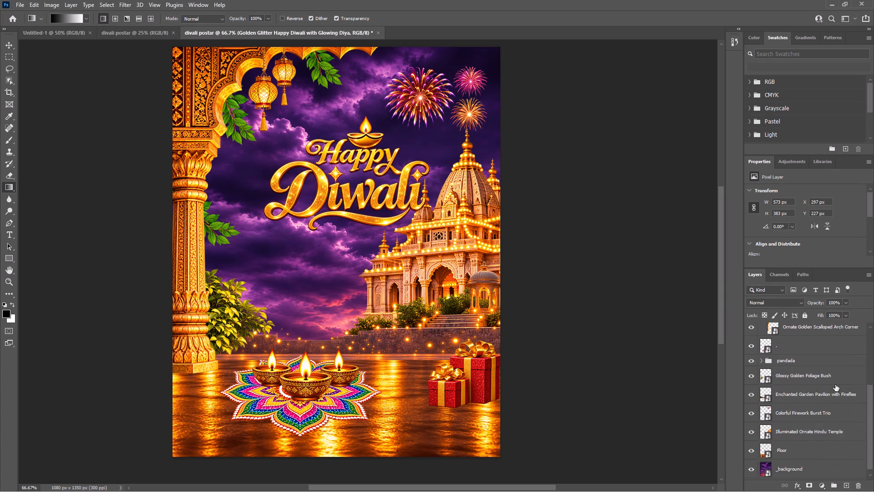
{"action": "scroll", "coordinate": [835, 384], "scroll_direction": "down", "scroll_amount": 1}
{"action": "scroll", "coordinate": [813, 379], "scroll_direction": "up", "scroll_amount": 1}
{"action": "scroll", "coordinate": [813, 381], "scroll_direction": "down", "scroll_amount": 8}
{"action": "scroll", "coordinate": [604, 437], "scroll_direction": "up", "scroll_amount": 6}
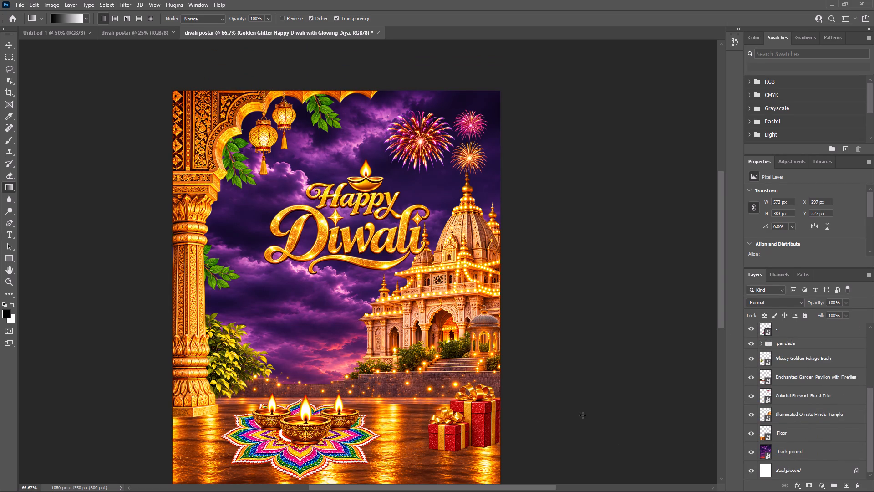
{"action": "scroll", "coordinate": [839, 407], "scroll_direction": "down", "scroll_amount": 5}
{"action": "scroll", "coordinate": [432, 404], "scroll_direction": "down", "scroll_amount": 6}
{"action": "scroll", "coordinate": [873, 402], "scroll_direction": "up", "scroll_amount": 14}
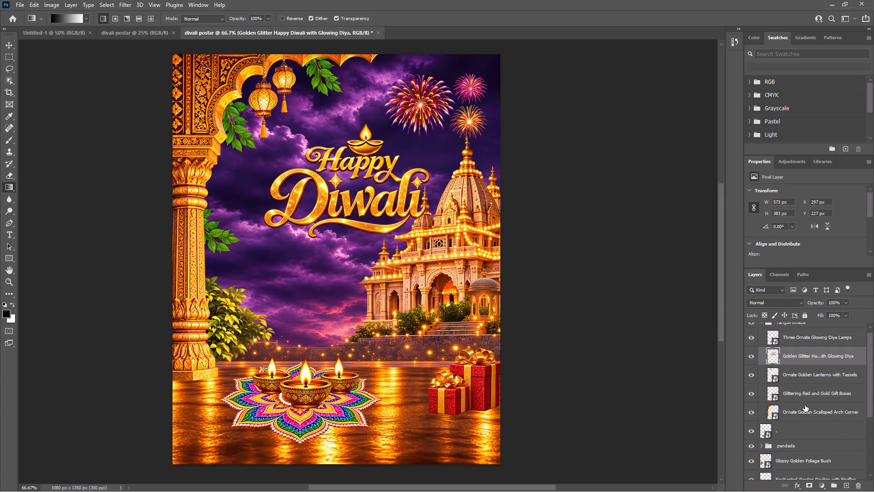
{"action": "double_click", "coordinate": [798, 354]}
{"action": "left_click_drag", "start_coordinate": [798, 363], "coordinate": [799, 358]}
{"action": "left_click", "coordinate": [794, 365]}
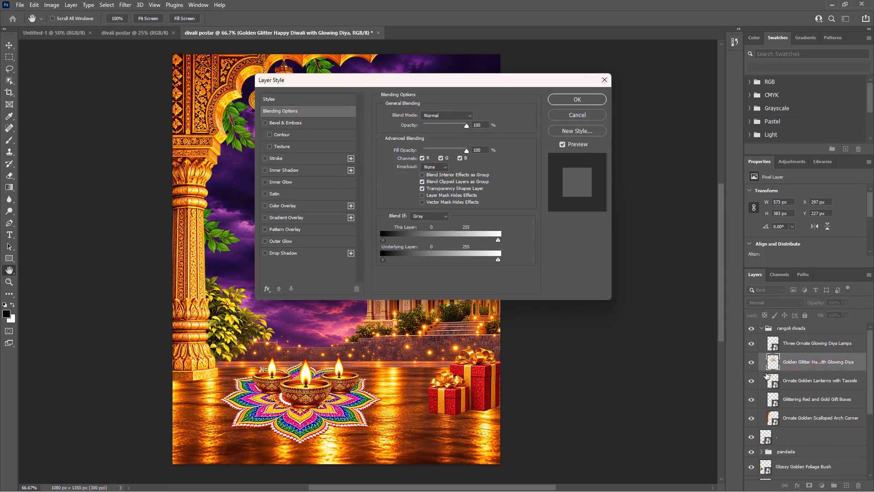
{"action": "left_click", "coordinate": [575, 96]}
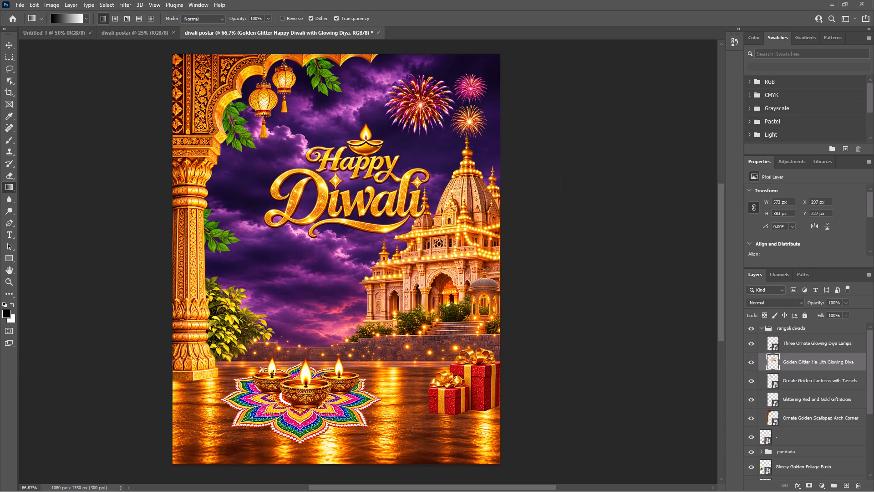
Shift the rangoli slightly up and to the left, to X 147, Y 1008 px.
{"action": "left_click", "coordinate": [313, 411], "text": "ctrl"}
{"action": "key", "text": "ctrl+t"}
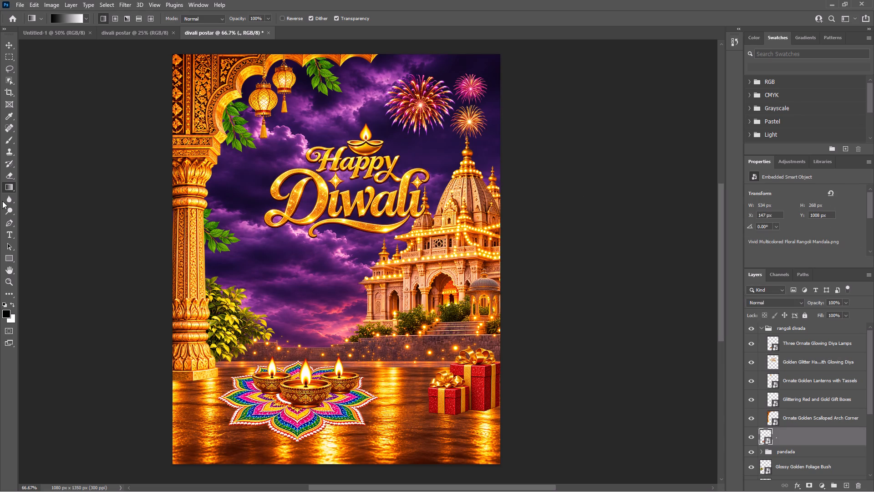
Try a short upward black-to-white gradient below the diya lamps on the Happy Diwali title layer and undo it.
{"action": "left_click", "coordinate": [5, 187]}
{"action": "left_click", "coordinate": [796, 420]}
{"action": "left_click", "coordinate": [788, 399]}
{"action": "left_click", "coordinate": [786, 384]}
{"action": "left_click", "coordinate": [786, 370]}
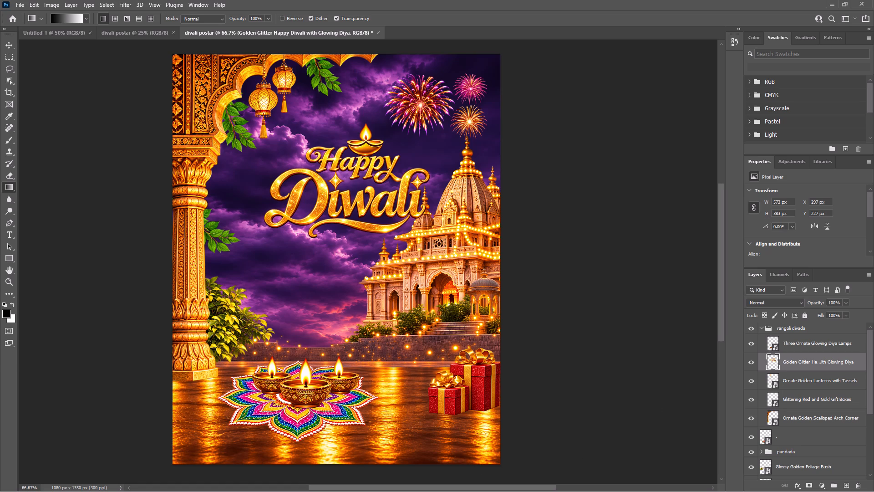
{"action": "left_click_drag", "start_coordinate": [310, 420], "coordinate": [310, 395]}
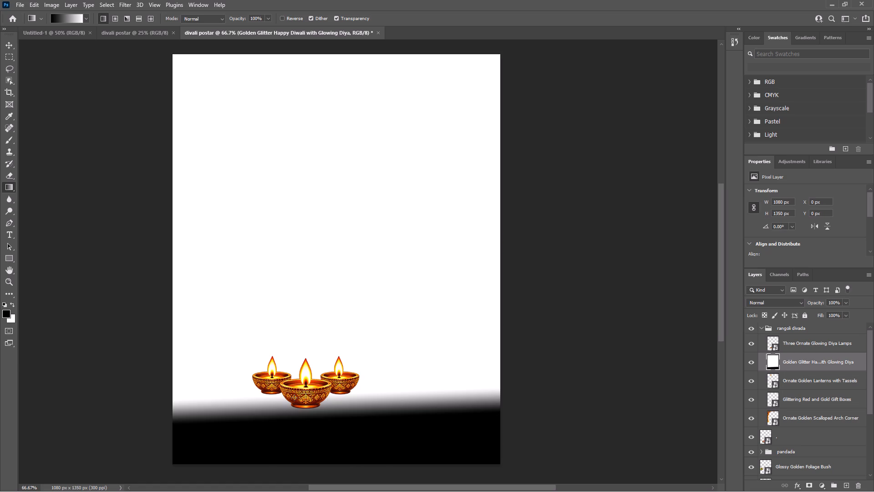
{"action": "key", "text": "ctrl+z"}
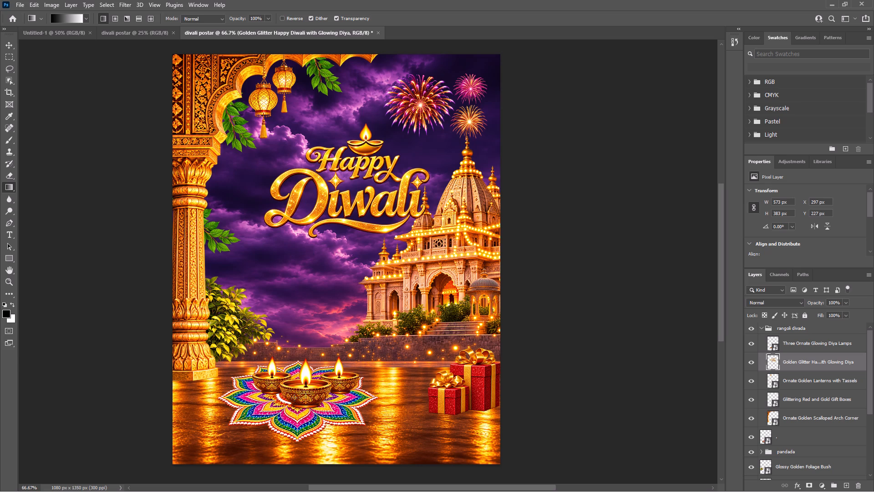
Move the Three Ornate Glowing Diya Lamps over the centre of the rangoli, to about X 237, Y 992 px.
{"action": "key", "text": "v"}
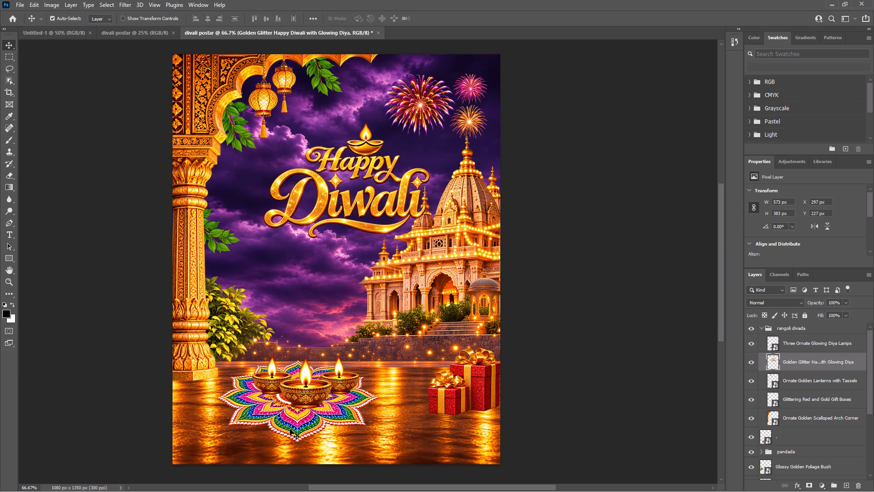
{"action": "left_click_drag", "start_coordinate": [303, 389], "coordinate": [294, 386]}
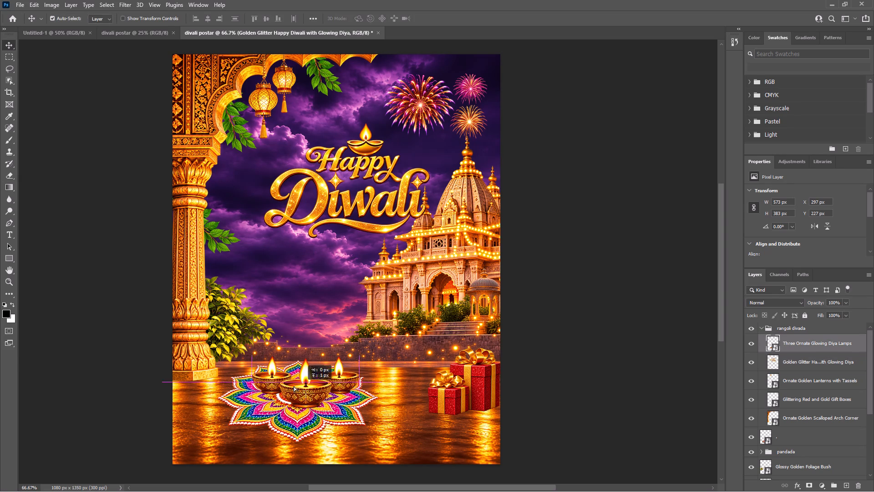
{"action": "left_click_drag", "start_coordinate": [294, 386], "coordinate": [295, 387]}
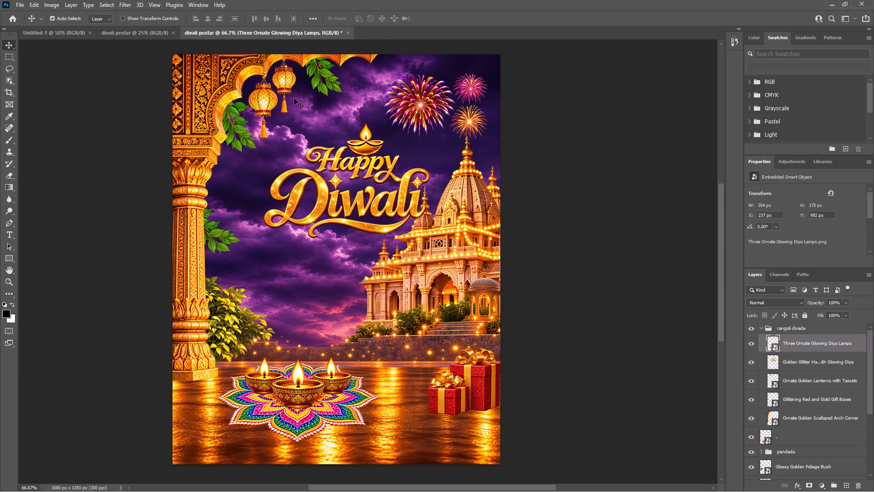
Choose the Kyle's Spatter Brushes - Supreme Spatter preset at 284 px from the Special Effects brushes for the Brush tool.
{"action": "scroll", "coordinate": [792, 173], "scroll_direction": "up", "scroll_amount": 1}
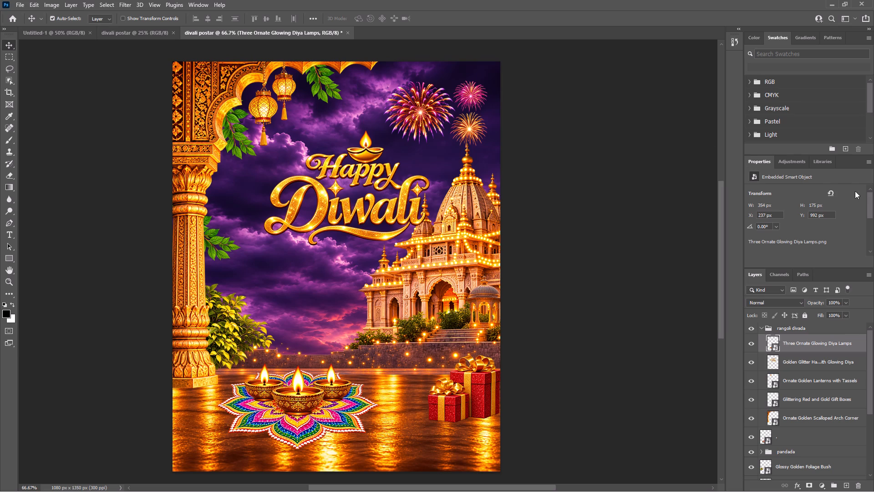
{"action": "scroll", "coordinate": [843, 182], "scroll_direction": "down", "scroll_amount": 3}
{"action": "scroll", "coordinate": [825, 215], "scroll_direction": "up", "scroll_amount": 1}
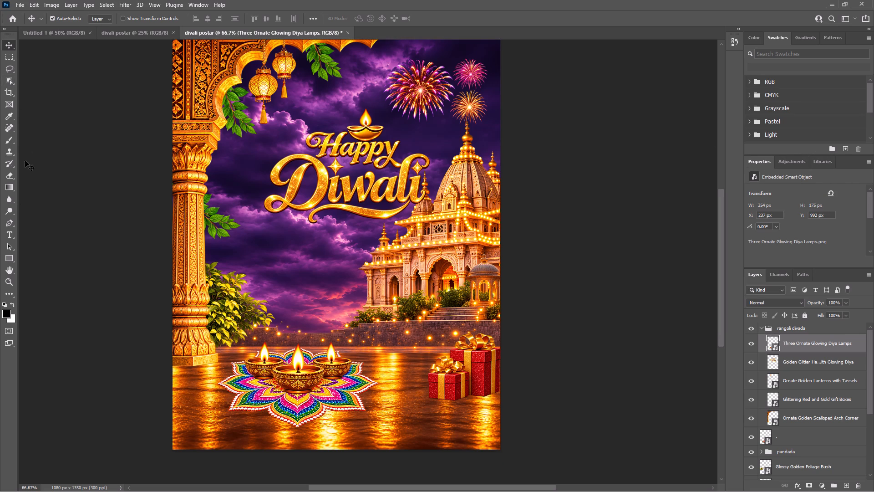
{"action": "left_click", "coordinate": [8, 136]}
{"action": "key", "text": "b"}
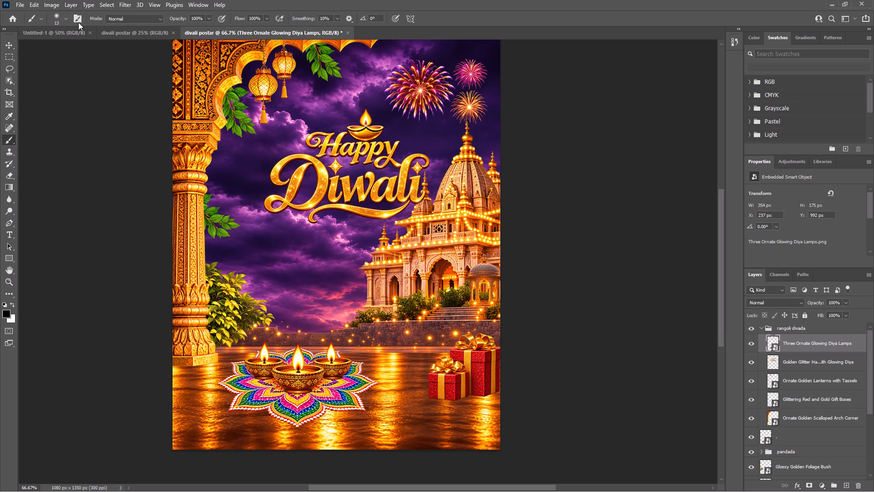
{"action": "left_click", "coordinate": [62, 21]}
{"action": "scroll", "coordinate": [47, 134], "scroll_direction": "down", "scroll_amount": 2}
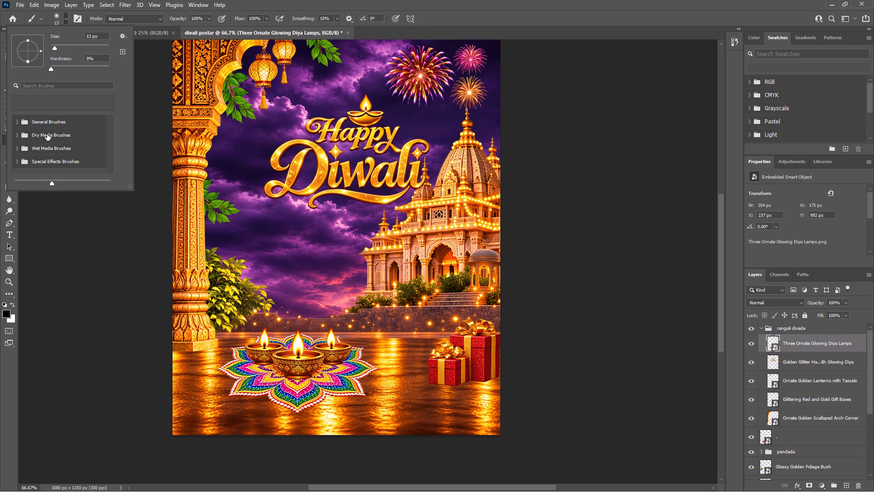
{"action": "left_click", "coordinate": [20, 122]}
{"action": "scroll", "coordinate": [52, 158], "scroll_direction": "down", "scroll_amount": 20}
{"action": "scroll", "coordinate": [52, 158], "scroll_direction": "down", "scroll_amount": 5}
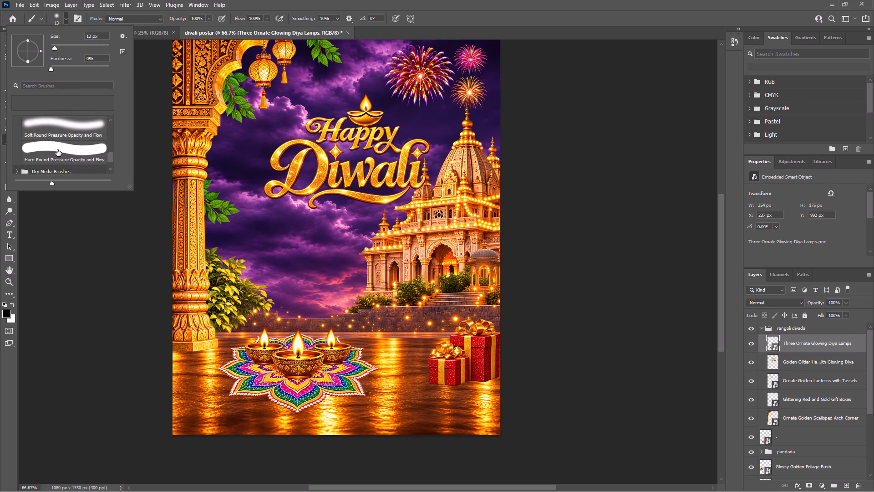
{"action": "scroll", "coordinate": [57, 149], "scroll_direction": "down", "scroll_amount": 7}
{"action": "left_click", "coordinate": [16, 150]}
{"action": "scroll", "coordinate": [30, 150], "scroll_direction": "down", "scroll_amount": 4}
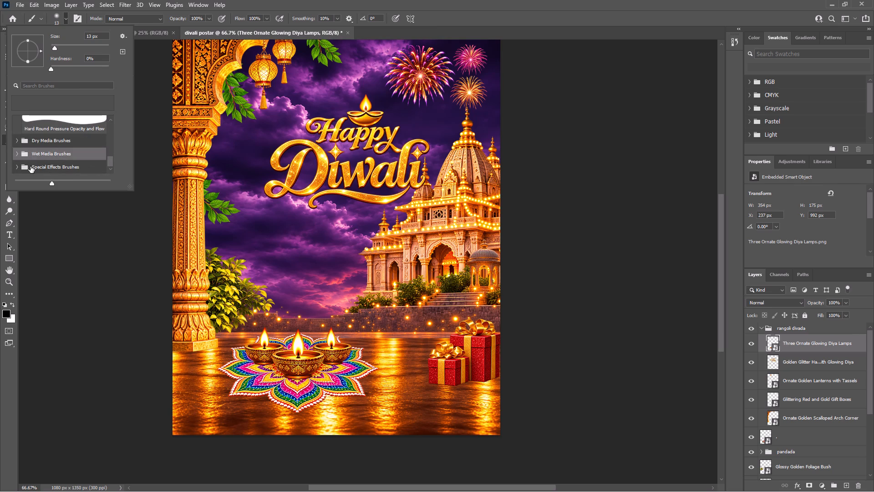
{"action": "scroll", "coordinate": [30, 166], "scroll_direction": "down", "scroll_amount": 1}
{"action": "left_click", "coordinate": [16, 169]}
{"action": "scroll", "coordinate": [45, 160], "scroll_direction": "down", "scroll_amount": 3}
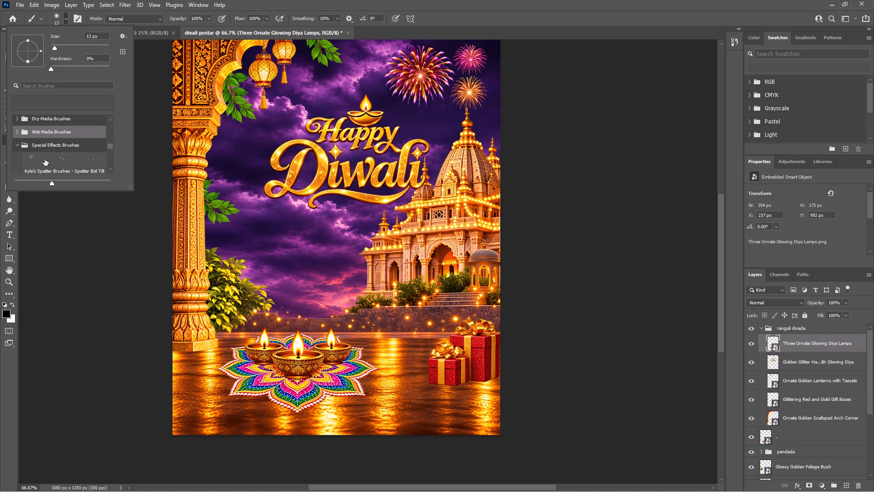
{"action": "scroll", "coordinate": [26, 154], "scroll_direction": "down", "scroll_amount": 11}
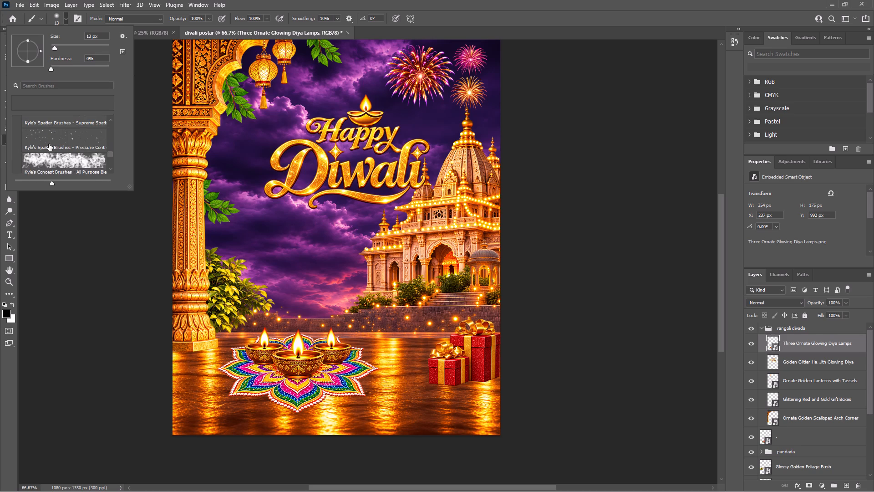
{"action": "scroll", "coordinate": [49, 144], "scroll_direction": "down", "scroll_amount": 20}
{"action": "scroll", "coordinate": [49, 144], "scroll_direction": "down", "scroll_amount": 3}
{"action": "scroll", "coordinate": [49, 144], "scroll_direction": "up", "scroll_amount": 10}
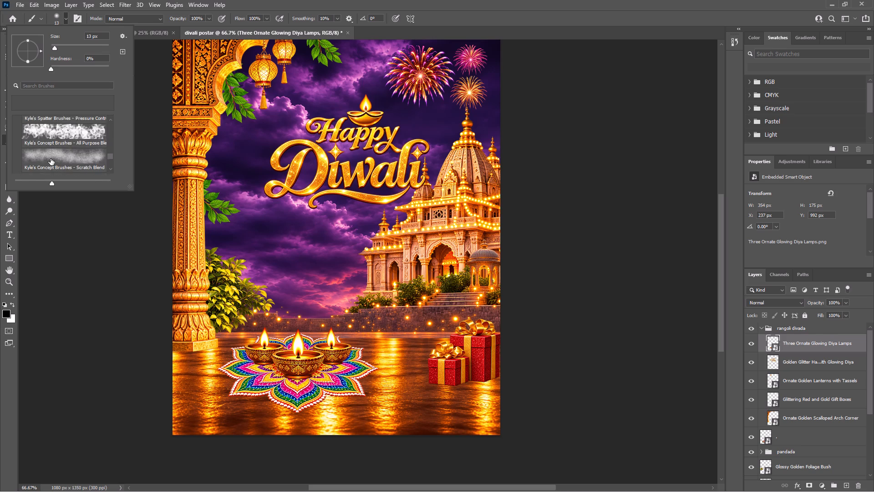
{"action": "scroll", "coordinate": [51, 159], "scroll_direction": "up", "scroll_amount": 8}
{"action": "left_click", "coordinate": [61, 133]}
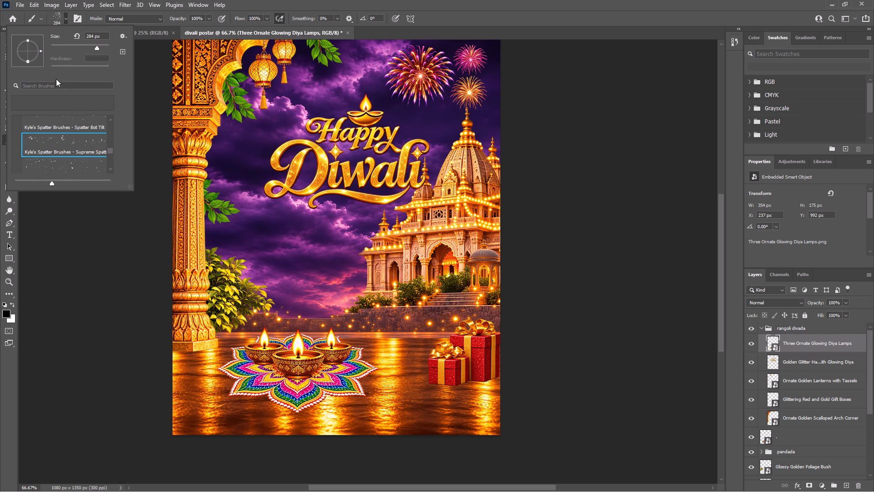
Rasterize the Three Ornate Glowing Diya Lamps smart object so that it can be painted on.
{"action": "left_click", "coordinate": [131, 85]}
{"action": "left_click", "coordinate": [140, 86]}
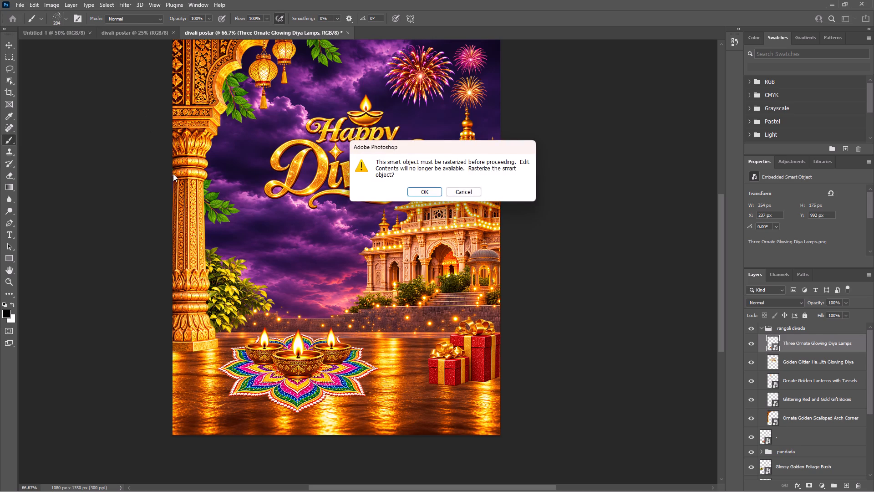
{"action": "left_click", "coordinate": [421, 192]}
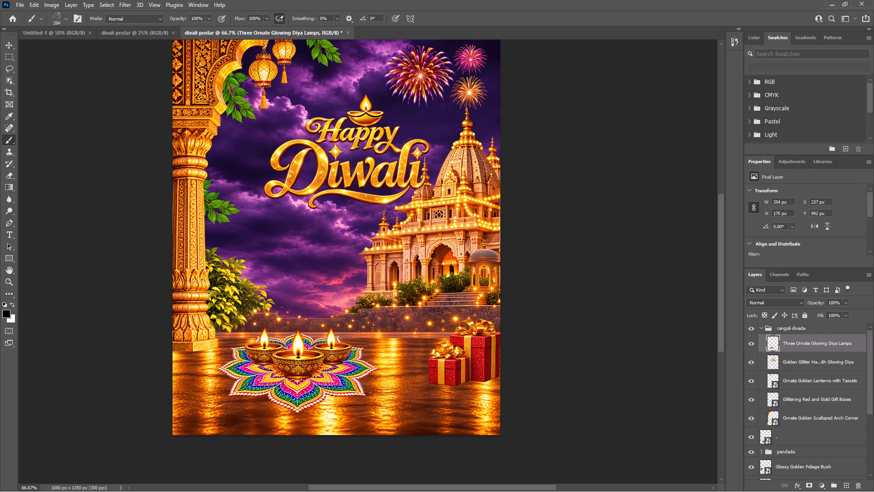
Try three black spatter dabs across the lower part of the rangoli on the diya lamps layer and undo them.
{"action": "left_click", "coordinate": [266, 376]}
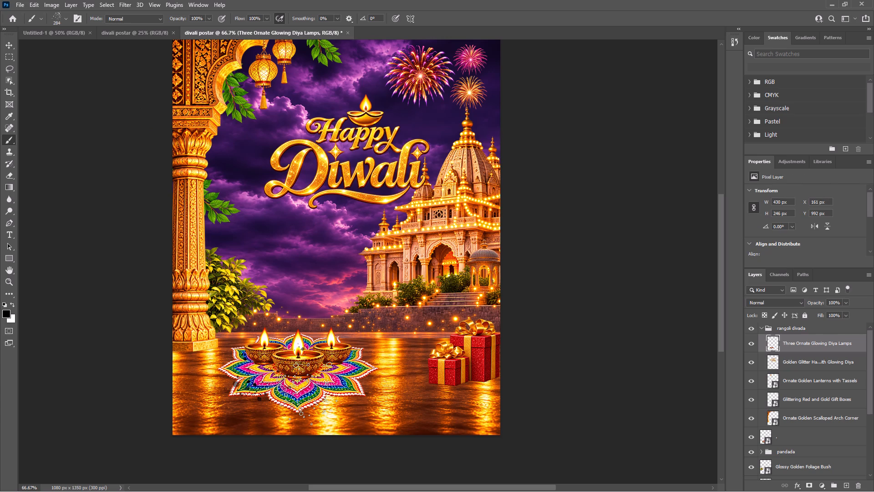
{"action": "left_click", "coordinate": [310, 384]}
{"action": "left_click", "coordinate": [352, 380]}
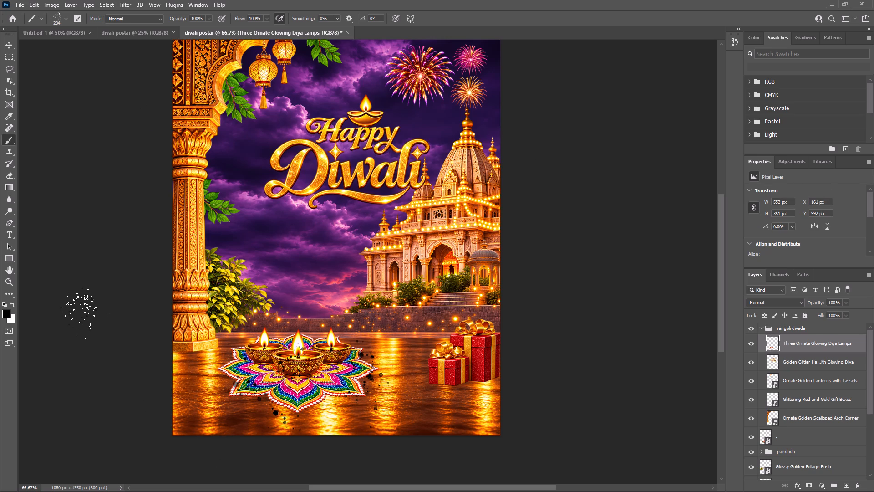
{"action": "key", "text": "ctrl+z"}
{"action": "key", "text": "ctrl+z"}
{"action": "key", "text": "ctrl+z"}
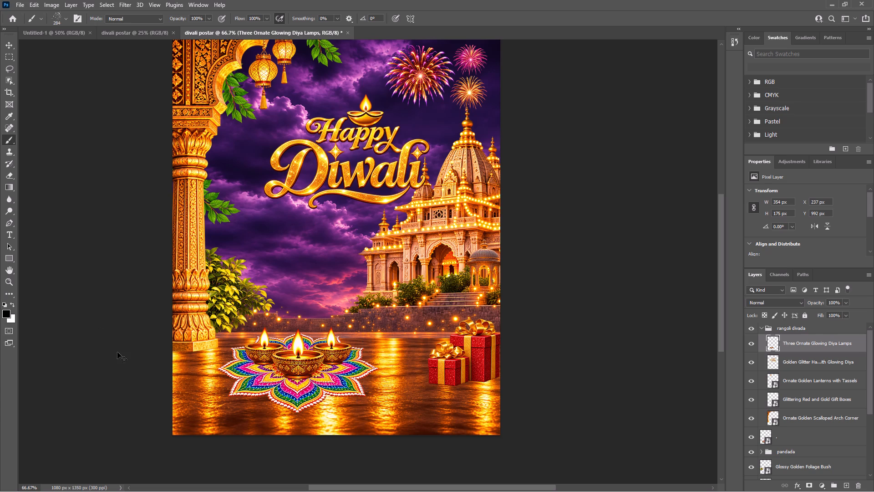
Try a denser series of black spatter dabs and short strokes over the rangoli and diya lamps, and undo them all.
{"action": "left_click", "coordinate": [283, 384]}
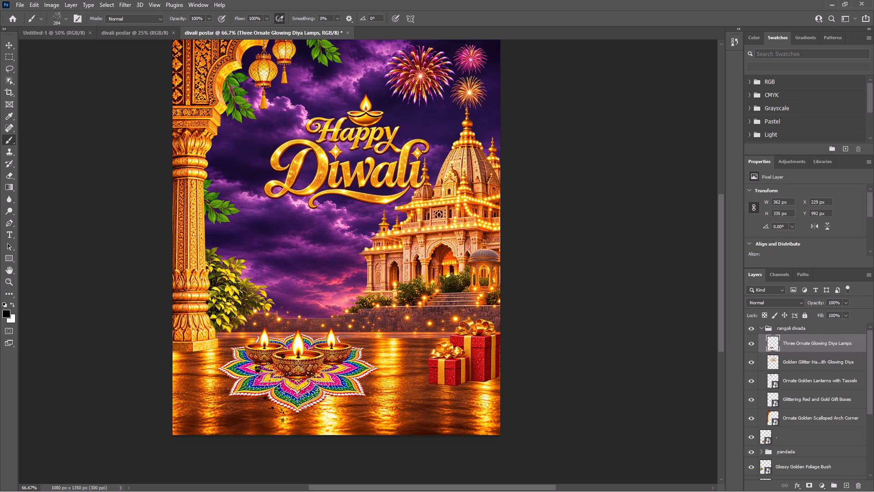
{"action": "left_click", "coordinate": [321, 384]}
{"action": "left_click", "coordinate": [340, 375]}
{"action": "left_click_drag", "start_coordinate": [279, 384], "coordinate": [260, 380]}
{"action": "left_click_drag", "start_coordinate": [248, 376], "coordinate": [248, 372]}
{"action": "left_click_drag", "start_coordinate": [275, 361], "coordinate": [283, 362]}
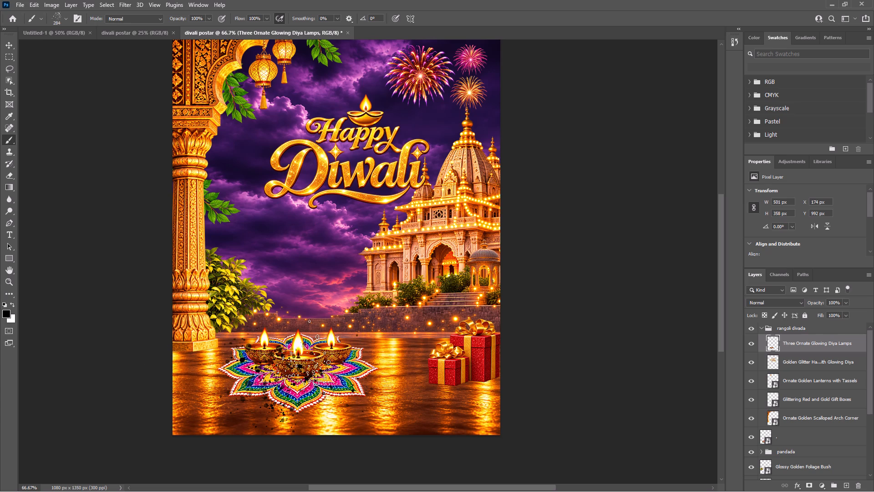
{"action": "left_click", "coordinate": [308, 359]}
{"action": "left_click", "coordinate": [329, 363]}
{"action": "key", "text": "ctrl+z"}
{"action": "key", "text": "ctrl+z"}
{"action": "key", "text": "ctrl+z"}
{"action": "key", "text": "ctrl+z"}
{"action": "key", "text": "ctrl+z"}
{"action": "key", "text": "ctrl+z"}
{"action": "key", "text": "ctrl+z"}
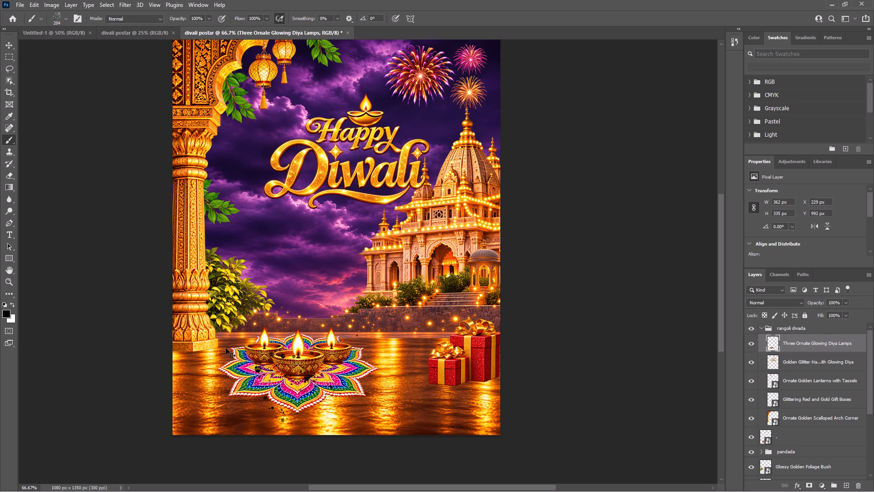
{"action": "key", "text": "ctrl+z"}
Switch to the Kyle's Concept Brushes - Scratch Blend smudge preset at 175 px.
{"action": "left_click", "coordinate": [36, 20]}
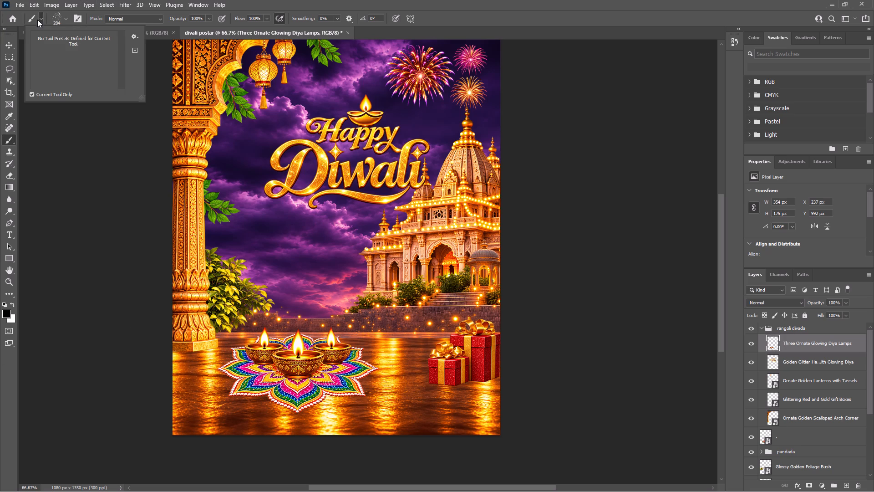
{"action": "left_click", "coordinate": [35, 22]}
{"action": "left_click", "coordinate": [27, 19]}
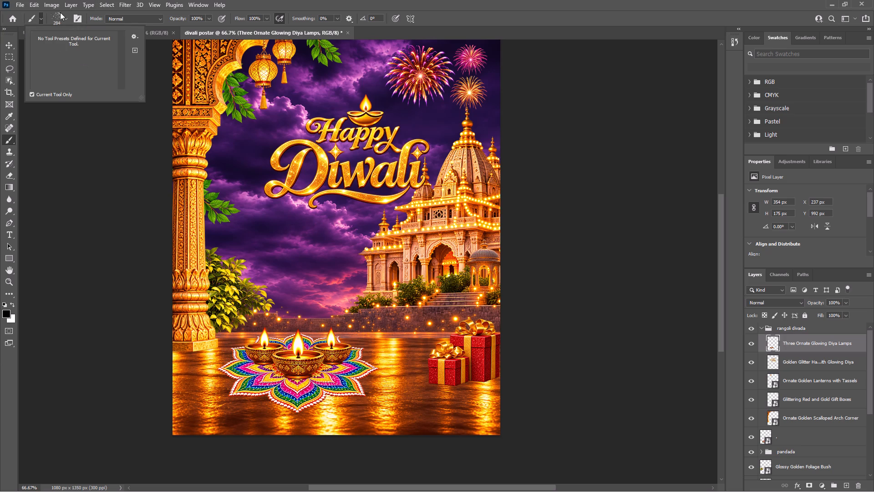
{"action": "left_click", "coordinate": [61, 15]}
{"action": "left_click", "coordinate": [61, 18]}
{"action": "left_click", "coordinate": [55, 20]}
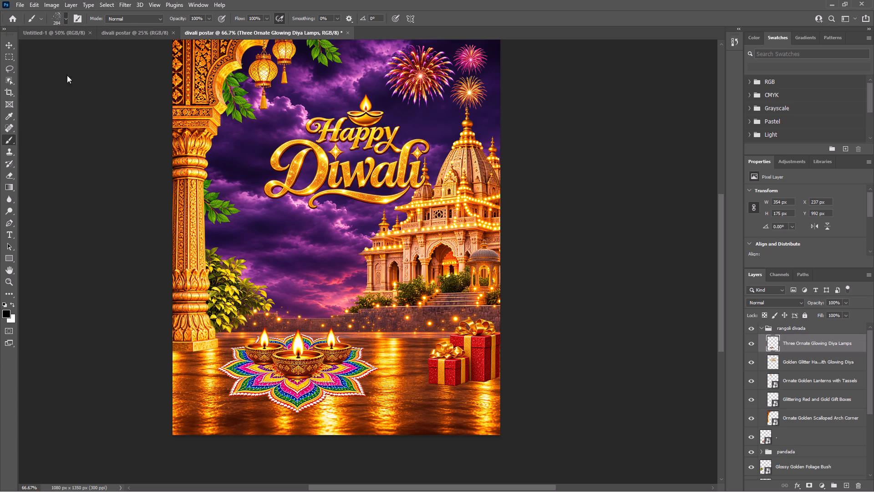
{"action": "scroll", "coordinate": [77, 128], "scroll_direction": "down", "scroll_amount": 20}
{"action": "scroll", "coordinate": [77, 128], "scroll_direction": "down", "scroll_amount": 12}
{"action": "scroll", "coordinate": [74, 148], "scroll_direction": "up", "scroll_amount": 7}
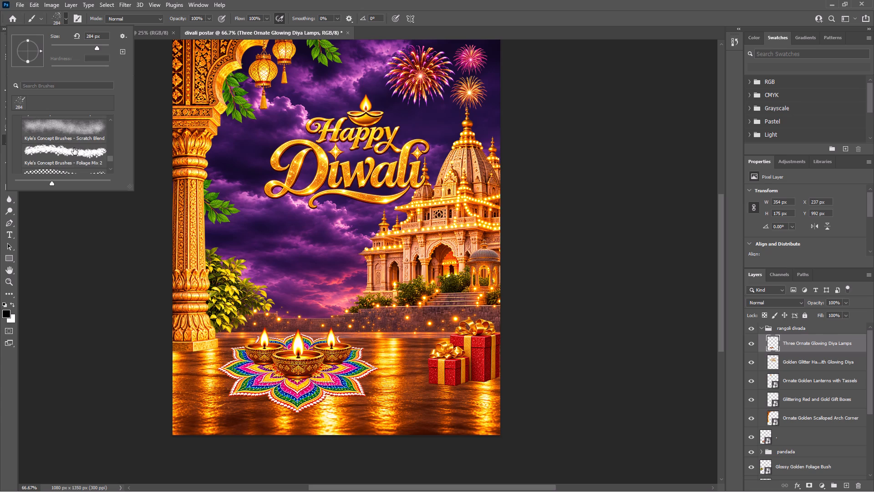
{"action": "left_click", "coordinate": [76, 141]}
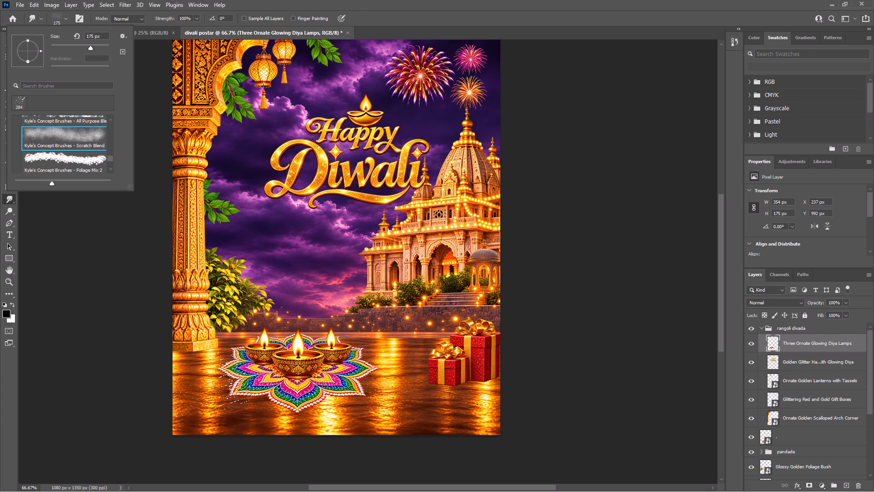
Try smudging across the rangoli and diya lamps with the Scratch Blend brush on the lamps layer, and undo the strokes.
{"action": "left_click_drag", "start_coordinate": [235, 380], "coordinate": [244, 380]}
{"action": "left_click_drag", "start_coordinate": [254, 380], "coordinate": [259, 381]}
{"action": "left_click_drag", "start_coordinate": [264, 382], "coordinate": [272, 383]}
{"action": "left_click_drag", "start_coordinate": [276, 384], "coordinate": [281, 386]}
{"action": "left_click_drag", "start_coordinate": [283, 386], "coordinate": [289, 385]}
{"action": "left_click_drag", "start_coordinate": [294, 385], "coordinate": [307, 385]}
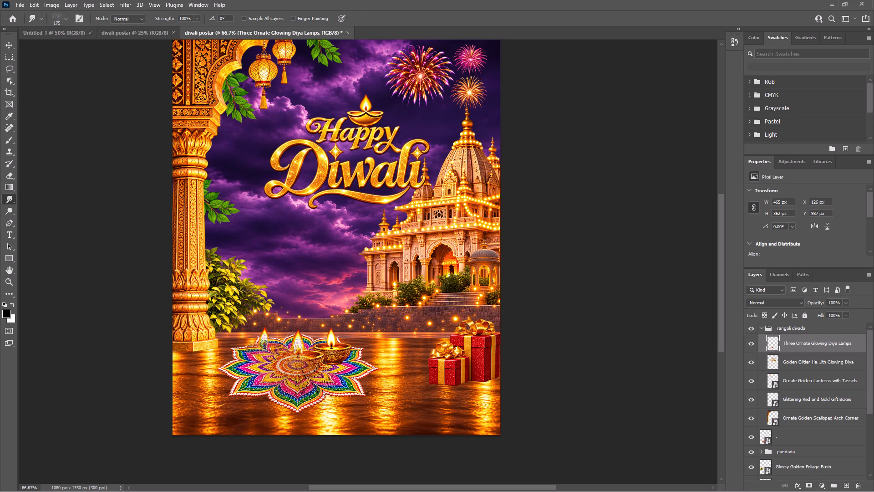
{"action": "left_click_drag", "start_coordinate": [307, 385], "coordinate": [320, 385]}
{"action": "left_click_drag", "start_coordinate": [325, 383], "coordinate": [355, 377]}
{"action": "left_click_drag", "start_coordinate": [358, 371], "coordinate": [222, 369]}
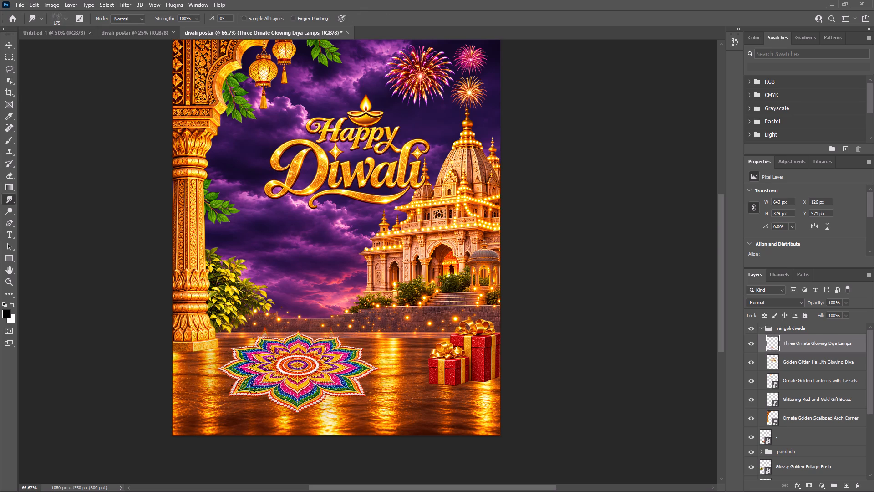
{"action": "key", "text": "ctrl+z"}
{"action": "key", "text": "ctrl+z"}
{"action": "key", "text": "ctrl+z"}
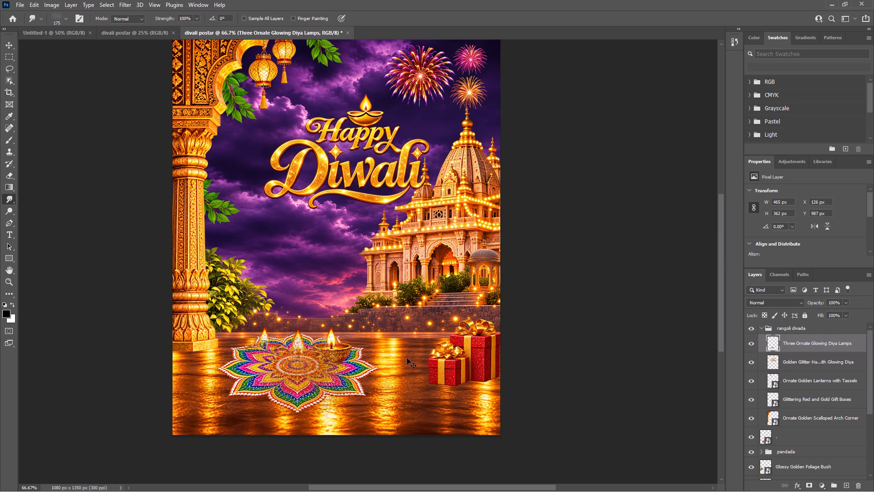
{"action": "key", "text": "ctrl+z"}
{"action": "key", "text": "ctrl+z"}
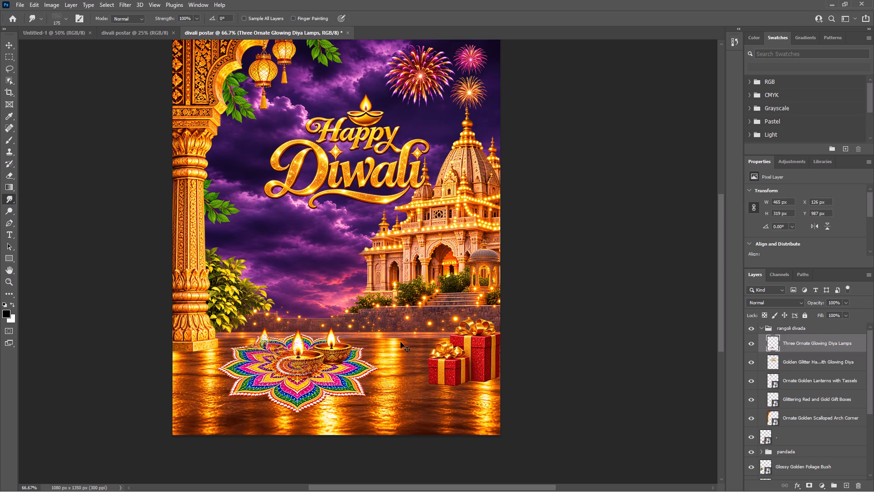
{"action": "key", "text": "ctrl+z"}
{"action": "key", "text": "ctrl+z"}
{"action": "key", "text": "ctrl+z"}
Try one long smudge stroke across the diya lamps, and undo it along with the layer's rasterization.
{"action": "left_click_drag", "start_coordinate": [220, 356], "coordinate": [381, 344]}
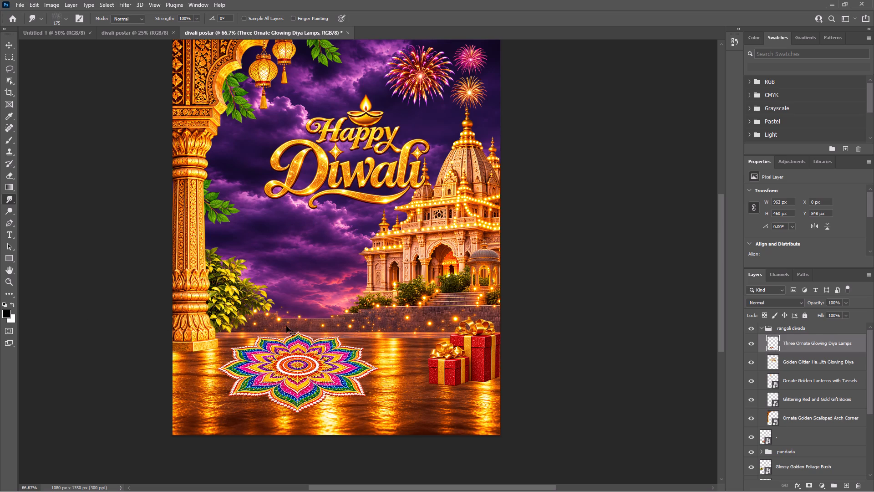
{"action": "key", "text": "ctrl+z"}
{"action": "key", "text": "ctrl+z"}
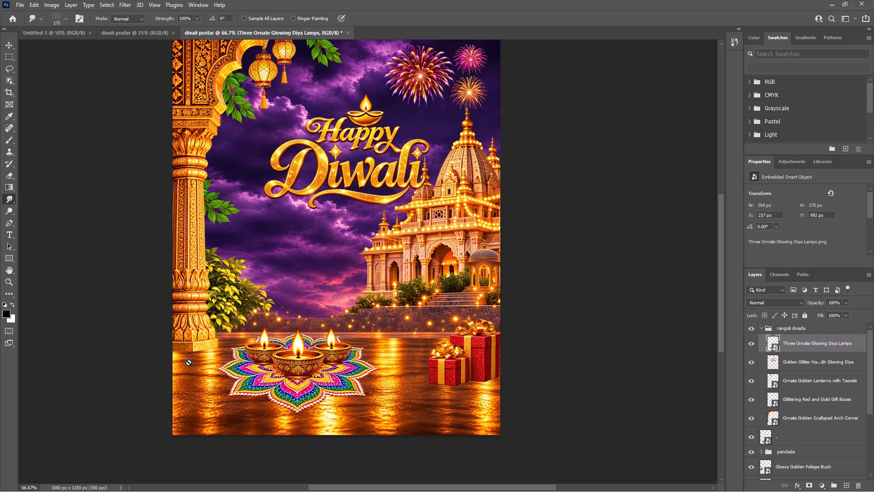
Browse the brush presets for the Smudge tool, including the recently used 284 px spatter and 175 px Scratch Blend brushes.
{"action": "left_click", "coordinate": [69, 20]}
{"action": "left_click", "coordinate": [67, 19], "text": "ctrl"}
{"action": "scroll", "coordinate": [97, 113], "scroll_direction": "down", "scroll_amount": 10}
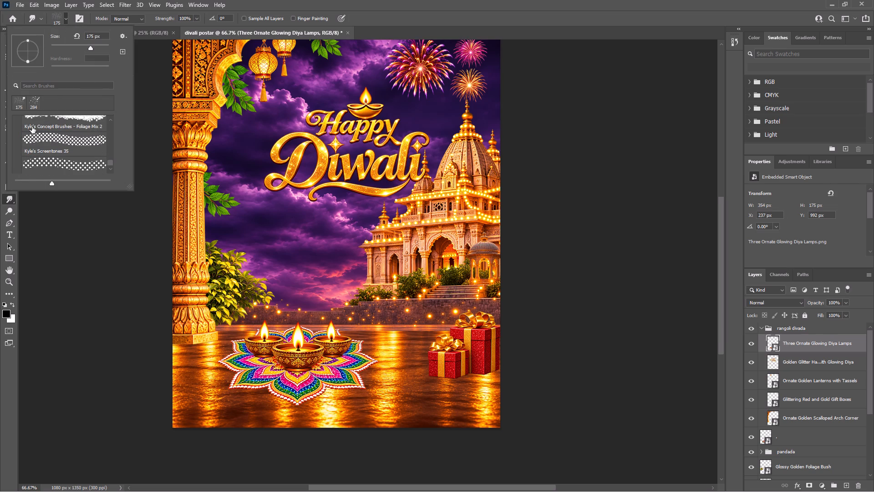
{"action": "scroll", "coordinate": [36, 86], "scroll_direction": "down", "scroll_amount": 2}
{"action": "scroll", "coordinate": [28, 146], "scroll_direction": "down", "scroll_amount": 5}
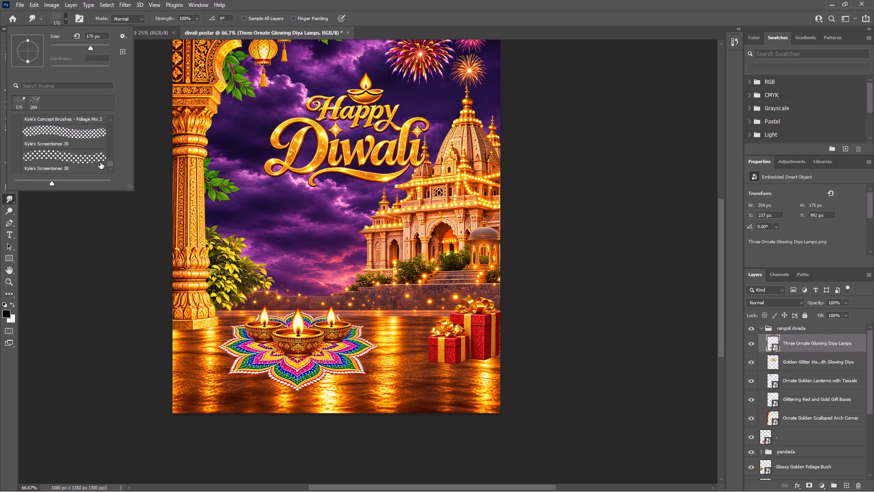
{"action": "left_click_drag", "start_coordinate": [109, 160], "coordinate": [110, 136]}
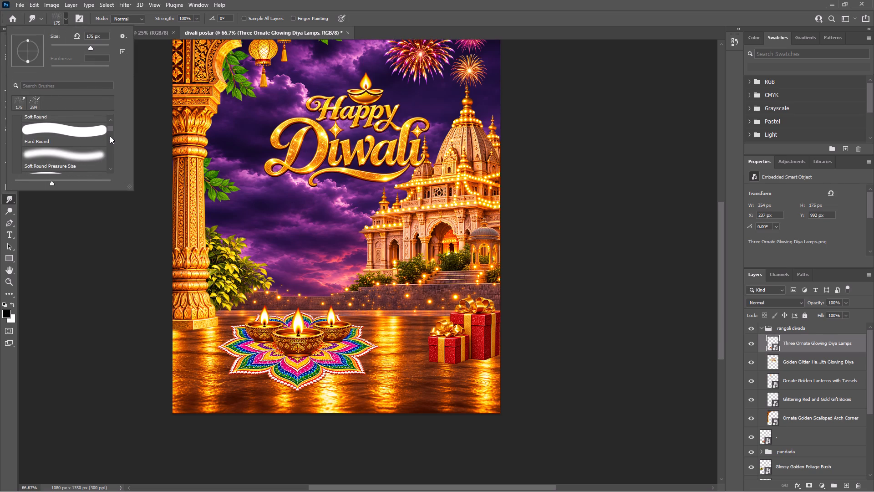
{"action": "left_click_drag", "start_coordinate": [110, 136], "coordinate": [91, 139]}
{"action": "left_click", "coordinate": [37, 107]}
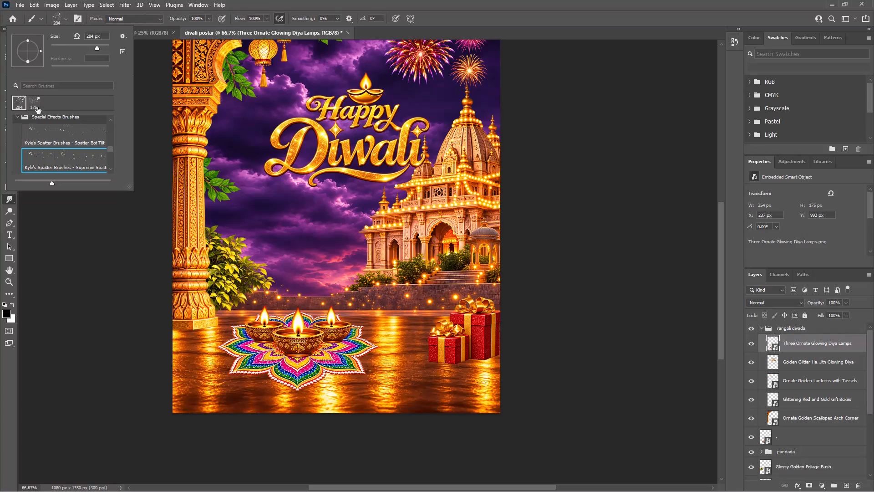
{"action": "scroll", "coordinate": [44, 160], "scroll_direction": "down", "scroll_amount": 4}
{"action": "scroll", "coordinate": [74, 158], "scroll_direction": "down", "scroll_amount": 20}
{"action": "scroll", "coordinate": [74, 158], "scroll_direction": "down", "scroll_amount": 1}
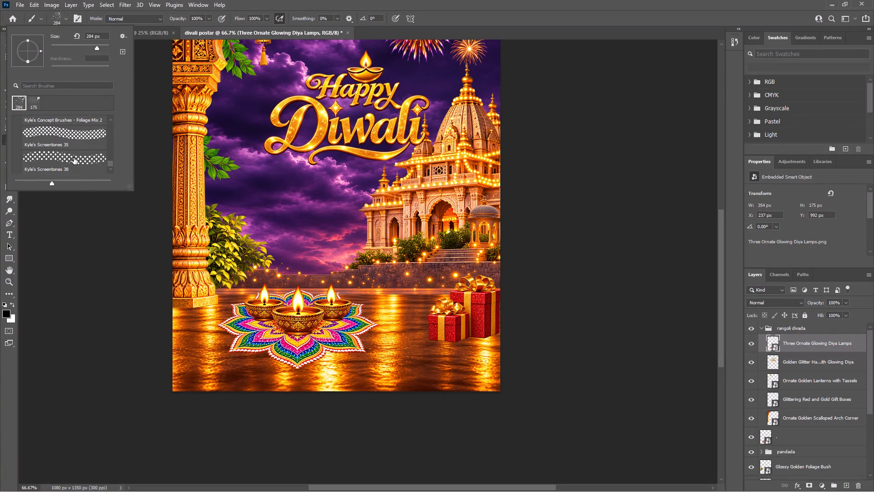
{"action": "scroll", "coordinate": [74, 158], "scroll_direction": "down", "scroll_amount": 5}
{"action": "scroll", "coordinate": [74, 158], "scroll_direction": "up", "scroll_amount": 11}
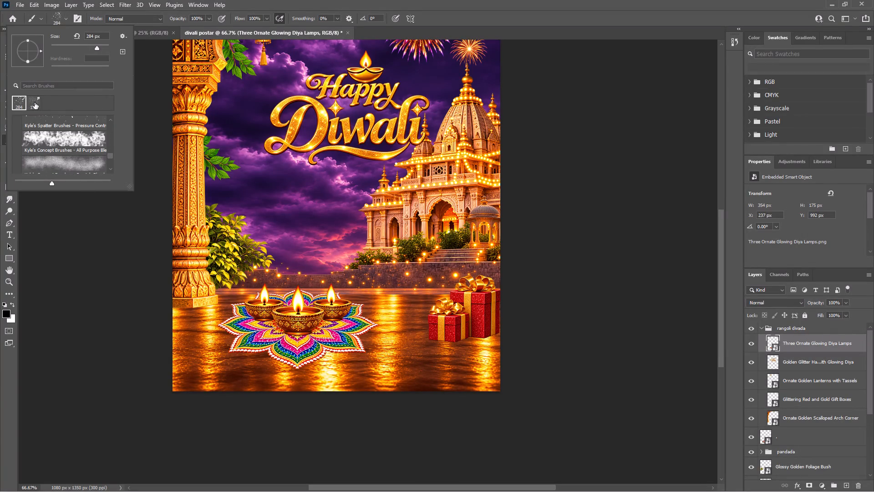
{"action": "left_click", "coordinate": [35, 102]}
{"action": "scroll", "coordinate": [42, 142], "scroll_direction": "down", "scroll_amount": 17}
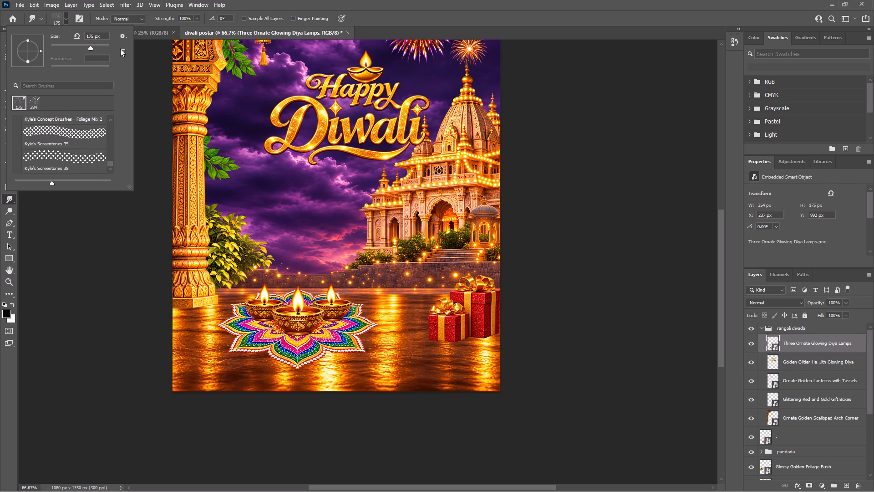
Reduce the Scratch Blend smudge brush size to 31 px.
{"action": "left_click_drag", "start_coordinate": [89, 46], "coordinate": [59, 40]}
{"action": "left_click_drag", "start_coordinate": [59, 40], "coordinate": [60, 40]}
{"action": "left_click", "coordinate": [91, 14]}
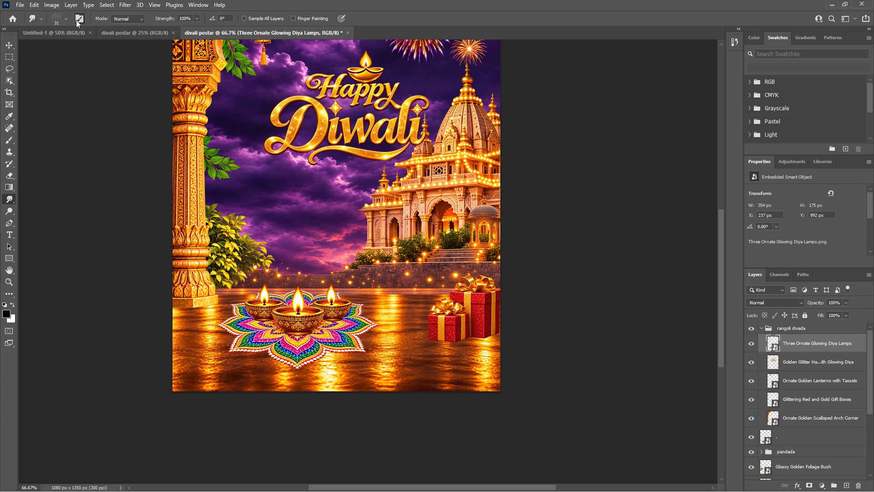
Choose the soft round 25 px brush tip for the Smudge tool in the brush settings.
{"action": "left_click", "coordinate": [76, 20]}
{"action": "double_click", "coordinate": [77, 21]}
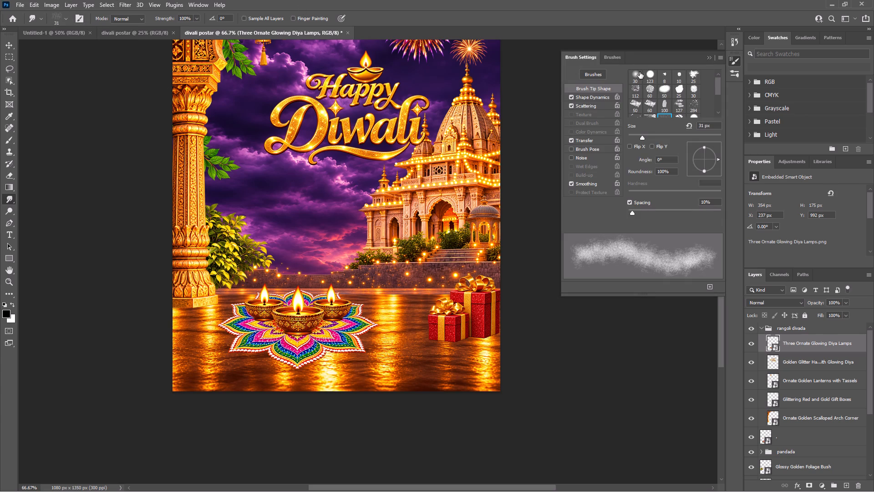
{"action": "scroll", "coordinate": [661, 93], "scroll_direction": "down", "scroll_amount": 11}
{"action": "left_click", "coordinate": [685, 112]}
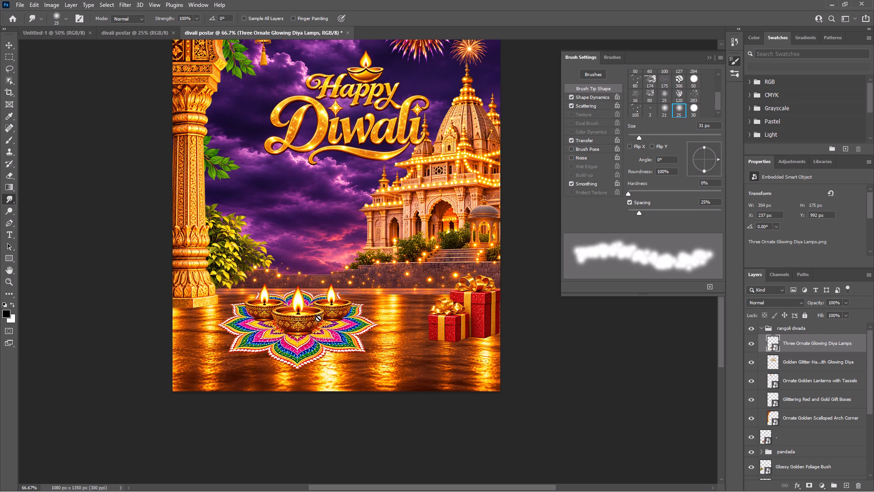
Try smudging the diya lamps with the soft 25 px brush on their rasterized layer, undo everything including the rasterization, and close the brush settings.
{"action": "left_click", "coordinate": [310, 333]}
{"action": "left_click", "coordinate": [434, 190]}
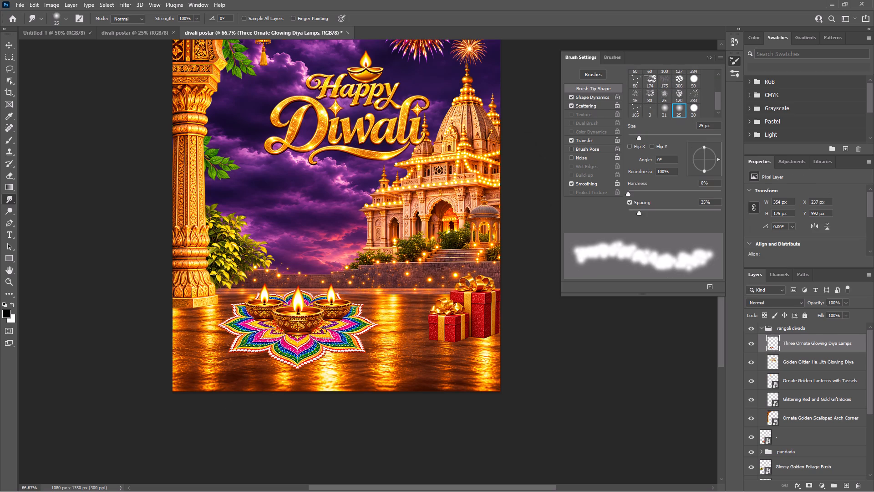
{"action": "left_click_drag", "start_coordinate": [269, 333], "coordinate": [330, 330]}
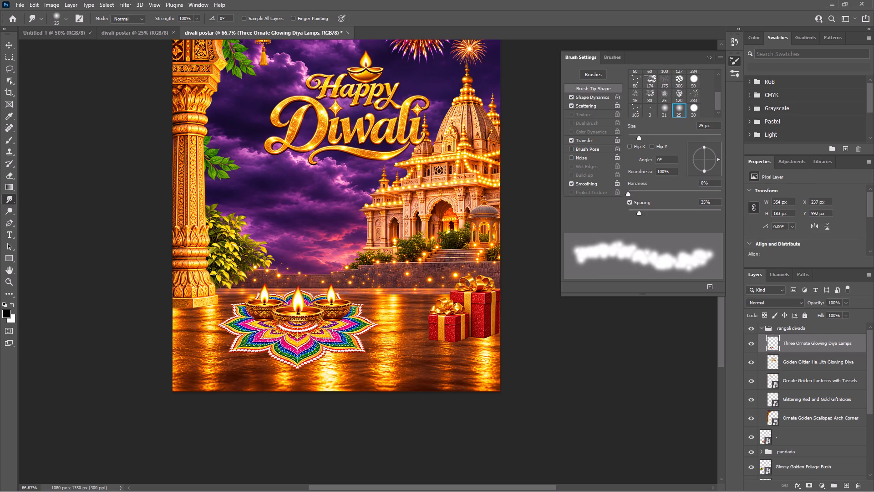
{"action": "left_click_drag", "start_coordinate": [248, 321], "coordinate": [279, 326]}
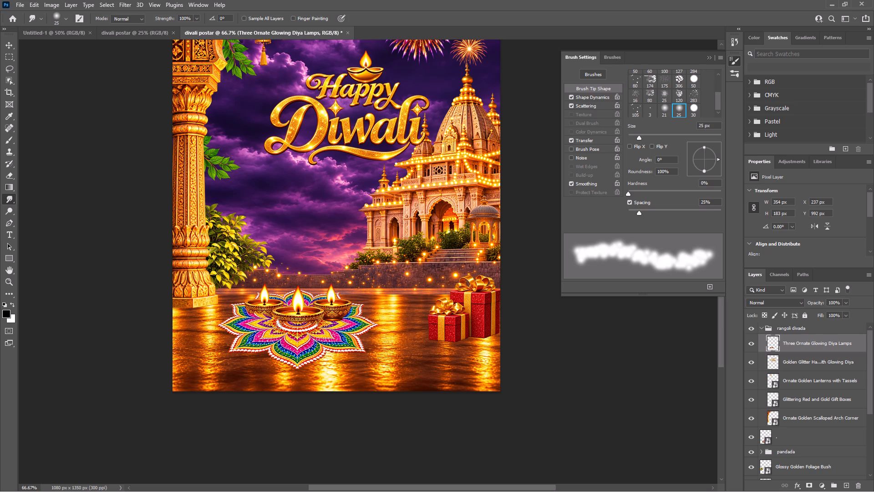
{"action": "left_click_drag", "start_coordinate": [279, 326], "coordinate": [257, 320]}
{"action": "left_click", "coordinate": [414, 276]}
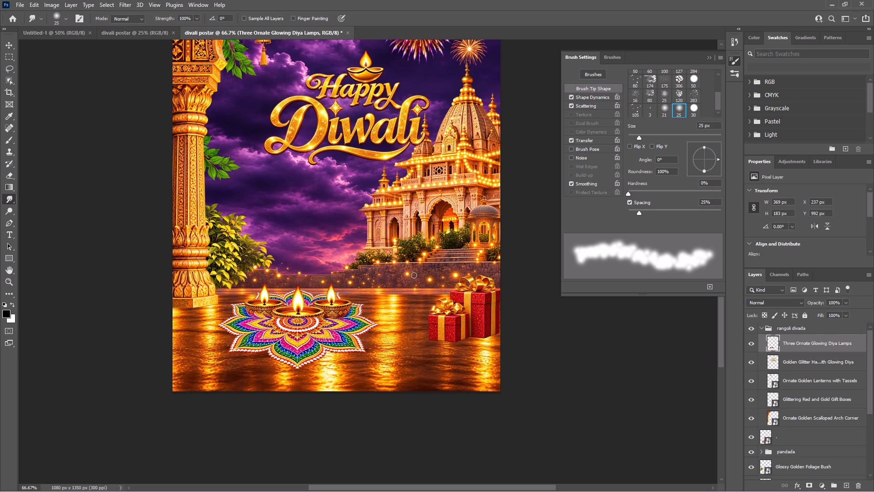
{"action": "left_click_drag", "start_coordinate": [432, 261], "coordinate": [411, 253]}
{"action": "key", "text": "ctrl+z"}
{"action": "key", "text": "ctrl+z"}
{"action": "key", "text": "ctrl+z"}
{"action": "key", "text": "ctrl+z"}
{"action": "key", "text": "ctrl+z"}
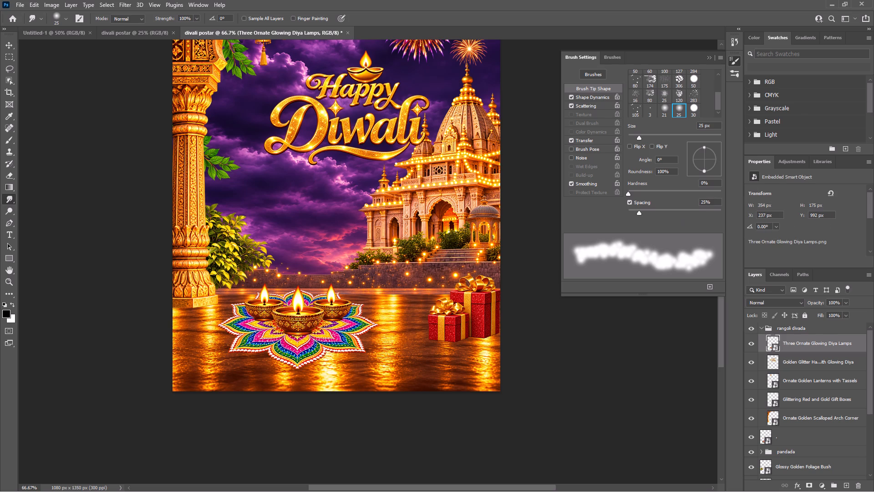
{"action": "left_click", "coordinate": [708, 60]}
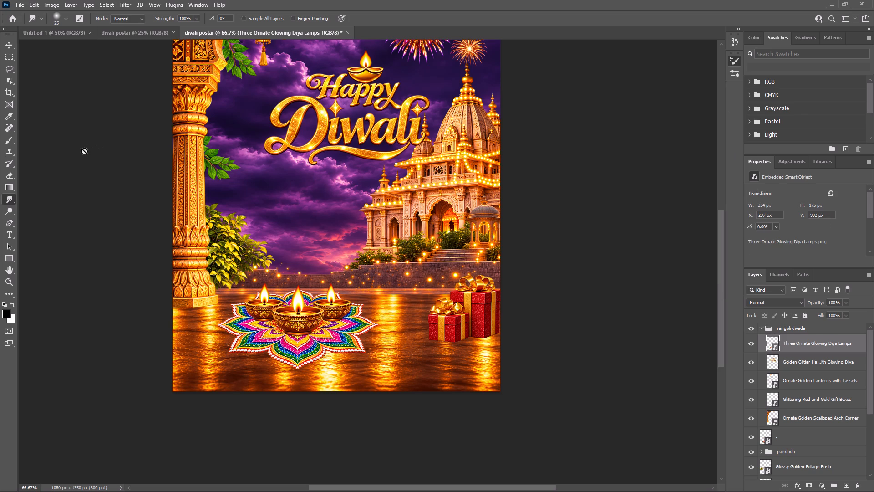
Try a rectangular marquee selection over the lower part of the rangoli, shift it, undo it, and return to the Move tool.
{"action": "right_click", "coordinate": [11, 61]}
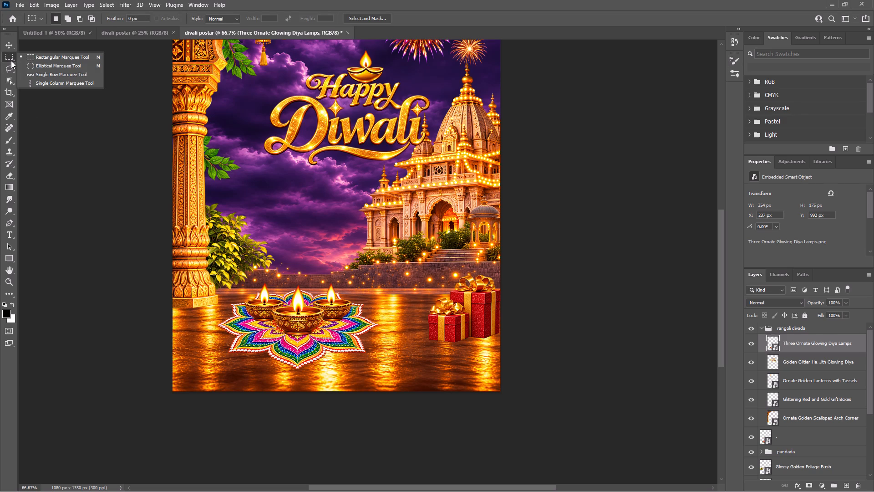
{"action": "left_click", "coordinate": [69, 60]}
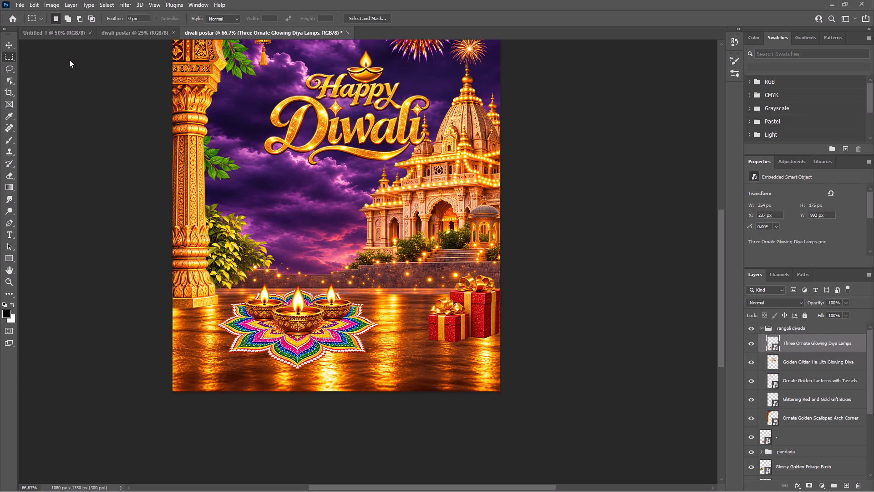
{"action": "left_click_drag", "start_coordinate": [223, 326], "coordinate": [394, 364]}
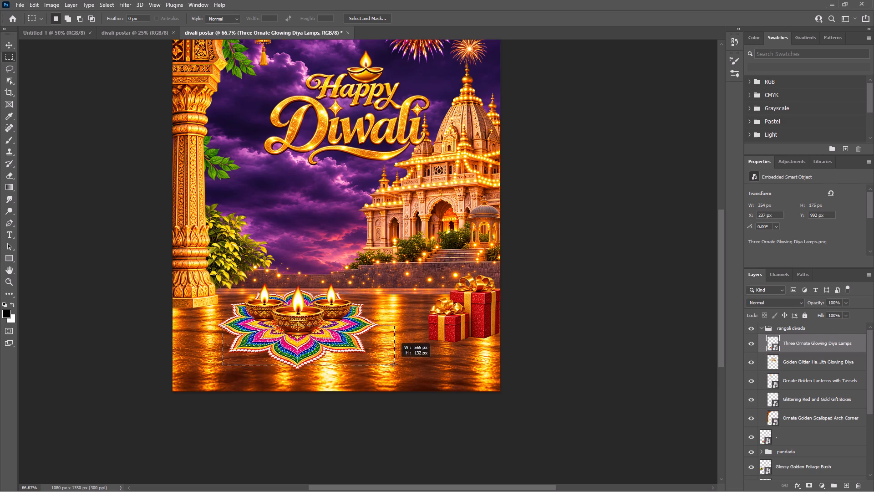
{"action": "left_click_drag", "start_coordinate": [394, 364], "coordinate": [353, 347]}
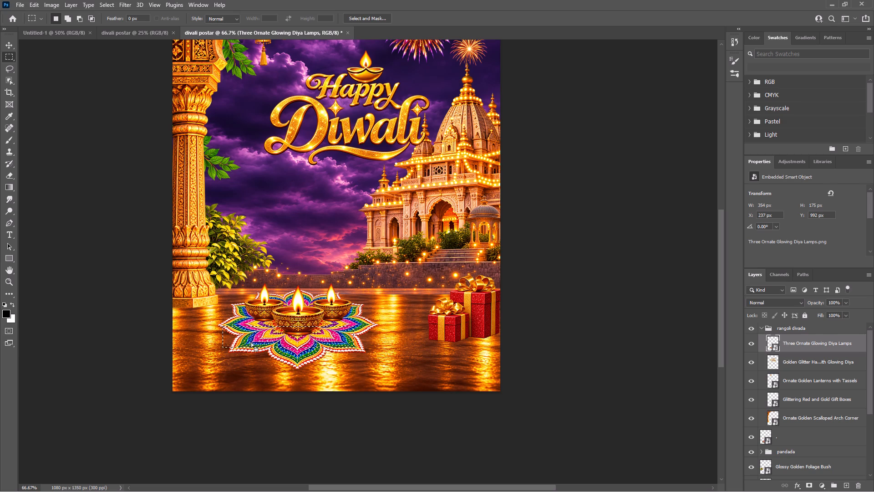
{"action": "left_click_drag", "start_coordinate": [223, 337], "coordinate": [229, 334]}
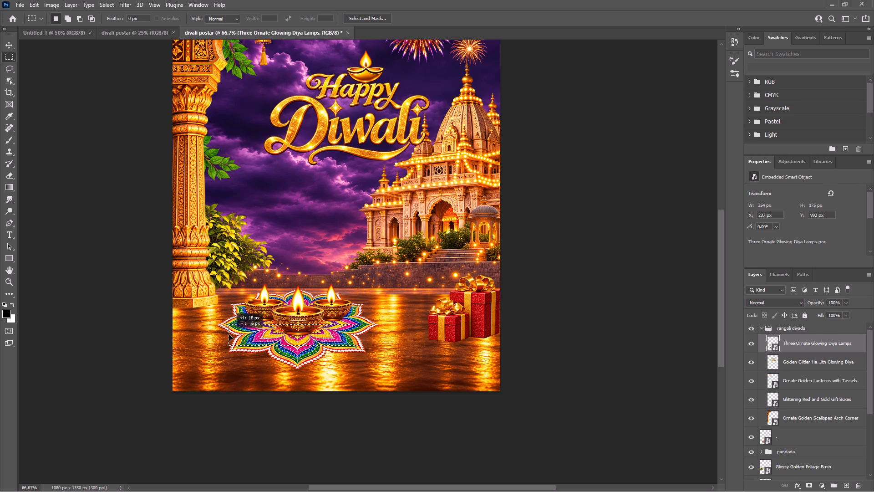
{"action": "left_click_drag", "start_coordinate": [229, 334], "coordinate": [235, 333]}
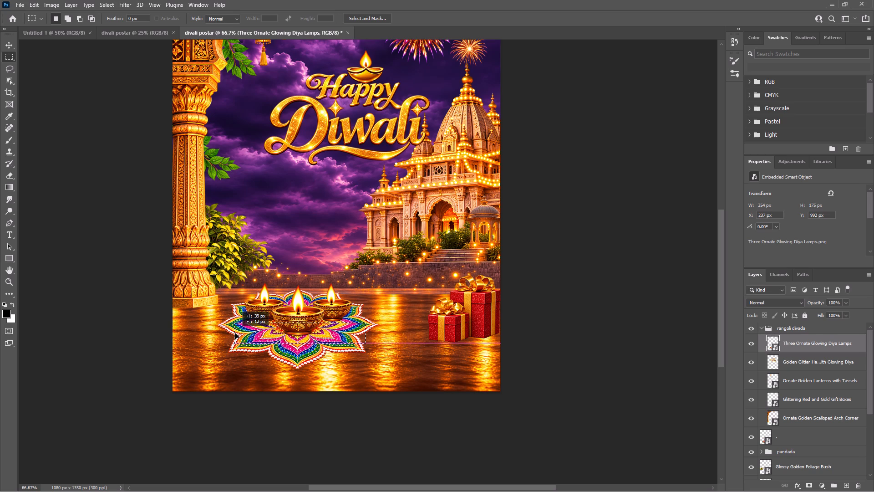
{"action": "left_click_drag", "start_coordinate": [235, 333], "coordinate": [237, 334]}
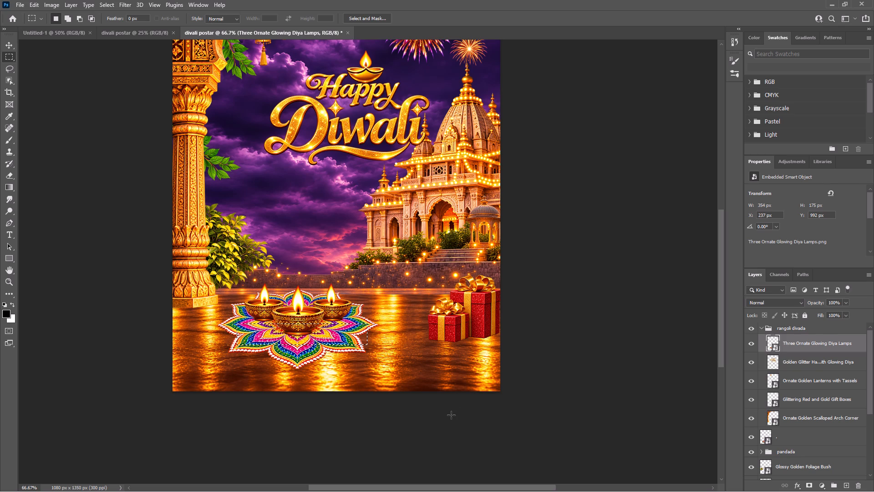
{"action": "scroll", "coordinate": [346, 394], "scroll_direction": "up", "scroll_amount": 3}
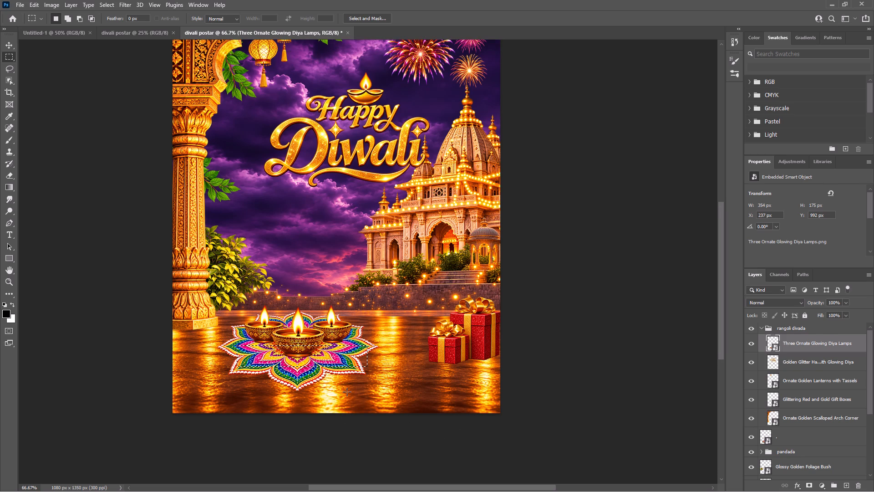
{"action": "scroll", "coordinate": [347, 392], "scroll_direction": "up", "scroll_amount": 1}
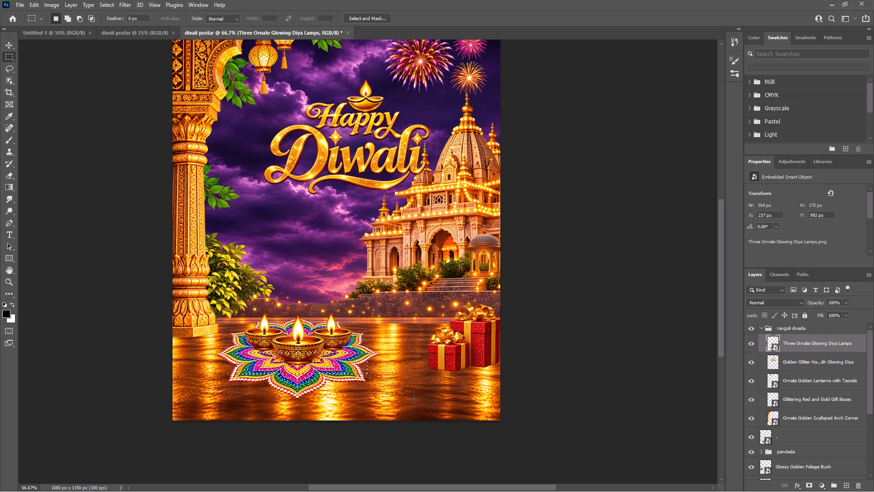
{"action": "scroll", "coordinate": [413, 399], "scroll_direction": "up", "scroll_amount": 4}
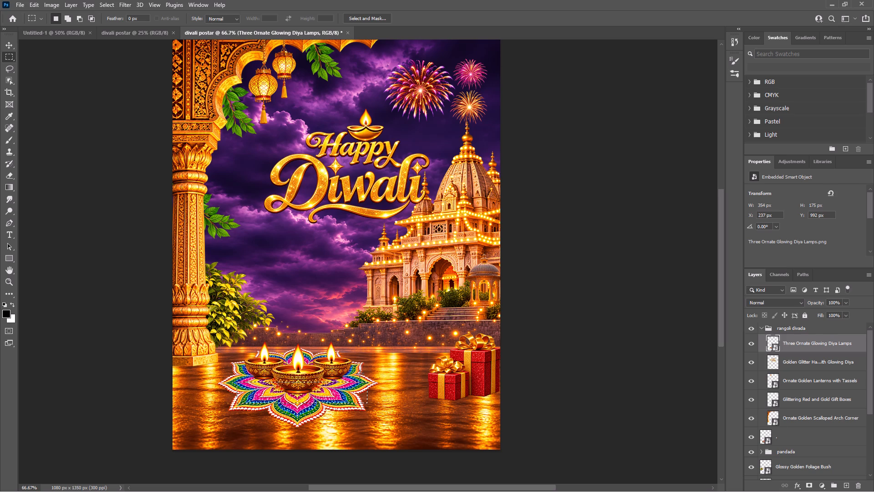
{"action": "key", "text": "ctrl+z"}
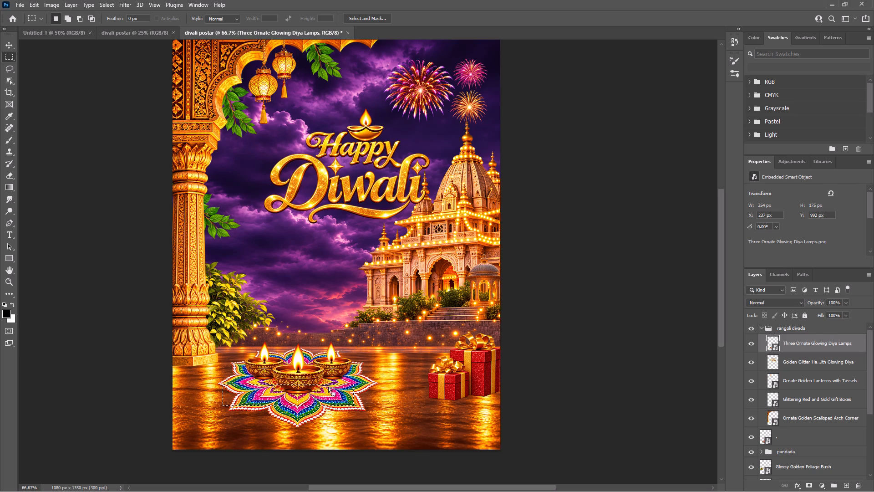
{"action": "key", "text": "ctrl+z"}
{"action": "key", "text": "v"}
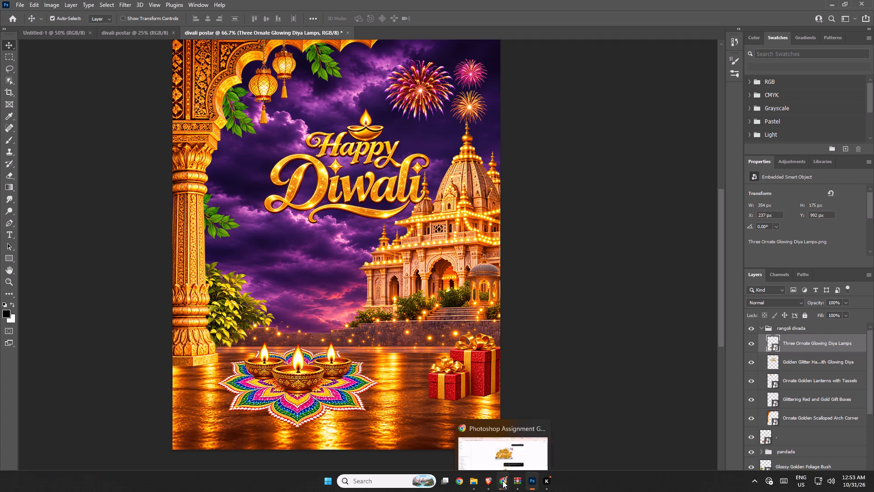
{"action": "left_click", "coordinate": [503, 481]}
{"action": "scroll", "coordinate": [462, 306], "scroll_direction": "up", "scroll_amount": 18}
{"action": "scroll", "coordinate": [461, 305], "scroll_direction": "up", "scroll_amount": 9}
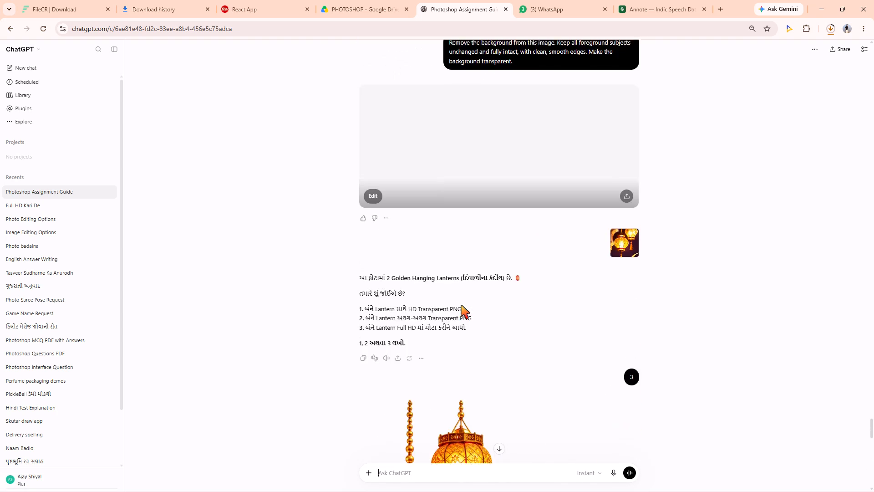
{"action": "scroll", "coordinate": [461, 305], "scroll_direction": "up", "scroll_amount": 20}
{"action": "scroll", "coordinate": [461, 305], "scroll_direction": "up", "scroll_amount": 20}
{"action": "scroll", "coordinate": [461, 305], "scroll_direction": "up", "scroll_amount": 14}
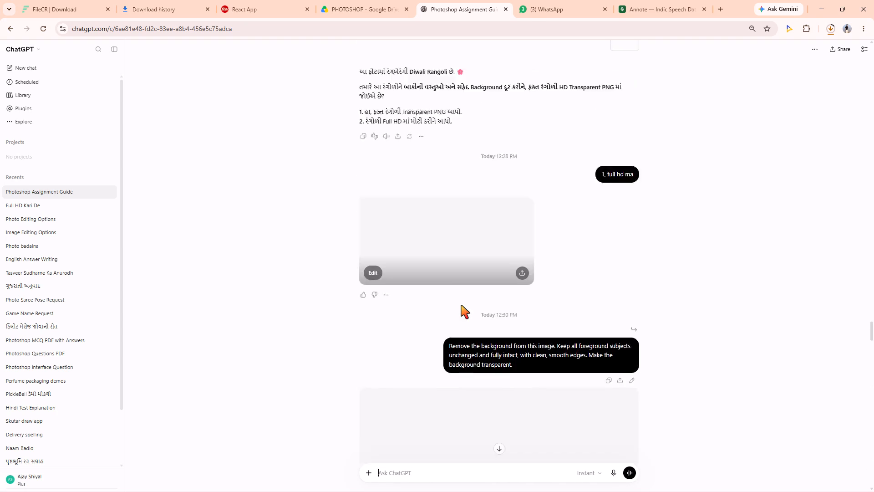
{"action": "scroll", "coordinate": [461, 305], "scroll_direction": "up", "scroll_amount": 20}
{"action": "scroll", "coordinate": [461, 305], "scroll_direction": "up", "scroll_amount": 20}
{"action": "scroll", "coordinate": [461, 305], "scroll_direction": "up", "scroll_amount": 9}
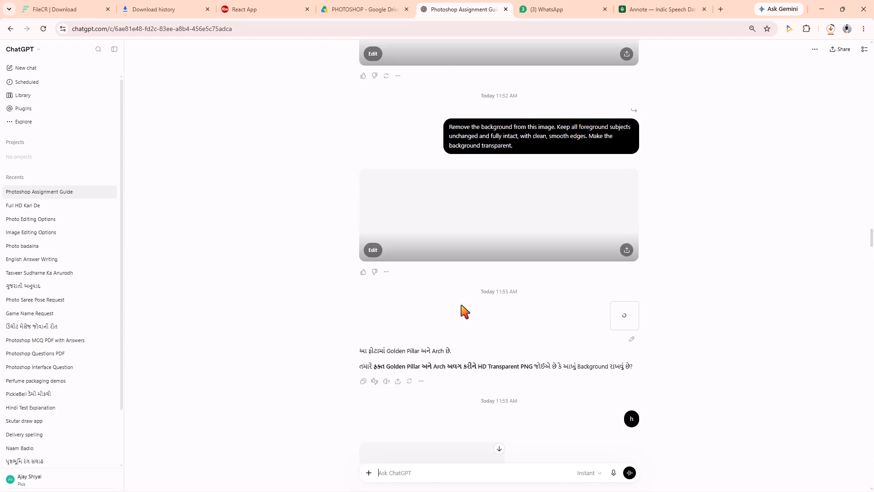
{"action": "scroll", "coordinate": [461, 305], "scroll_direction": "up", "scroll_amount": 18}
{"action": "scroll", "coordinate": [461, 305], "scroll_direction": "up", "scroll_amount": 13}
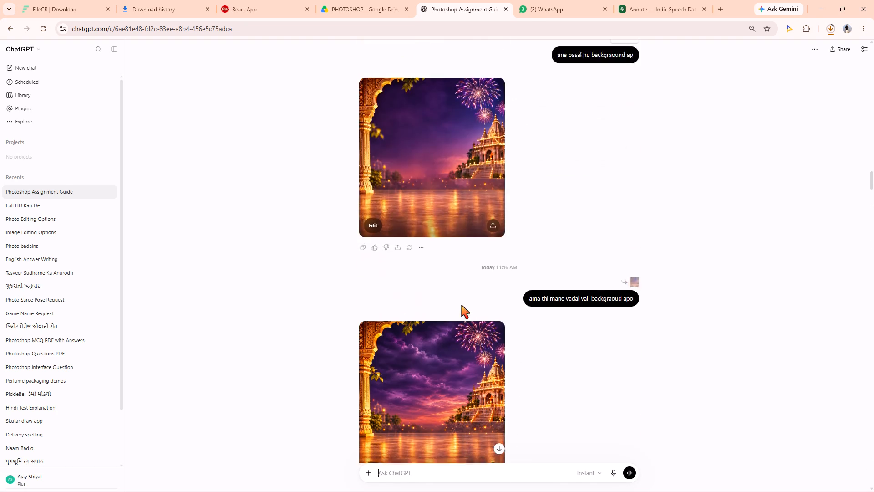
{"action": "scroll", "coordinate": [461, 305], "scroll_direction": "up", "scroll_amount": 20}
{"action": "scroll", "coordinate": [461, 305], "scroll_direction": "up", "scroll_amount": 19}
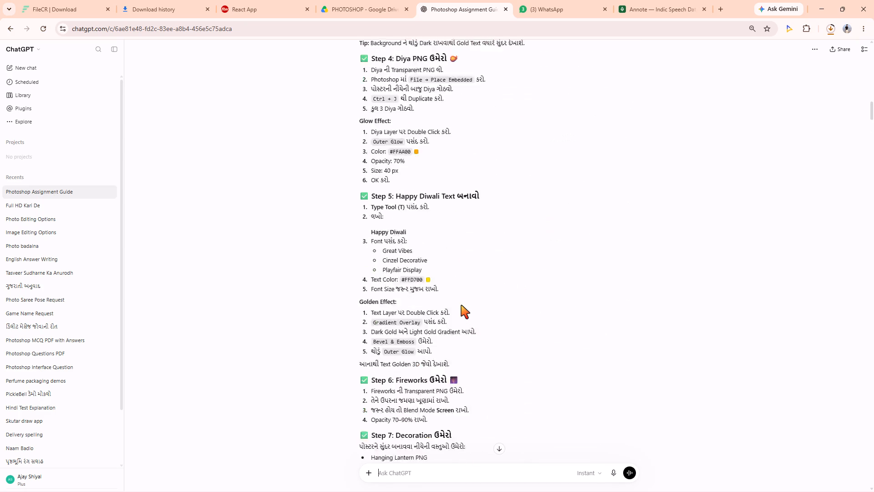
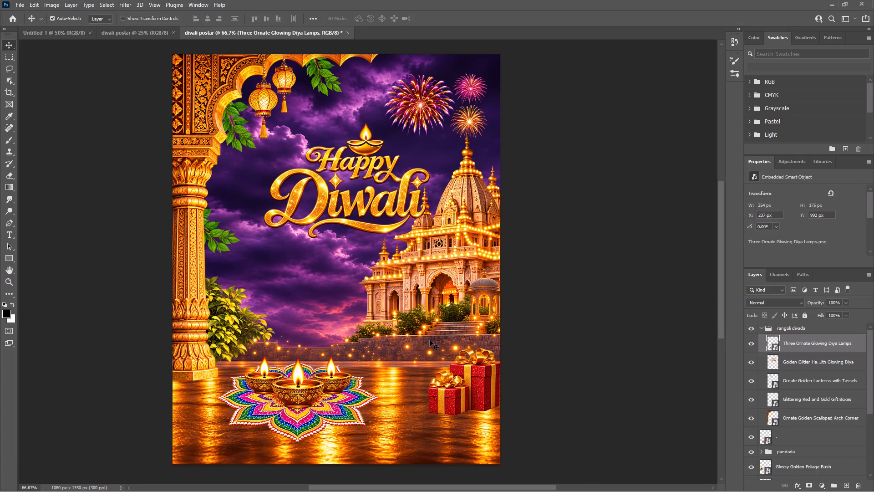
{"action": "left_click", "coordinate": [804, 367]}
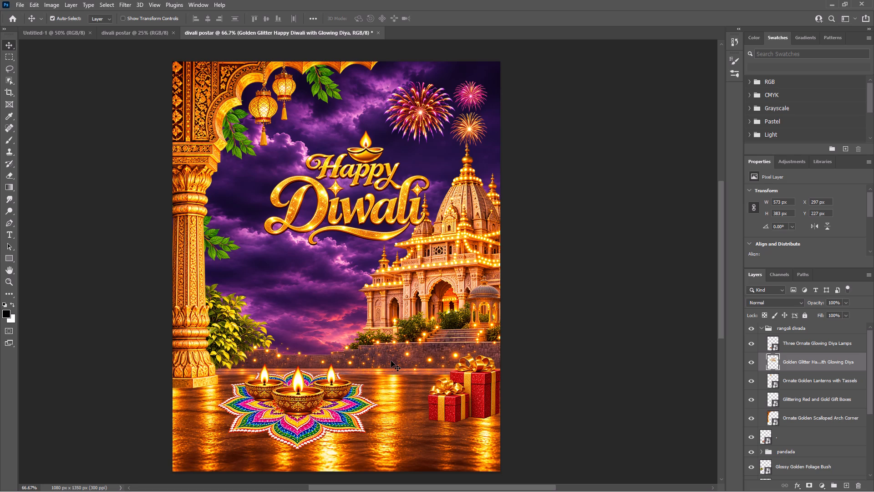
{"action": "left_click", "coordinate": [17, 0]}
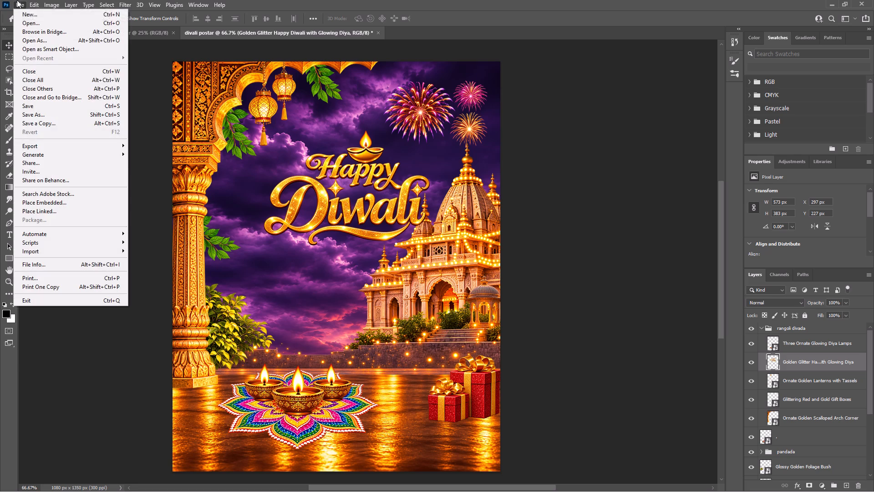
{"action": "left_click", "coordinate": [47, 201]}
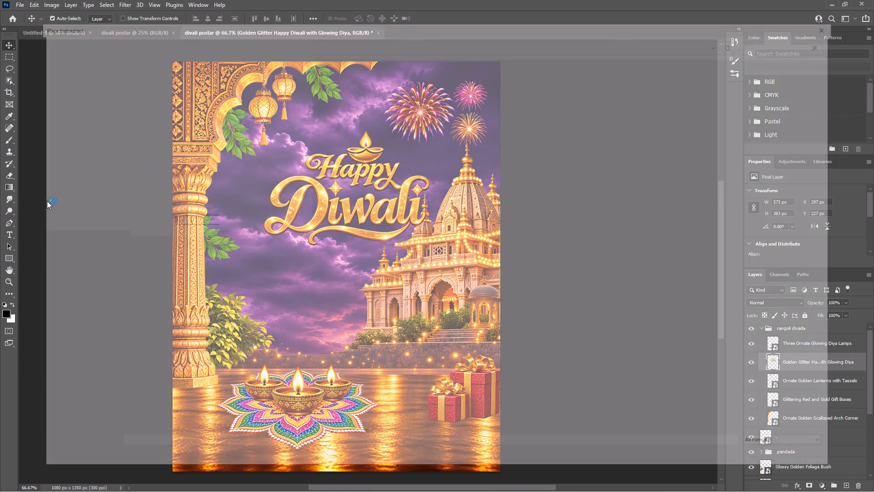
{"action": "double_click", "coordinate": [116, 122]}
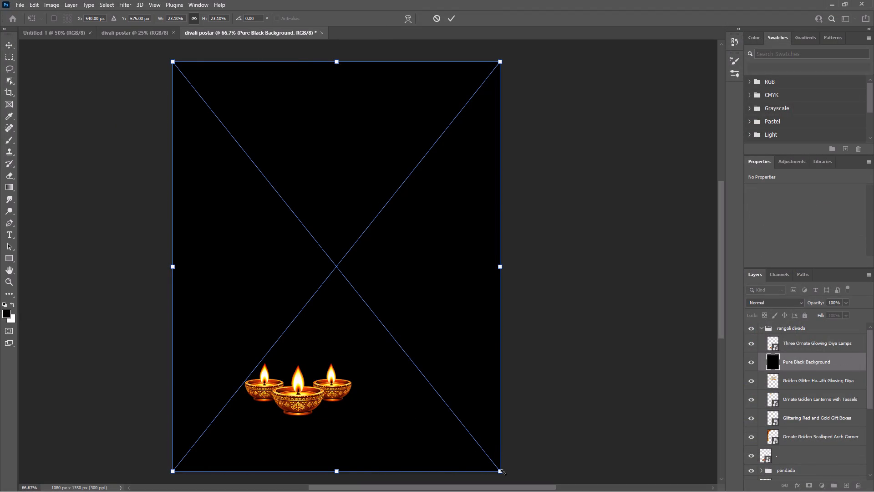
Scale the placed black image to about 14.3% and move it over the Happy Diwali lettering, centred at about X 591, Y 497 px.
{"action": "left_click_drag", "start_coordinate": [503, 472], "coordinate": [356, 333]}
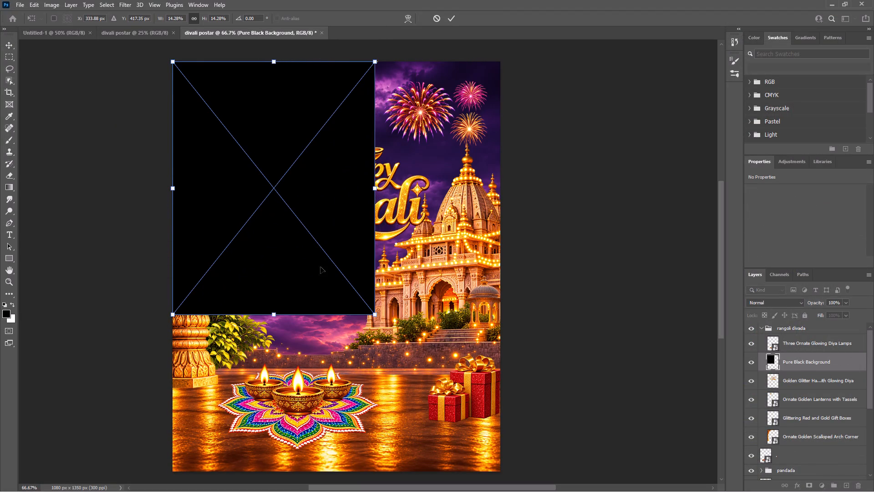
{"action": "left_click_drag", "start_coordinate": [294, 231], "coordinate": [371, 253]}
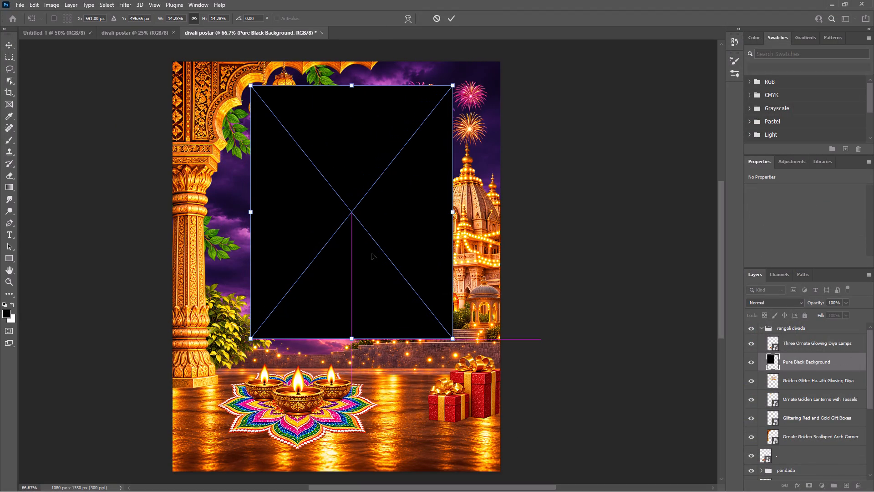
Move the Pure Black Background layer directly below the Golden Glitter Happy Diwali layer in the rangoli divada group.
{"action": "left_click_drag", "start_coordinate": [818, 359], "coordinate": [817, 380]}
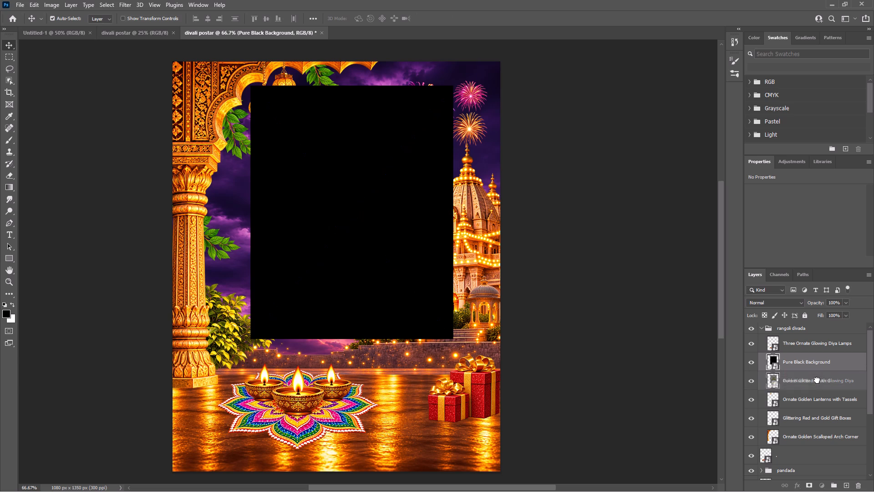
{"action": "left_click_drag", "start_coordinate": [817, 380], "coordinate": [818, 384]}
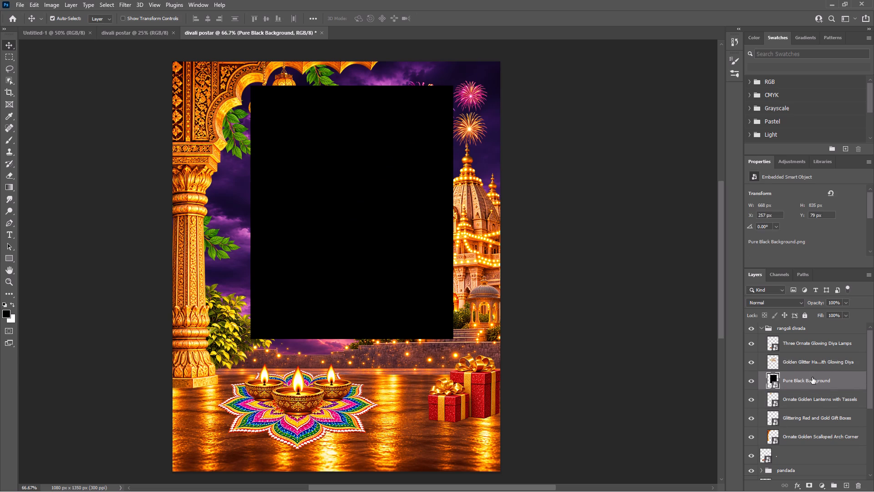
Move the Pure Black Background layer down the stack, out of the rangoli divada group, to directly above the _background layer.
{"action": "left_click_drag", "start_coordinate": [812, 377], "coordinate": [817, 400]}
{"action": "left_click_drag", "start_coordinate": [814, 397], "coordinate": [819, 419]}
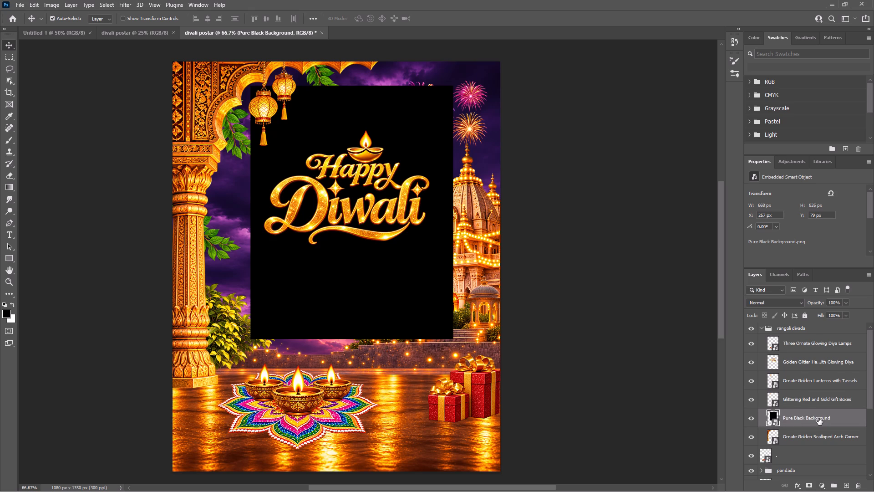
{"action": "scroll", "coordinate": [818, 418], "scroll_direction": "down", "scroll_amount": 3}
{"action": "left_click_drag", "start_coordinate": [804, 384], "coordinate": [810, 419]}
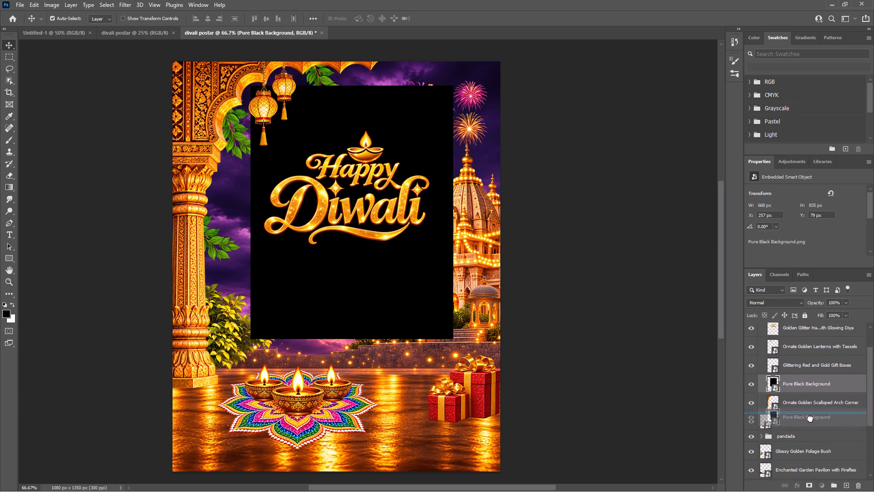
{"action": "left_click_drag", "start_coordinate": [810, 419], "coordinate": [813, 425]}
{"action": "scroll", "coordinate": [813, 425], "scroll_direction": "down", "scroll_amount": 3}
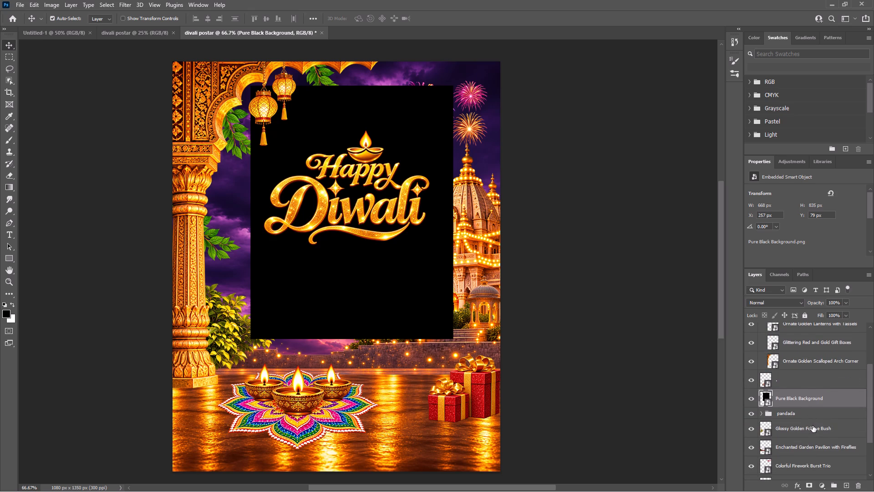
{"action": "left_click_drag", "start_coordinate": [799, 385], "coordinate": [801, 442]}
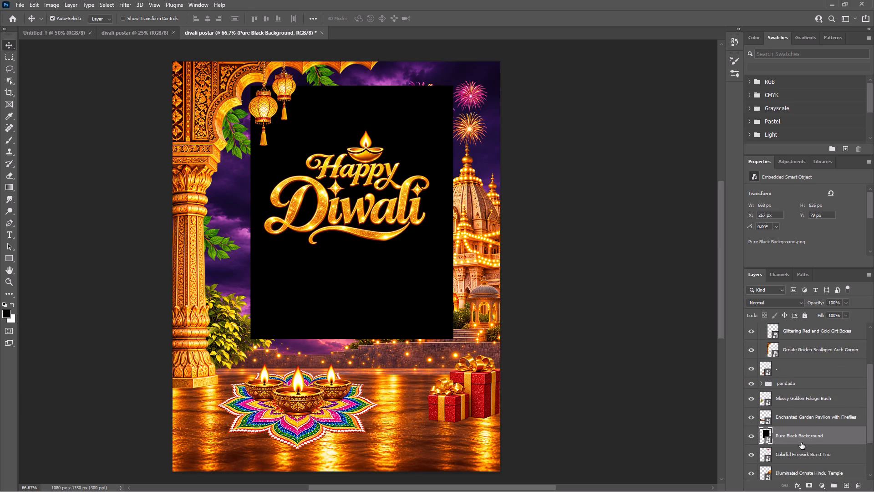
{"action": "scroll", "coordinate": [800, 440], "scroll_direction": "down", "scroll_amount": 3}
{"action": "left_click_drag", "start_coordinate": [792, 397], "coordinate": [793, 415]}
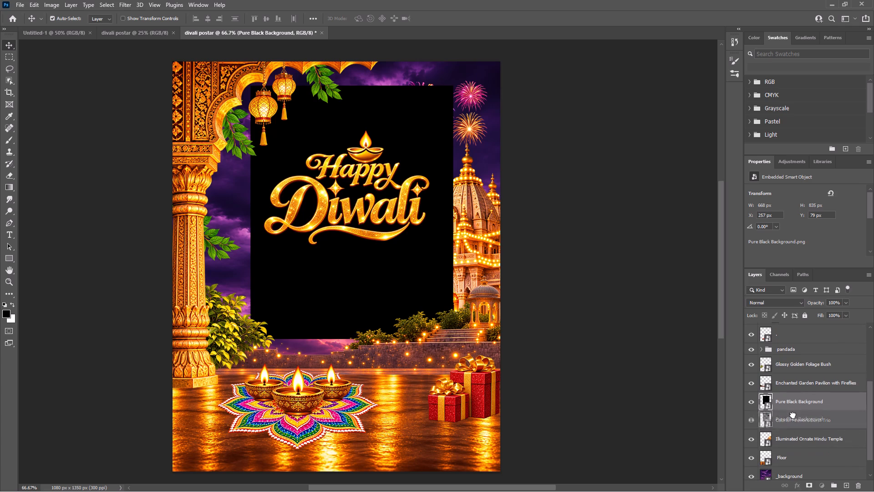
{"action": "left_click_drag", "start_coordinate": [793, 415], "coordinate": [795, 425]}
{"action": "left_click_drag", "start_coordinate": [793, 420], "coordinate": [793, 430]}
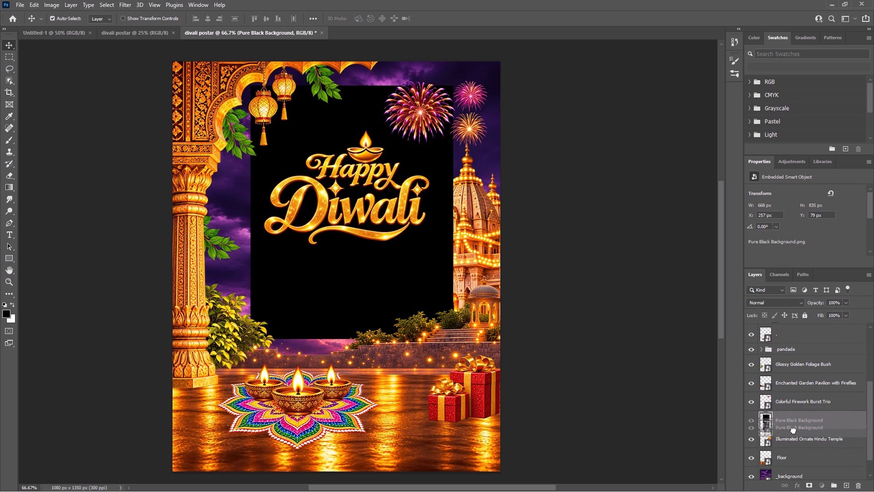
{"action": "left_click_drag", "start_coordinate": [793, 430], "coordinate": [793, 441]}
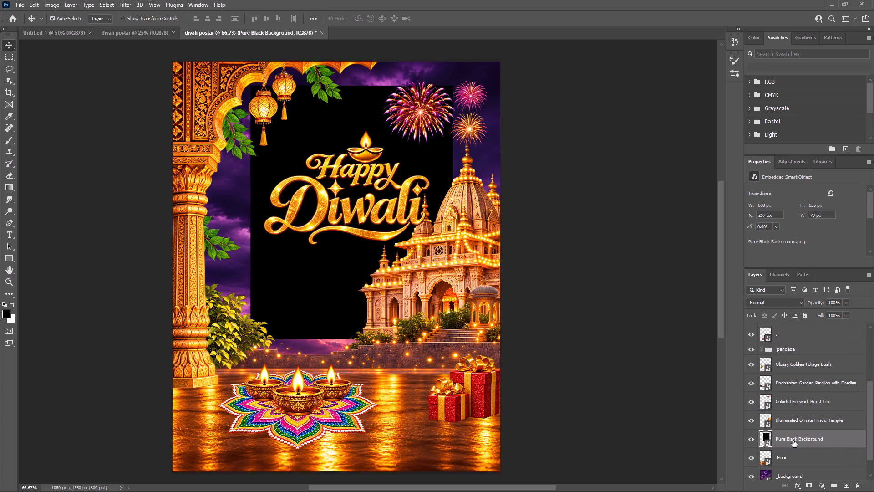
{"action": "scroll", "coordinate": [793, 441], "scroll_direction": "down", "scroll_amount": 2}
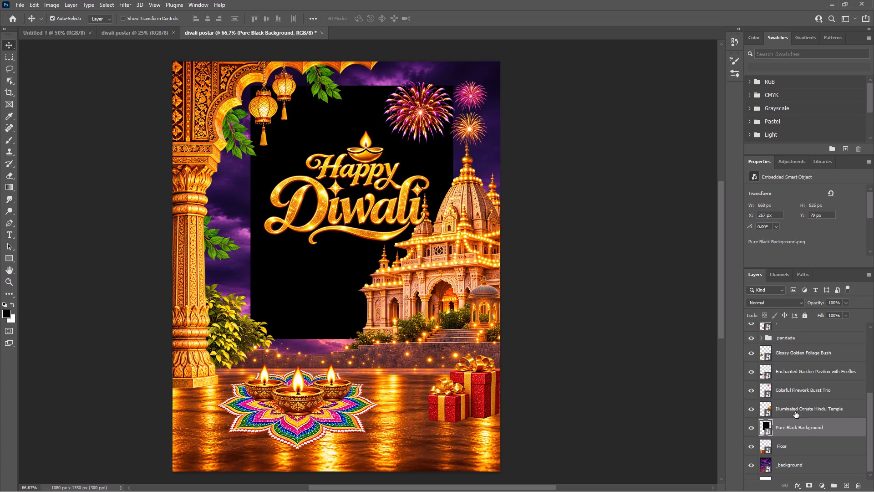
{"action": "left_click_drag", "start_coordinate": [795, 416], "coordinate": [799, 437]}
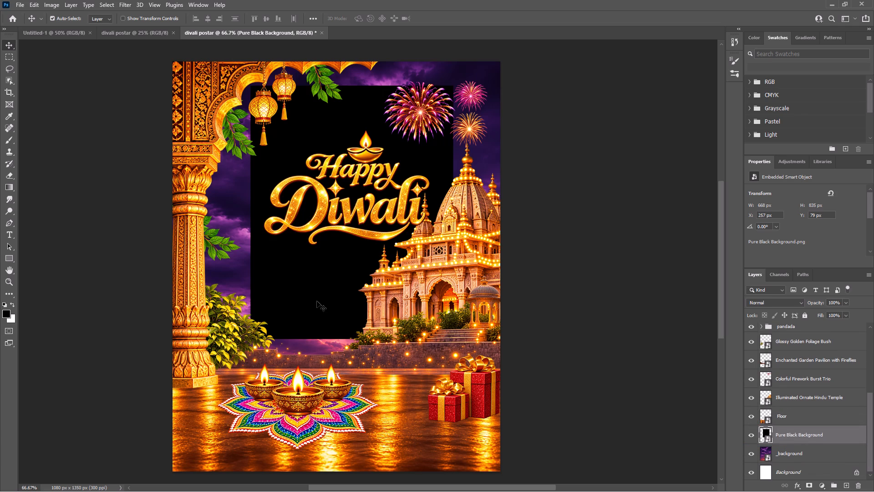
Scale the Pure Black Background layer to about 23.8% and position it over the whole poster, centred at about X 523, Y 654 px.
{"action": "left_click", "coordinate": [317, 301]}
{"action": "left_click", "coordinate": [806, 442]}
{"action": "key", "text": "ctrl+t"}
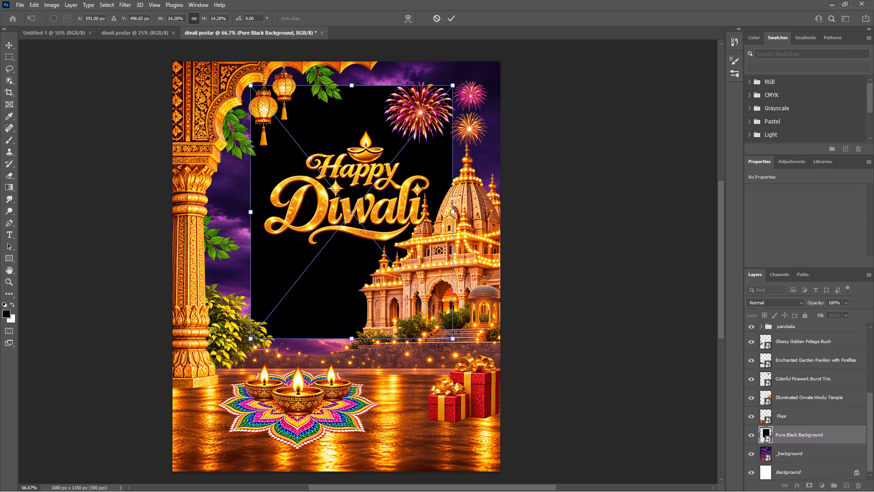
{"action": "left_click_drag", "start_coordinate": [452, 341], "coordinate": [504, 430]}
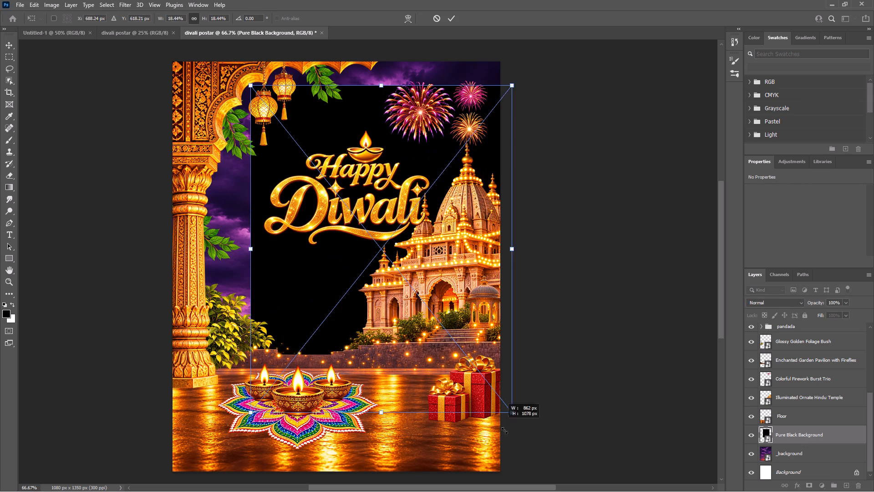
{"action": "left_click_drag", "start_coordinate": [504, 430], "coordinate": [515, 450]}
{"action": "left_click_drag", "start_coordinate": [356, 307], "coordinate": [326, 299]}
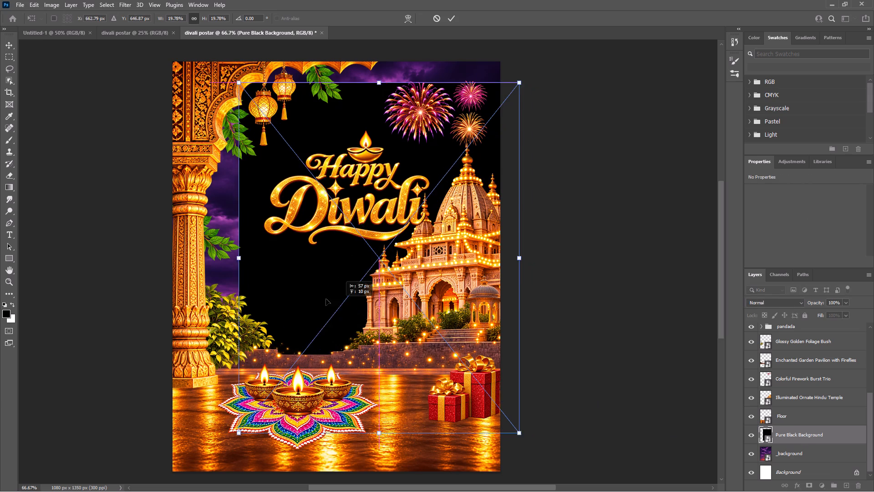
{"action": "left_click_drag", "start_coordinate": [326, 299], "coordinate": [306, 285]}
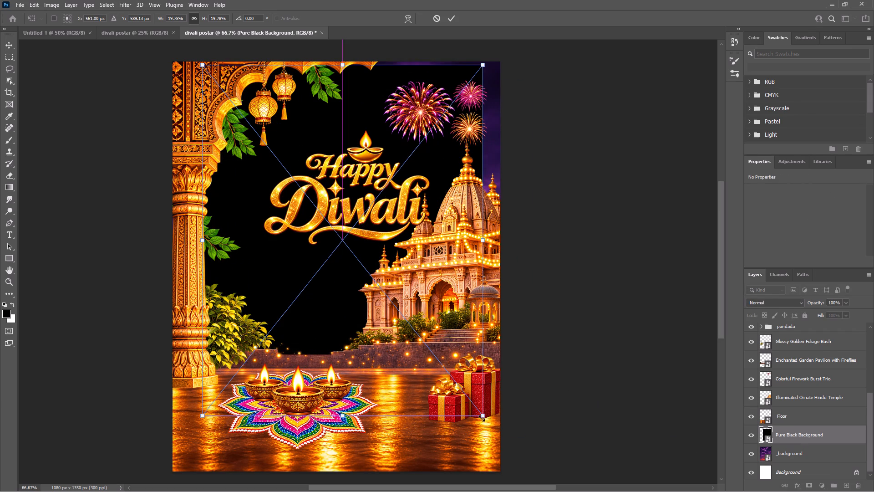
{"action": "left_click_drag", "start_coordinate": [482, 417], "coordinate": [530, 488]}
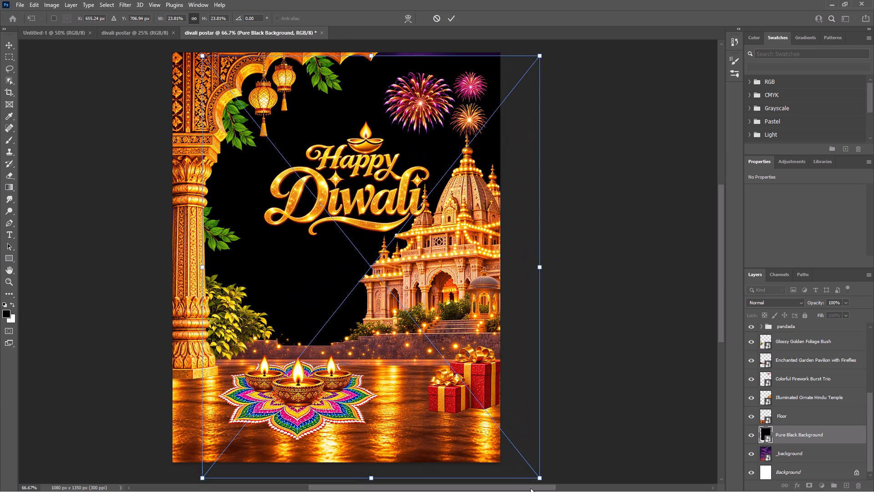
{"action": "left_click_drag", "start_coordinate": [344, 306], "coordinate": [310, 282]}
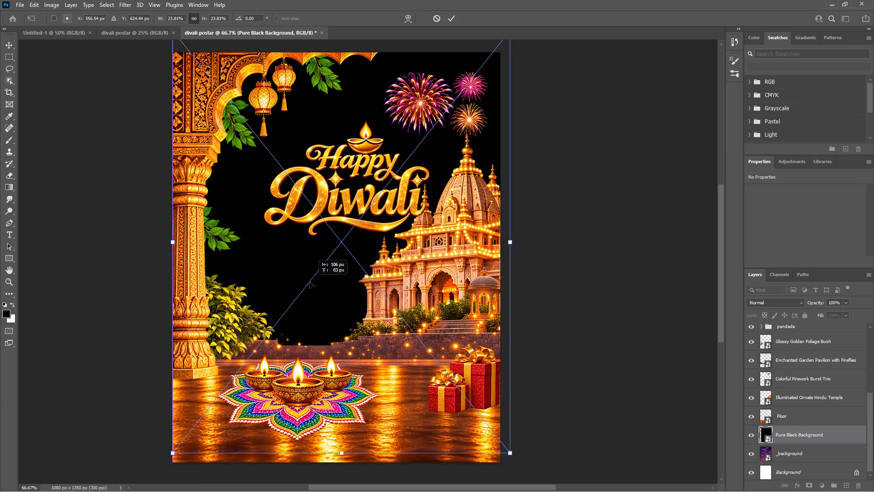
{"action": "left_click_drag", "start_coordinate": [310, 282], "coordinate": [302, 287]}
{"action": "scroll", "coordinate": [404, 301], "scroll_direction": "up", "scroll_amount": 3}
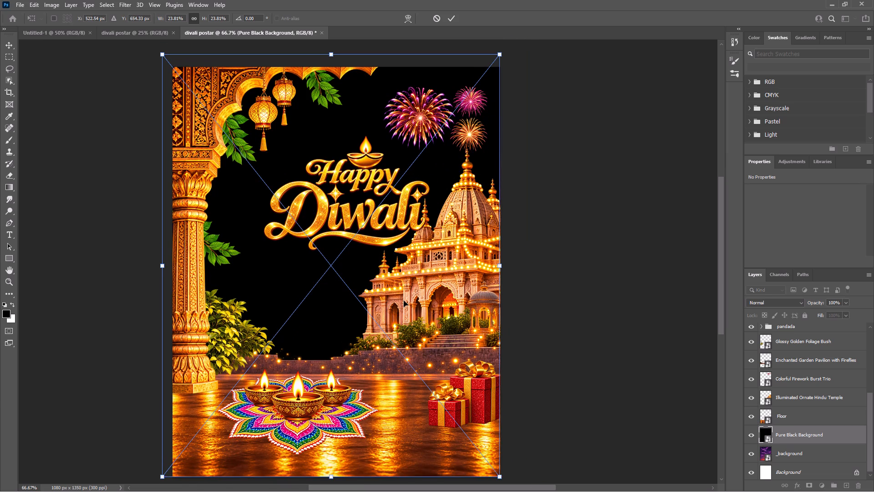
{"action": "scroll", "coordinate": [404, 301], "scroll_direction": "up", "scroll_amount": 2}
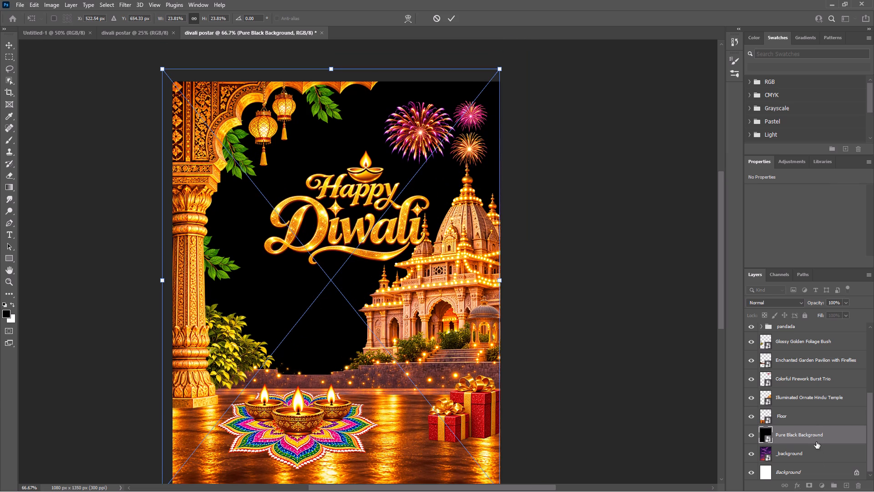
Rasterize the Pure Black Background layer.
{"action": "right_click", "coordinate": [814, 430]}
{"action": "right_click", "coordinate": [818, 434]}
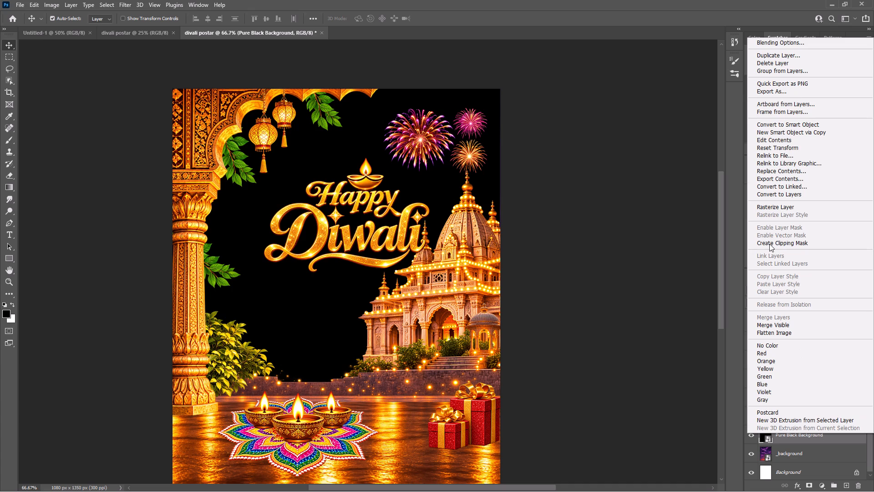
{"action": "left_click", "coordinate": [773, 208]}
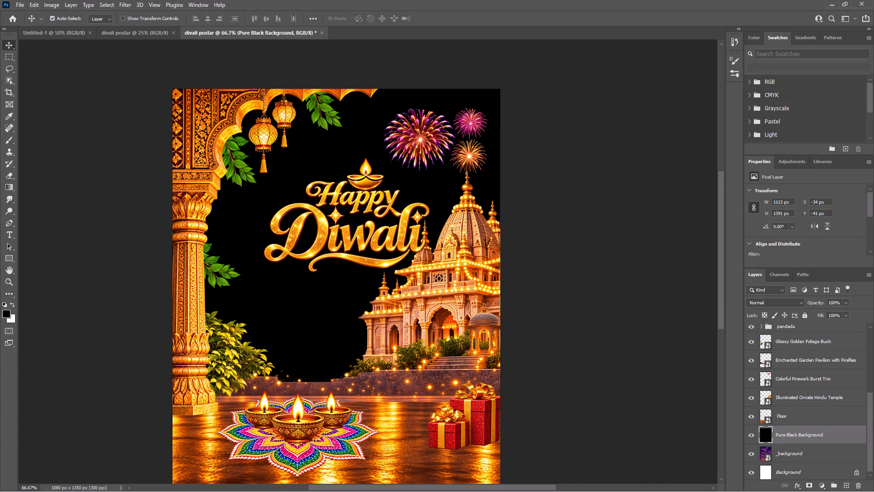
Lower the Pure Black Background layer's opacity to 44% to darken the purple sky behind the poster elements.
{"action": "scroll", "coordinate": [830, 304], "scroll_direction": "down", "scroll_amount": 4}
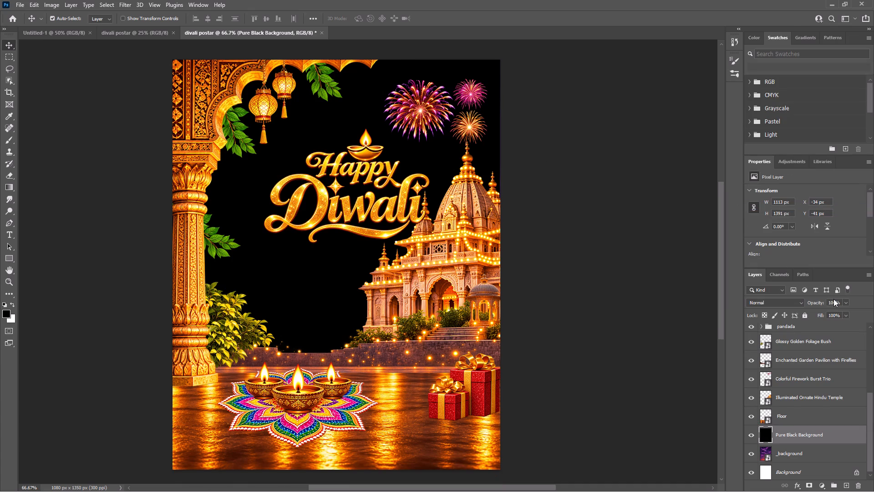
{"action": "left_click", "coordinate": [834, 301]}
{"action": "scroll", "coordinate": [834, 302], "scroll_direction": "down", "scroll_amount": 13}
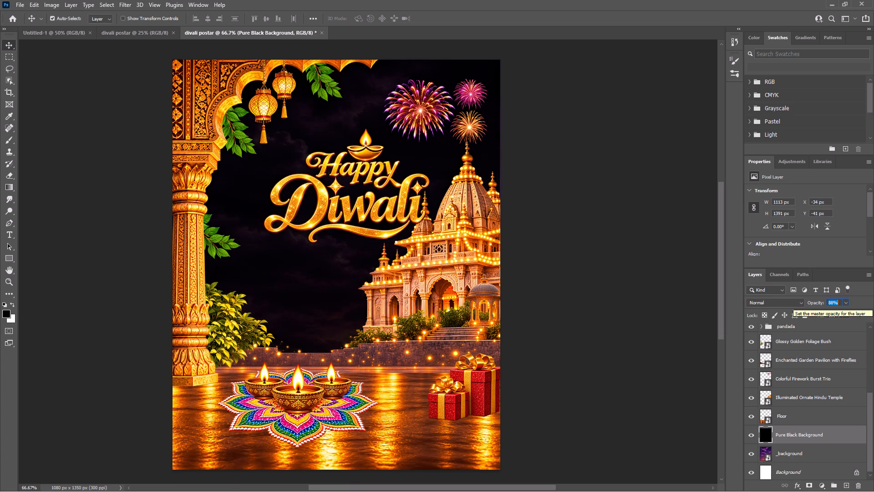
{"action": "scroll", "coordinate": [834, 302], "scroll_direction": "down", "scroll_amount": 16}
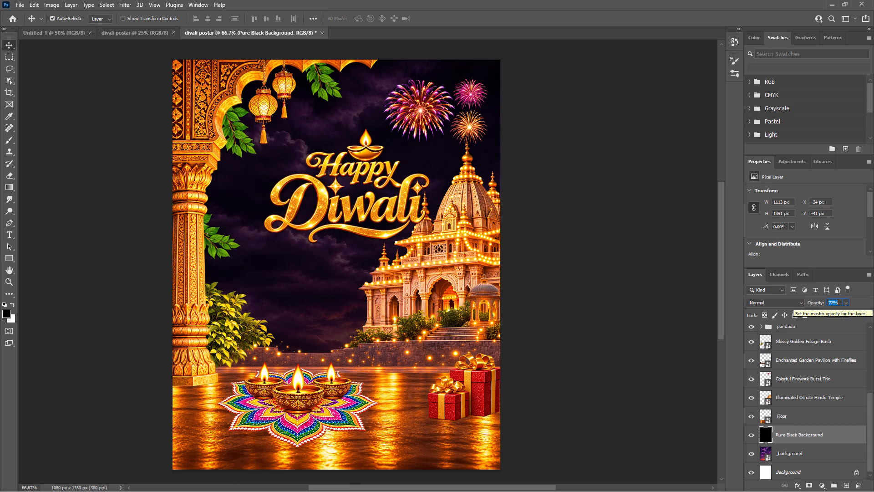
{"action": "scroll", "coordinate": [834, 302], "scroll_direction": "down", "scroll_amount": 11}
{"action": "scroll", "coordinate": [834, 302], "scroll_direction": "down", "scroll_amount": 11}
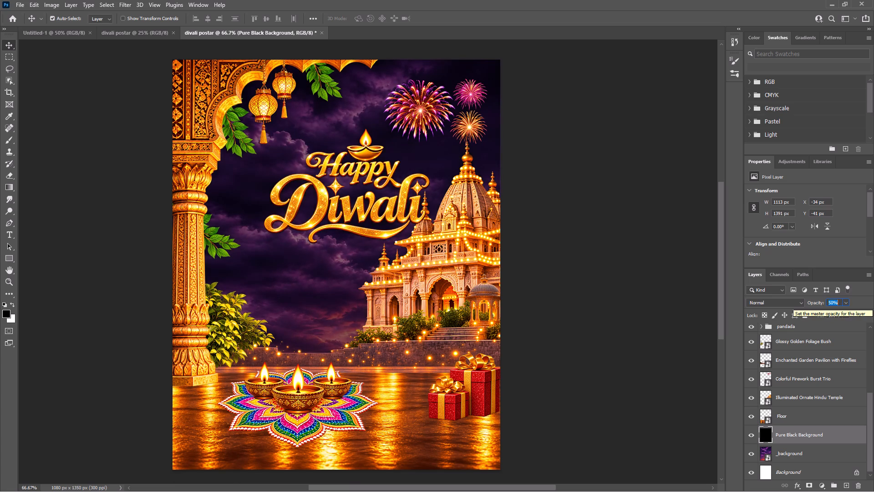
{"action": "scroll", "coordinate": [834, 302], "scroll_direction": "down", "scroll_amount": 5}
{"action": "scroll", "coordinate": [570, 225], "scroll_direction": "up", "scroll_amount": 1}
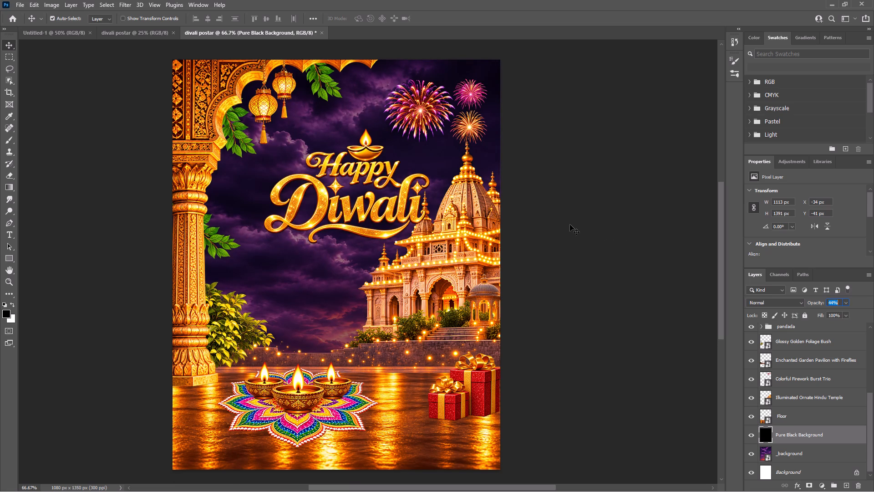
{"action": "scroll", "coordinate": [570, 225], "scroll_direction": "up", "scroll_amount": 3}
{"action": "scroll", "coordinate": [495, 278], "scroll_direction": "up", "scroll_amount": 4}
{"action": "scroll", "coordinate": [495, 278], "scroll_direction": "down", "scroll_amount": 5}
{"action": "key", "text": "Return"}
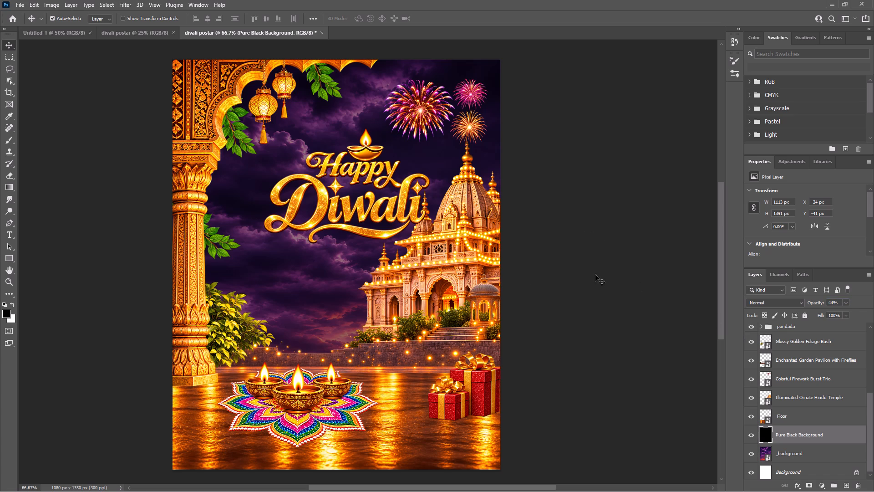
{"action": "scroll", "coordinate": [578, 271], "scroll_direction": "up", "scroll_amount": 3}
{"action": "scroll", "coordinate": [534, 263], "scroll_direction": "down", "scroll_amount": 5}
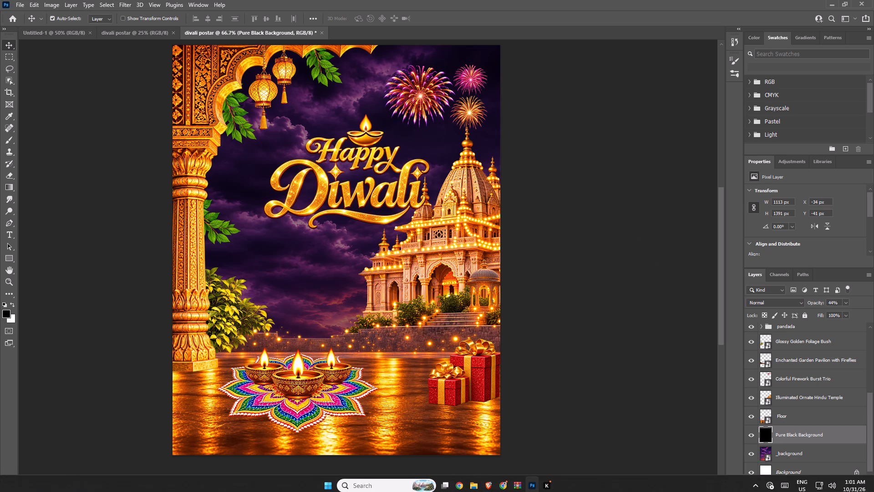
Switch to Chrome, search Google for "dhumado png" in a new tab, and show the image results.
{"action": "left_click", "coordinate": [492, 440]}
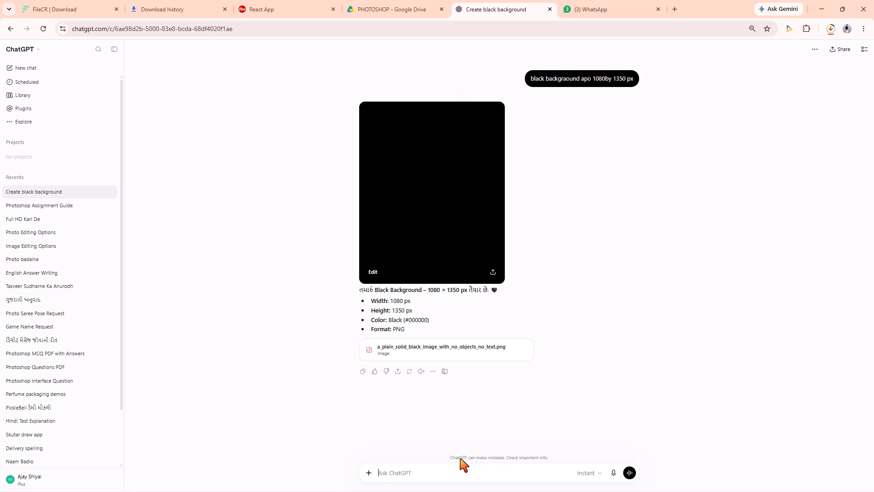
{"action": "left_click", "coordinate": [674, 0]}
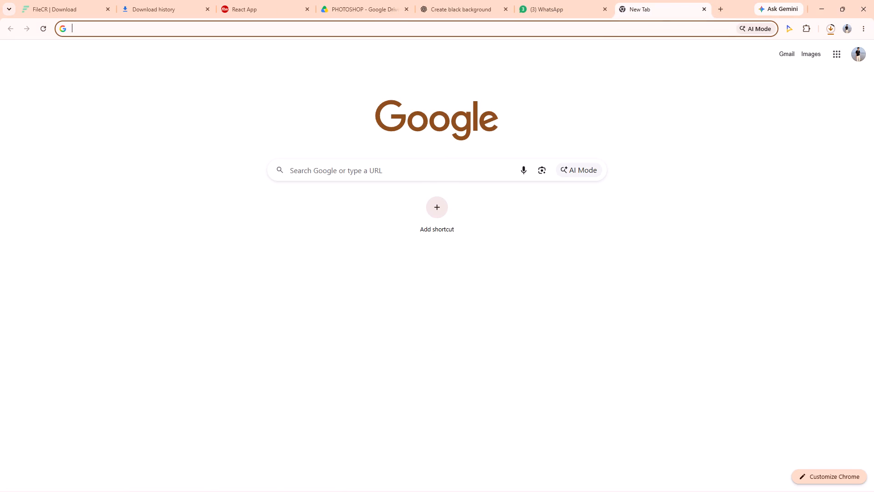
{"action": "type", "text": "dhu"}
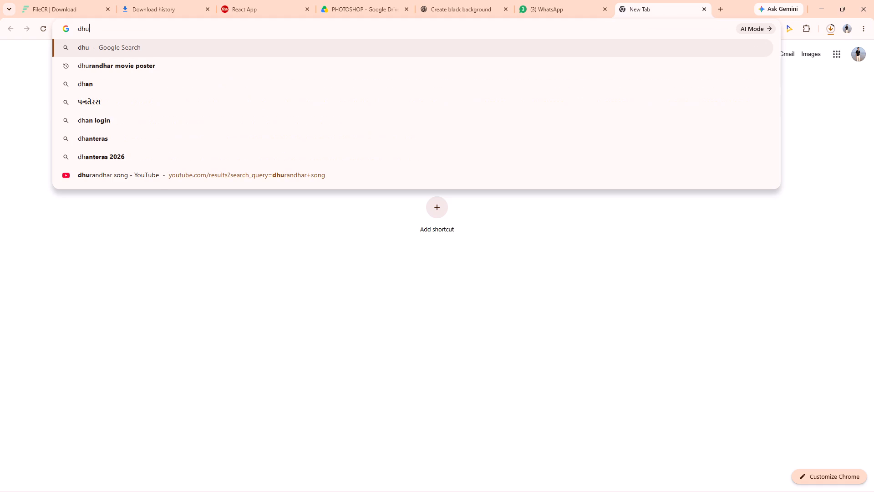
{"action": "type", "text": "mado"}
{"action": "key", "text": "space"}
{"action": "type", "text": "p"}
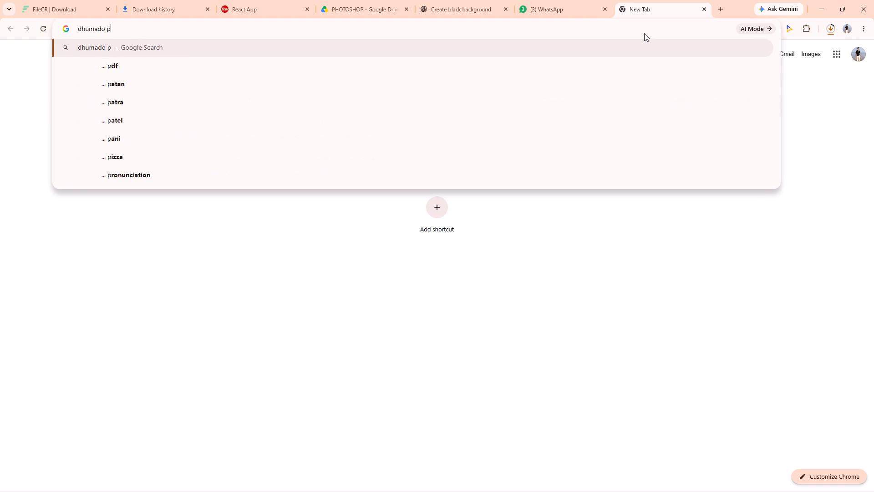
{"action": "key", "text": "n"}
{"action": "key", "text": "g"}
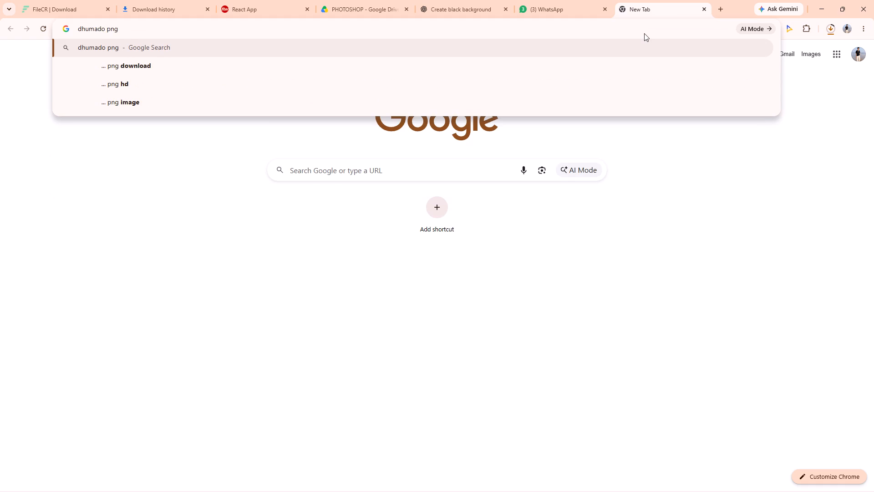
{"action": "key", "text": "Return"}
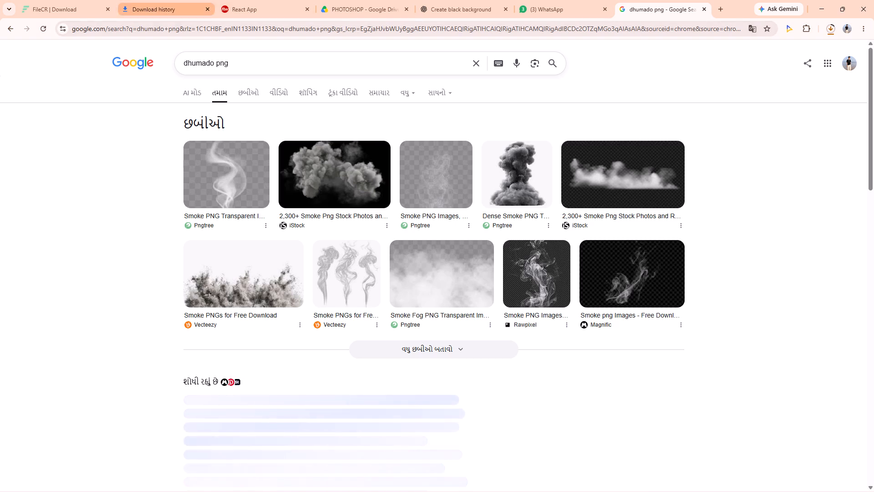
{"action": "left_click", "coordinate": [248, 97]}
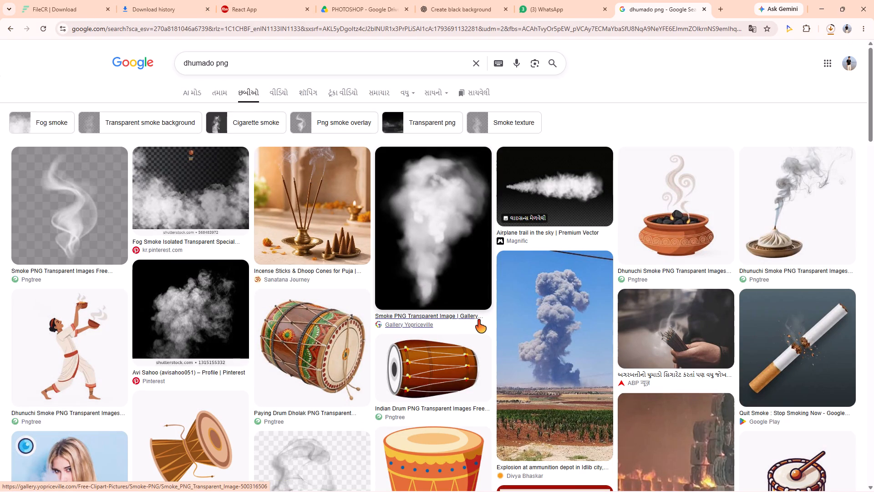
Preview the DepositPhotos smoke image on black from the "dhumado png" results, examine its related smoke images, and close the preview.
{"action": "scroll", "coordinate": [478, 320], "scroll_direction": "down", "scroll_amount": 4}
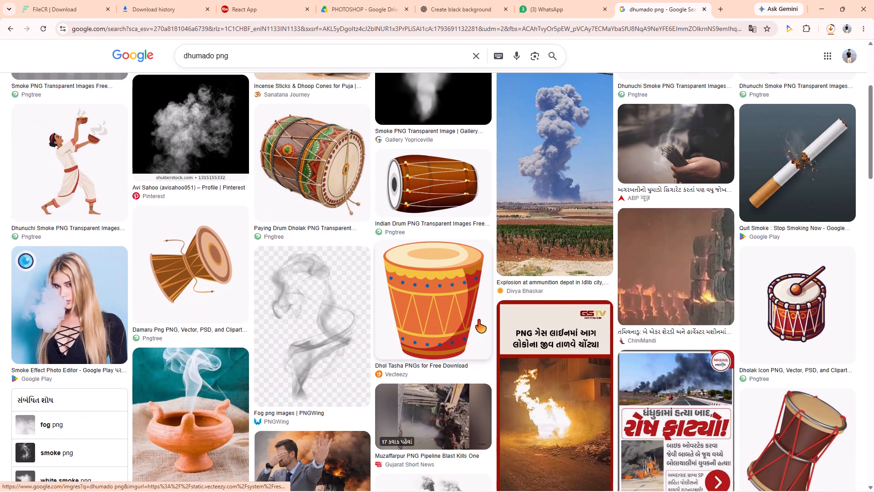
{"action": "scroll", "coordinate": [478, 320], "scroll_direction": "down", "scroll_amount": 3}
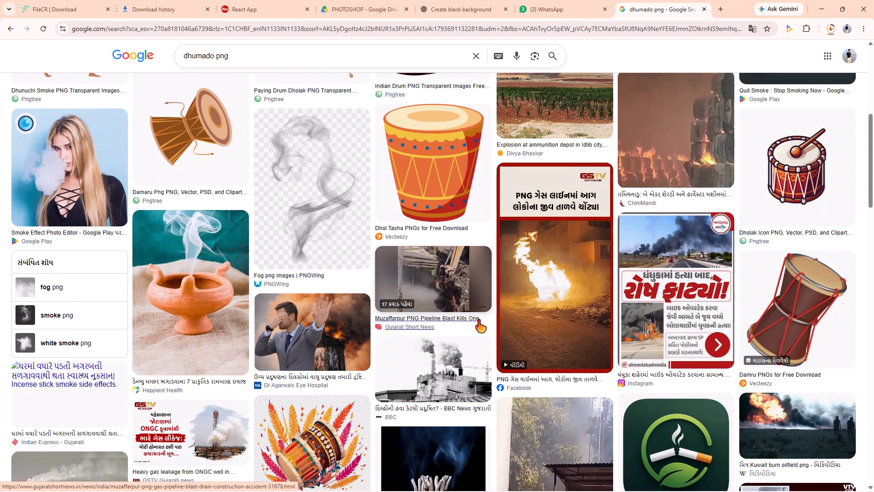
{"action": "scroll", "coordinate": [396, 308], "scroll_direction": "down", "scroll_amount": 6}
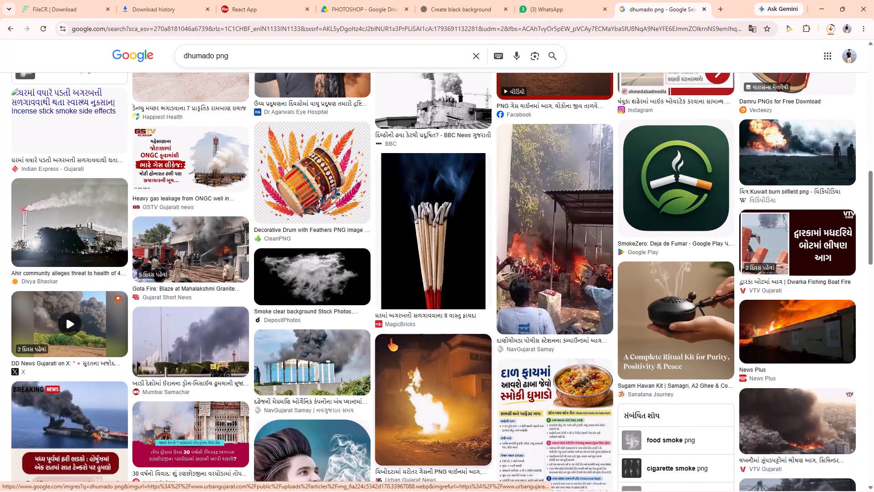
{"action": "left_click", "coordinate": [328, 289]}
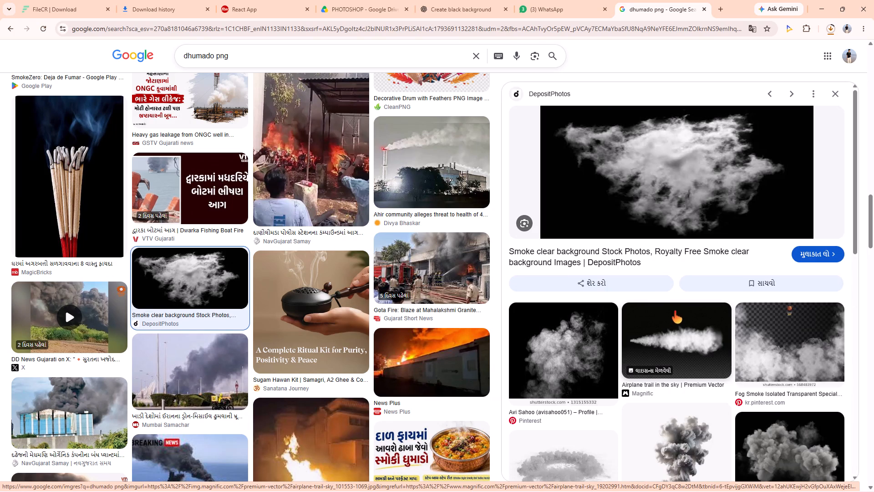
{"action": "scroll", "coordinate": [676, 310], "scroll_direction": "down", "scroll_amount": 4}
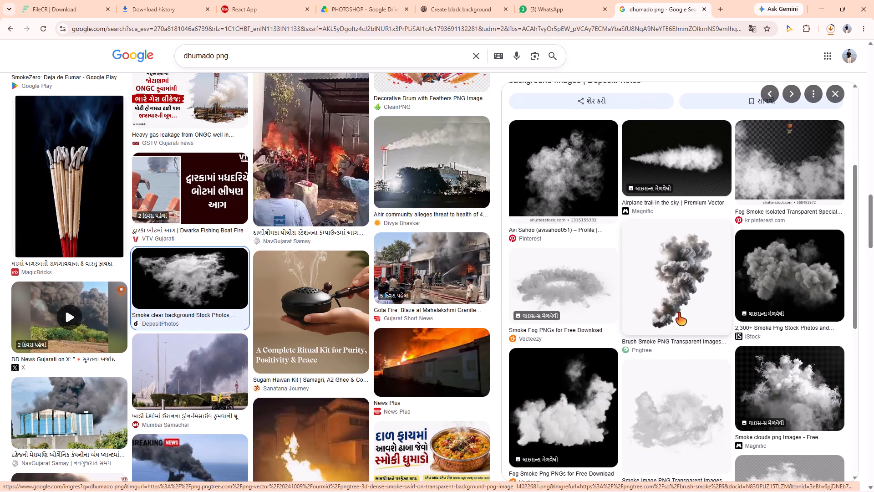
{"action": "scroll", "coordinate": [686, 315], "scroll_direction": "down", "scroll_amount": 4}
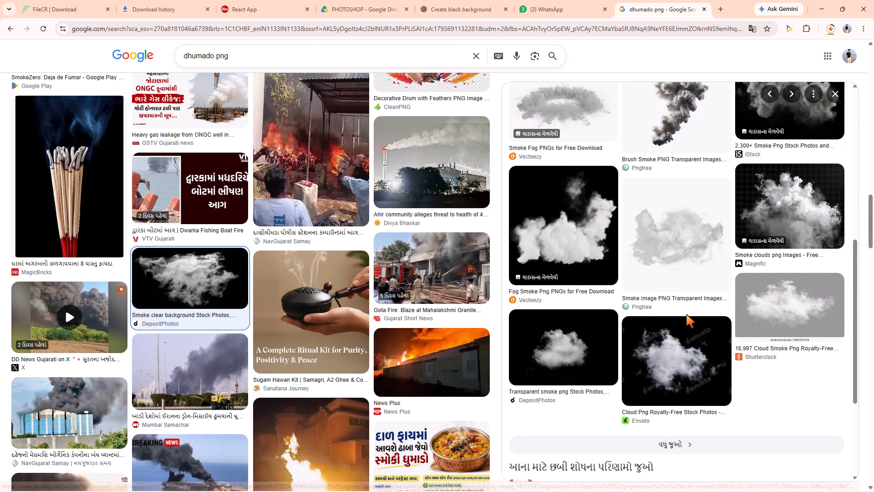
{"action": "scroll", "coordinate": [686, 315], "scroll_direction": "down", "scroll_amount": 4}
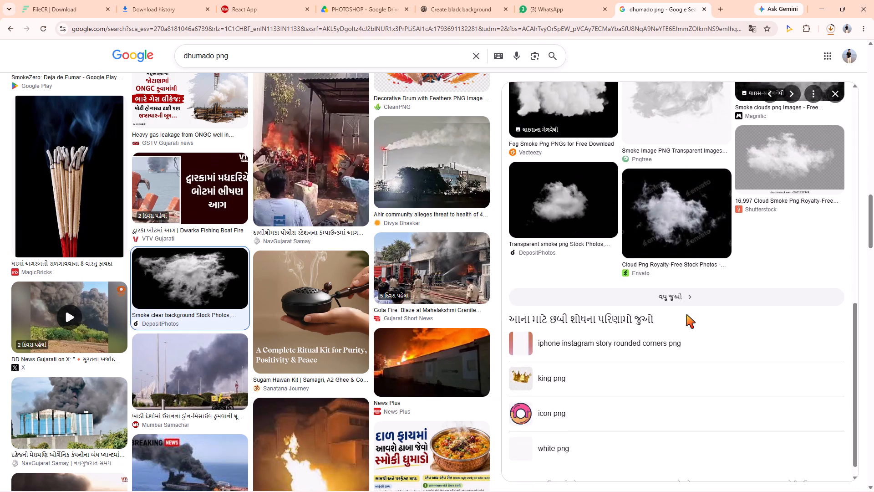
{"action": "scroll", "coordinate": [686, 315], "scroll_direction": "up", "scroll_amount": 5}
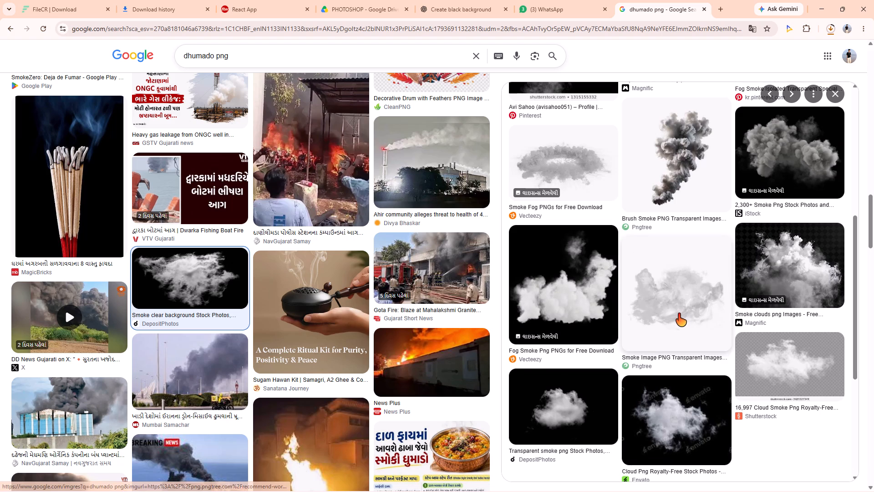
{"action": "scroll", "coordinate": [678, 314], "scroll_direction": "up", "scroll_amount": 4}
{"action": "scroll", "coordinate": [678, 314], "scroll_direction": "down", "scroll_amount": 12}
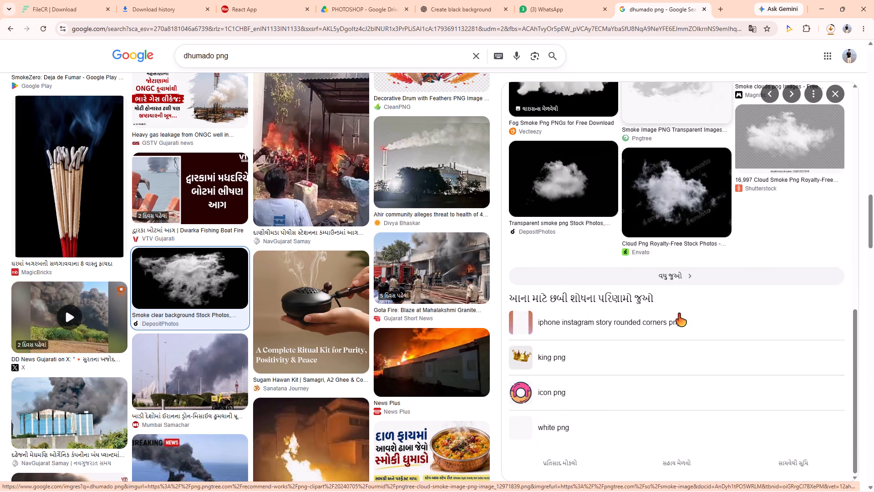
{"action": "scroll", "coordinate": [351, 311], "scroll_direction": "down", "scroll_amount": 5}
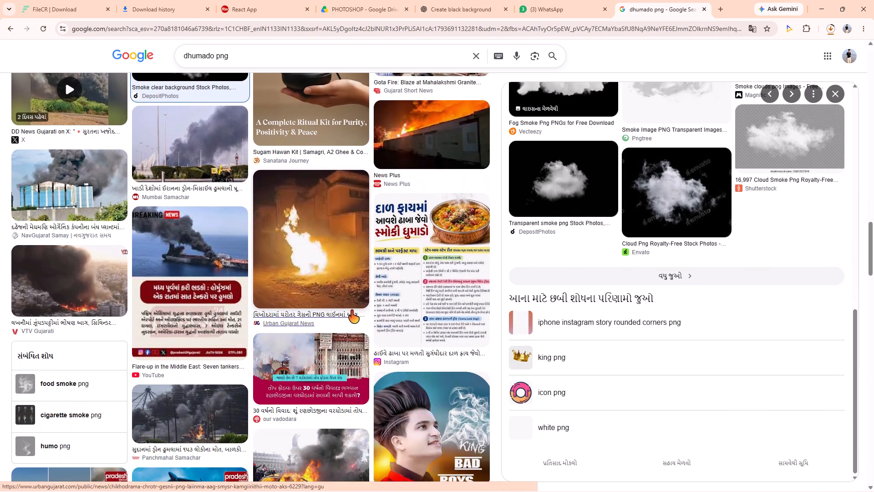
{"action": "scroll", "coordinate": [351, 311], "scroll_direction": "down", "scroll_amount": 2}
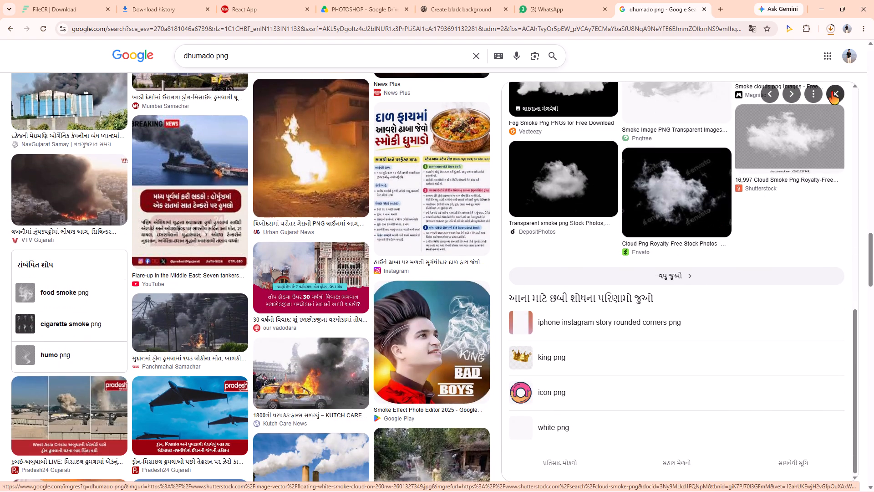
{"action": "left_click", "coordinate": [831, 92]}
Look through the remaining "dhumado png" image results for a smoke picture suitable for the poster.
{"action": "scroll", "coordinate": [430, 295], "scroll_direction": "down", "scroll_amount": 5}
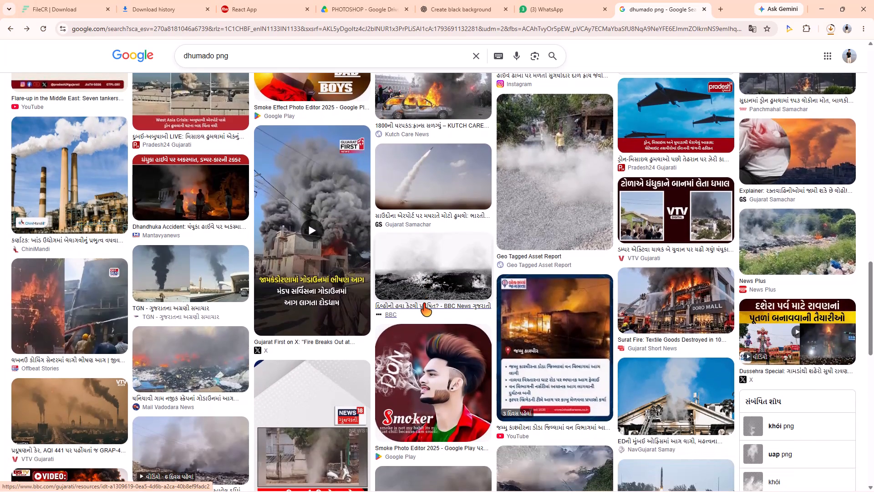
{"action": "scroll", "coordinate": [423, 304], "scroll_direction": "down", "scroll_amount": 7}
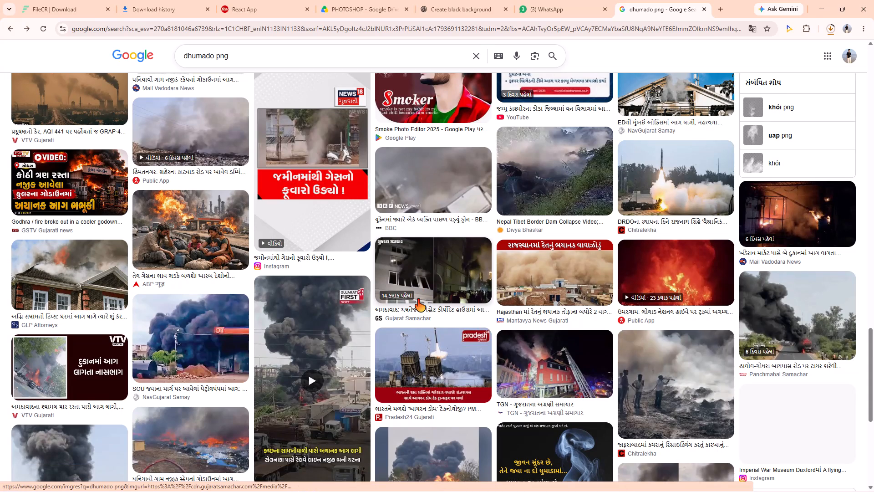
{"action": "scroll", "coordinate": [417, 299], "scroll_direction": "down", "scroll_amount": 7}
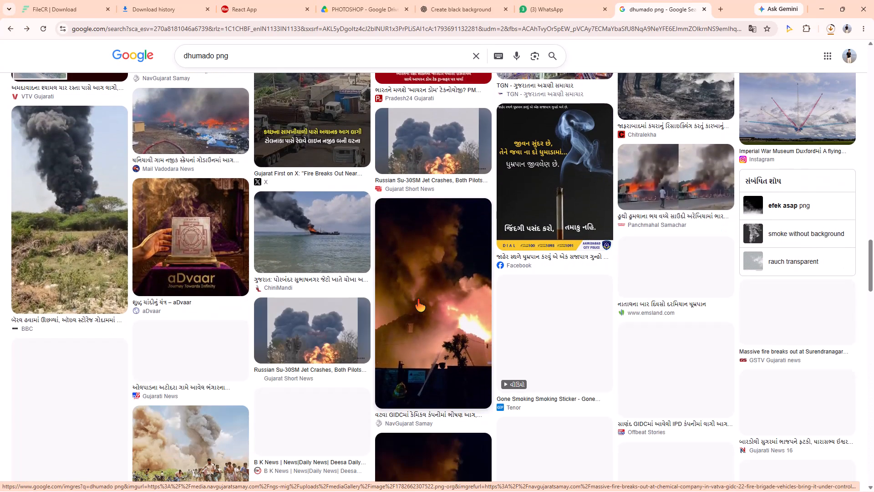
{"action": "scroll", "coordinate": [416, 300], "scroll_direction": "down", "scroll_amount": 3}
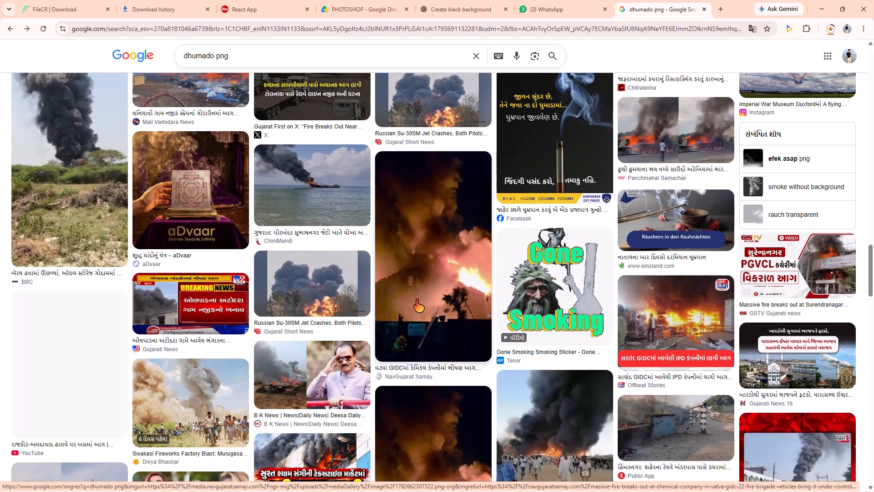
{"action": "scroll", "coordinate": [416, 300], "scroll_direction": "down", "scroll_amount": 6}
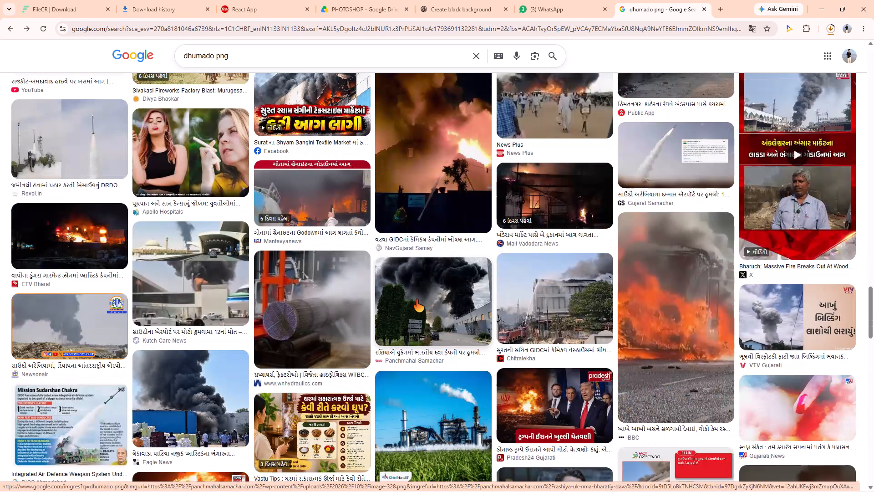
{"action": "scroll", "coordinate": [416, 300], "scroll_direction": "down", "scroll_amount": 5}
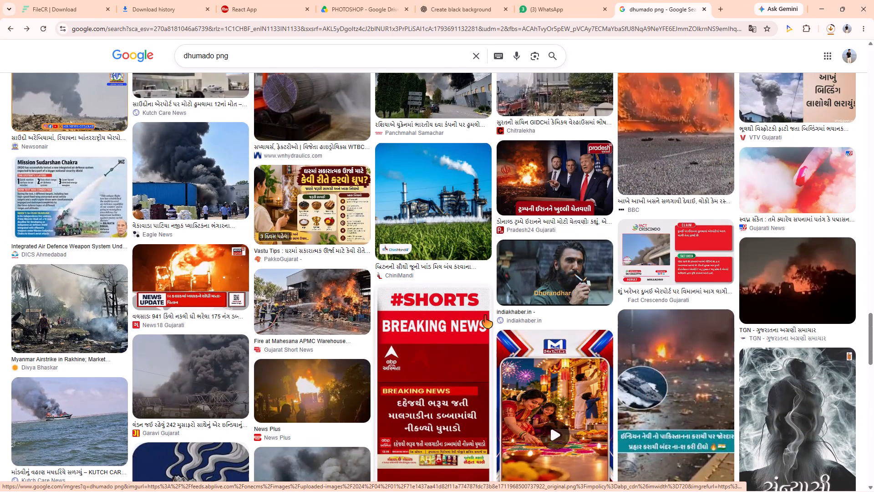
{"action": "scroll", "coordinate": [485, 315], "scroll_direction": "down", "scroll_amount": 4}
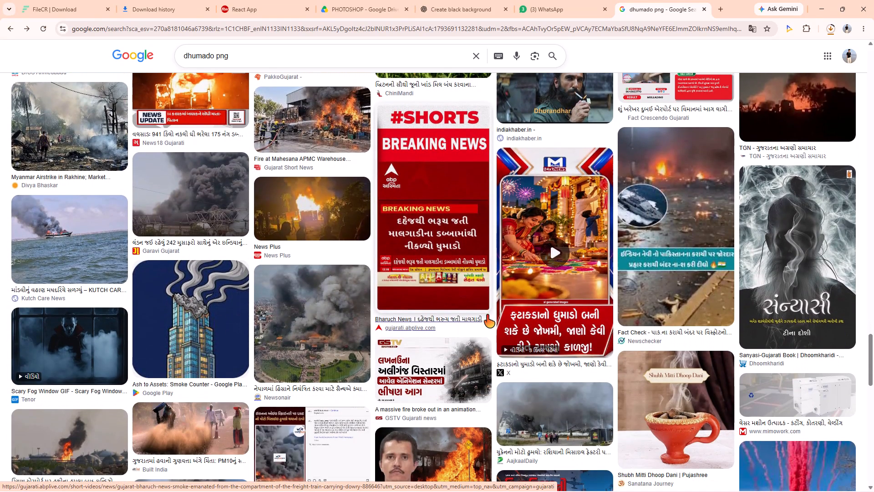
{"action": "scroll", "coordinate": [487, 315], "scroll_direction": "down", "scroll_amount": 3}
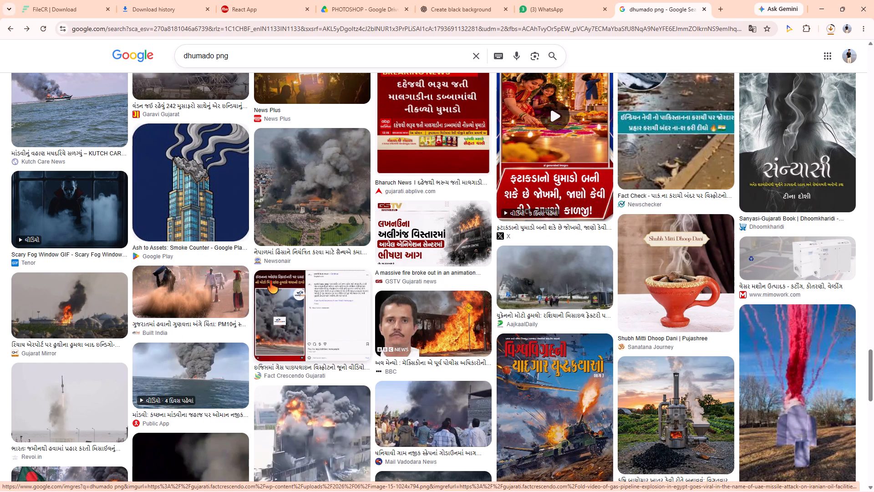
{"action": "scroll", "coordinate": [270, 281], "scroll_direction": "down", "scroll_amount": 4}
{"action": "scroll", "coordinate": [407, 314], "scroll_direction": "down", "scroll_amount": 2}
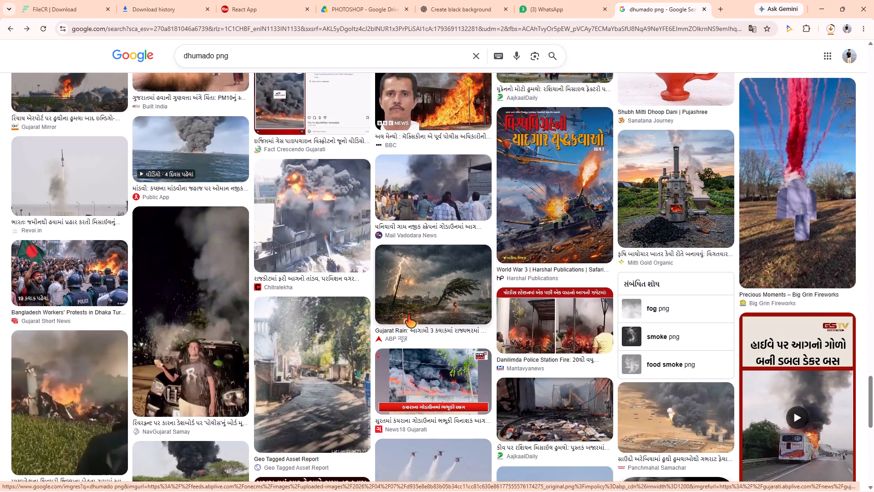
{"action": "scroll", "coordinate": [408, 315], "scroll_direction": "down", "scroll_amount": 7}
{"action": "scroll", "coordinate": [537, 315], "scroll_direction": "down", "scroll_amount": 2}
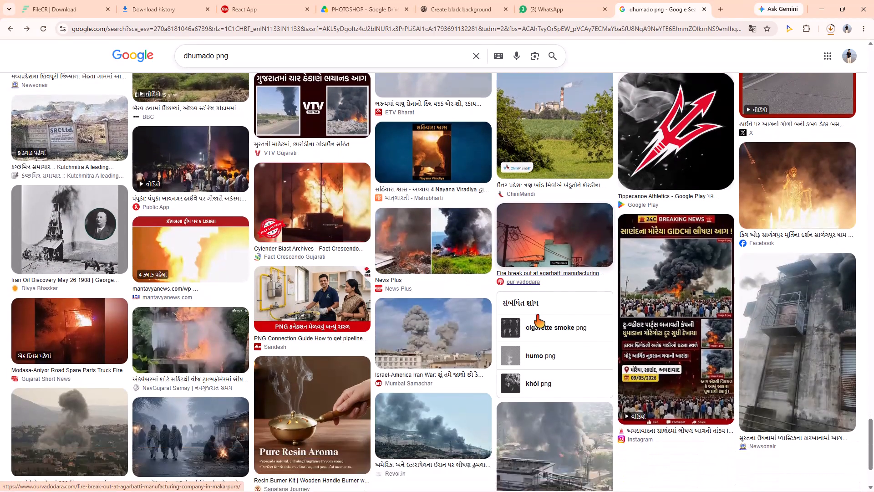
{"action": "scroll", "coordinate": [537, 315], "scroll_direction": "down", "scroll_amount": 8}
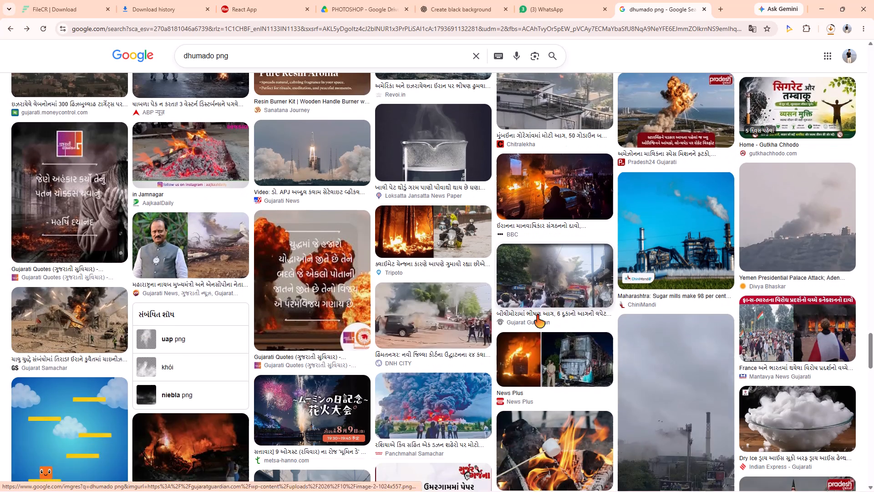
{"action": "scroll", "coordinate": [468, 317], "scroll_direction": "down", "scroll_amount": 5}
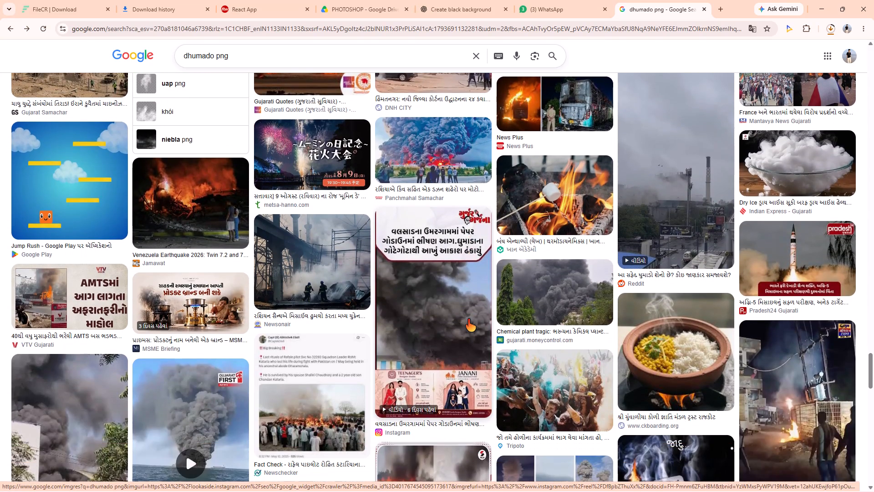
{"action": "scroll", "coordinate": [468, 319], "scroll_direction": "down", "scroll_amount": 2}
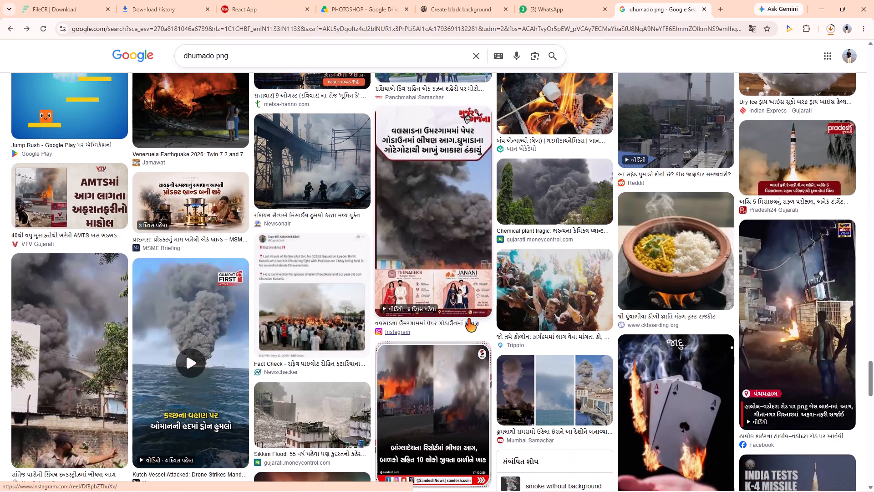
{"action": "scroll", "coordinate": [468, 319], "scroll_direction": "down", "scroll_amount": 6}
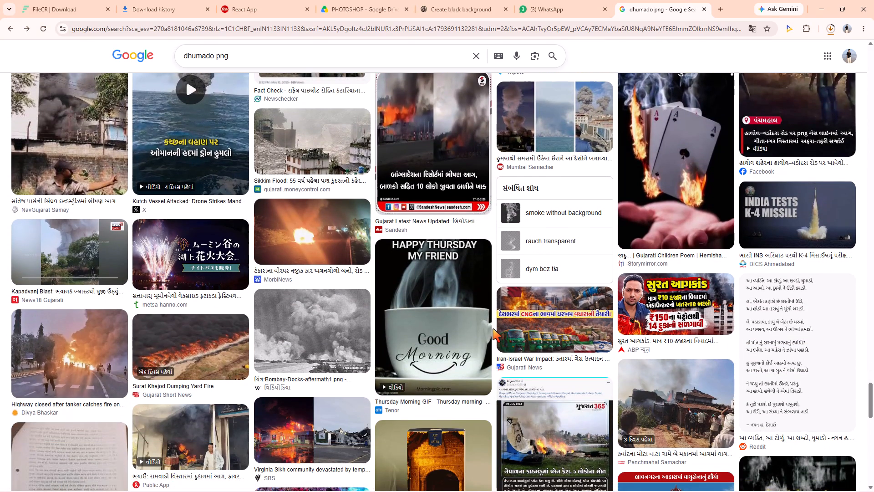
{"action": "scroll", "coordinate": [493, 329], "scroll_direction": "down", "scroll_amount": 7}
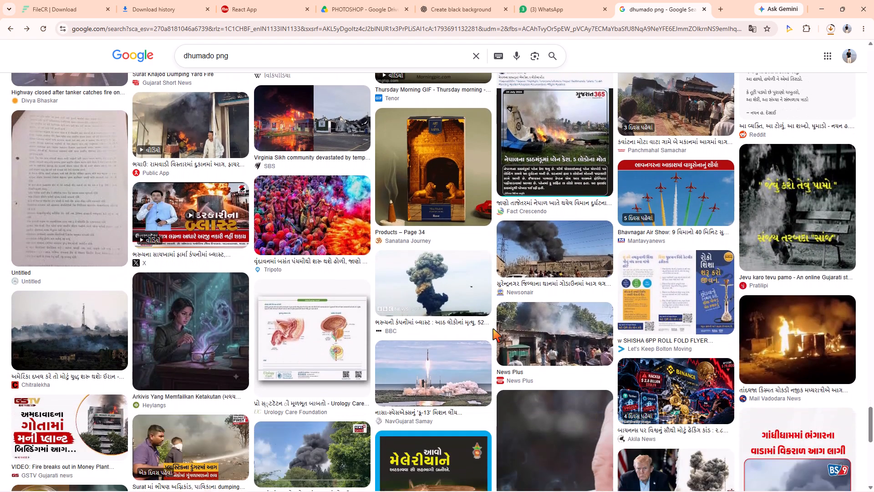
{"action": "scroll", "coordinate": [493, 329], "scroll_direction": "down", "scroll_amount": 7}
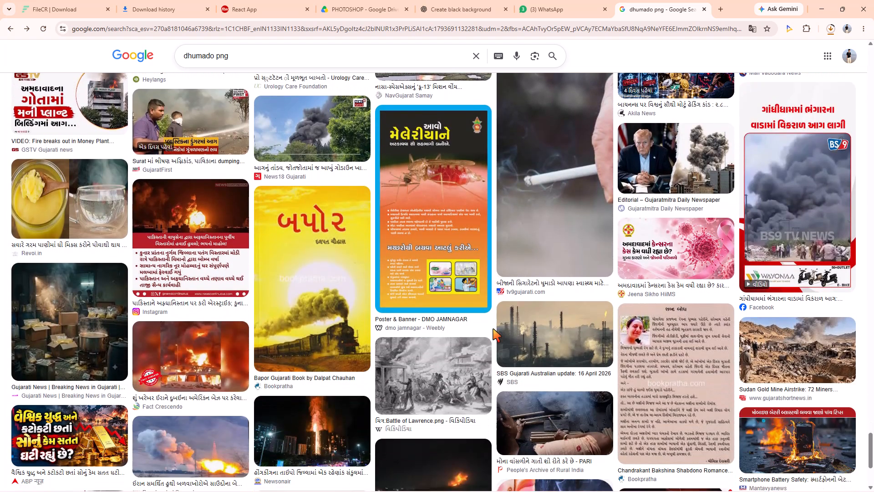
{"action": "scroll", "coordinate": [493, 329], "scroll_direction": "down", "scroll_amount": 11}
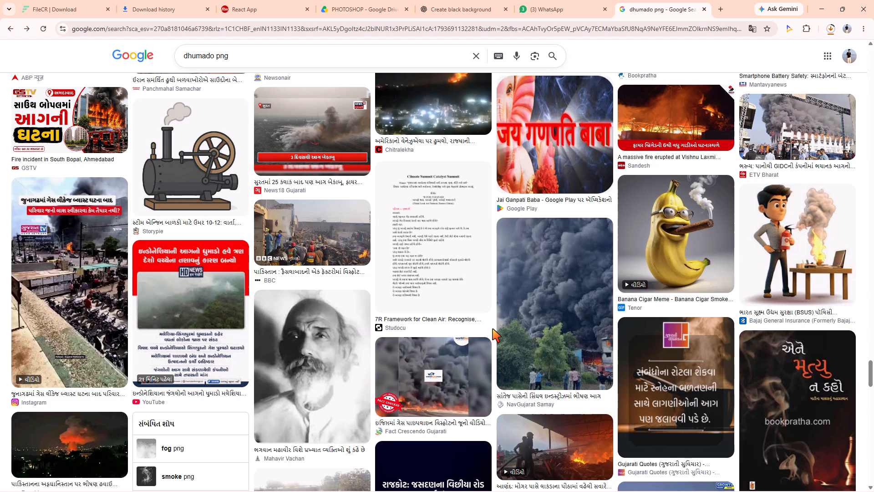
{"action": "scroll", "coordinate": [474, 331], "scroll_direction": "down", "scroll_amount": 4}
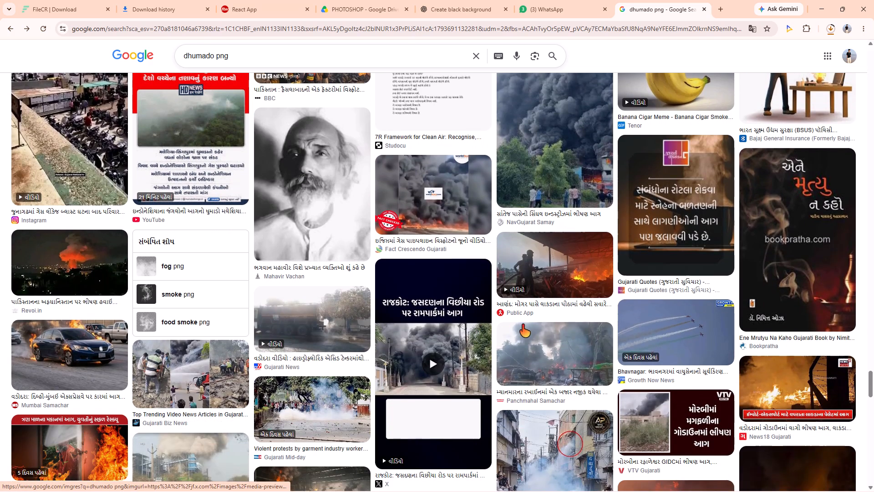
{"action": "scroll", "coordinate": [523, 325], "scroll_direction": "down", "scroll_amount": 11}
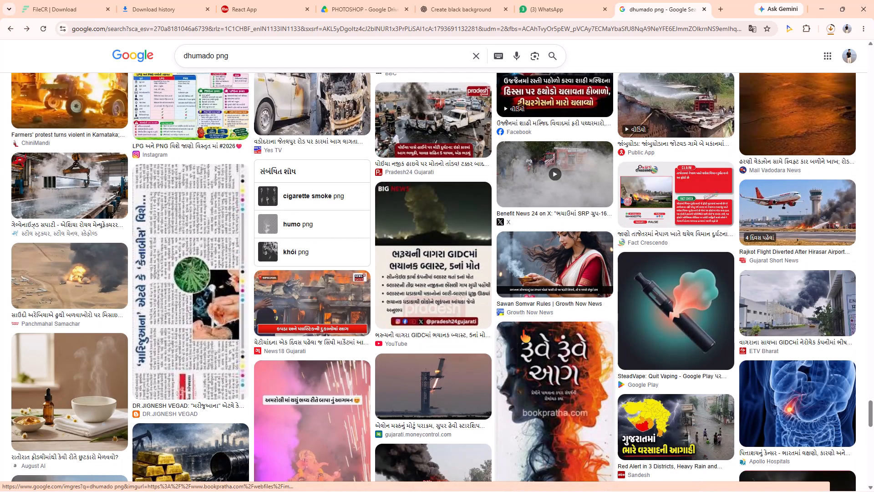
{"action": "scroll", "coordinate": [523, 330], "scroll_direction": "down", "scroll_amount": 6}
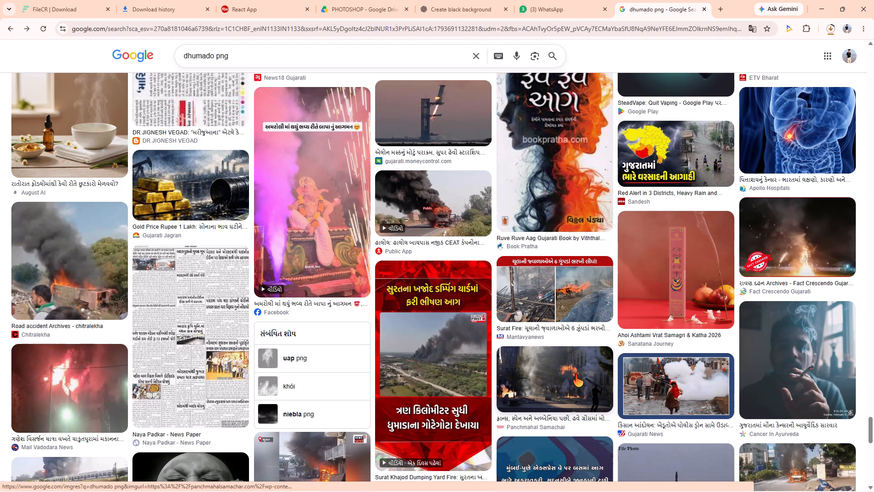
{"action": "scroll", "coordinate": [572, 380], "scroll_direction": "down", "scroll_amount": 7}
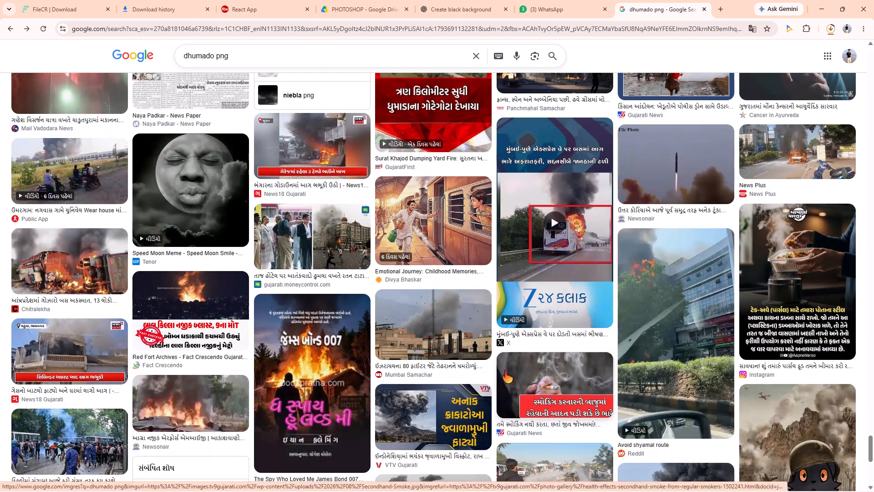
{"action": "scroll", "coordinate": [485, 366], "scroll_direction": "down", "scroll_amount": 7}
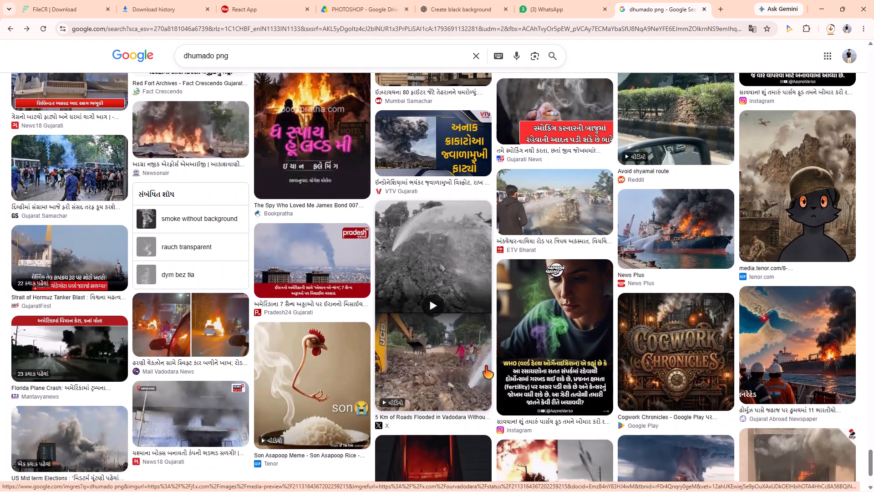
{"action": "scroll", "coordinate": [485, 366], "scroll_direction": "down", "scroll_amount": 7}
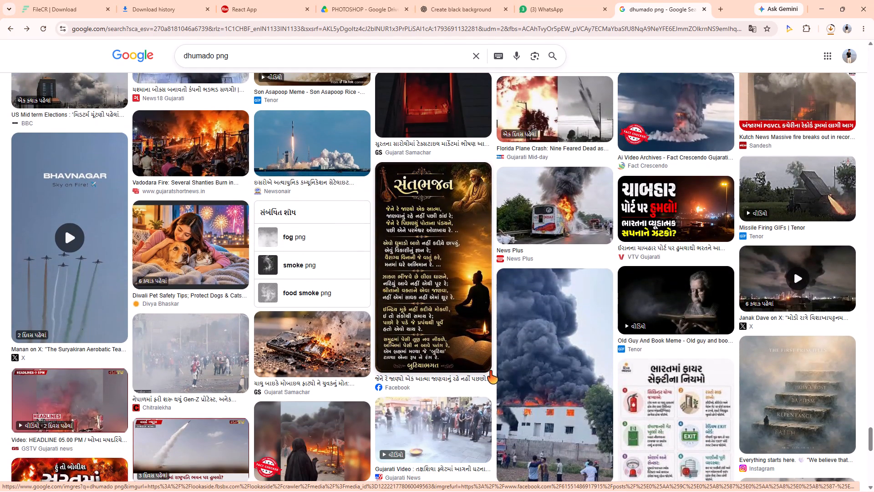
{"action": "scroll", "coordinate": [490, 373], "scroll_direction": "down", "scroll_amount": 7}
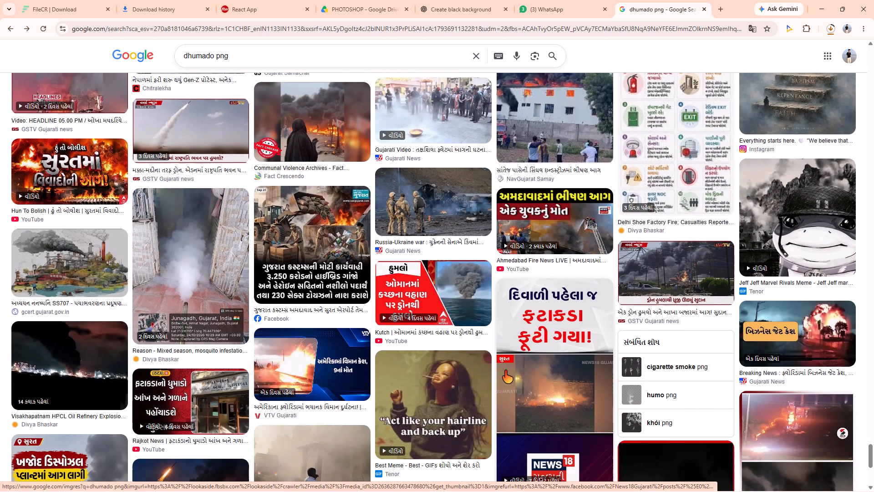
{"action": "scroll", "coordinate": [505, 371], "scroll_direction": "down", "scroll_amount": 8}
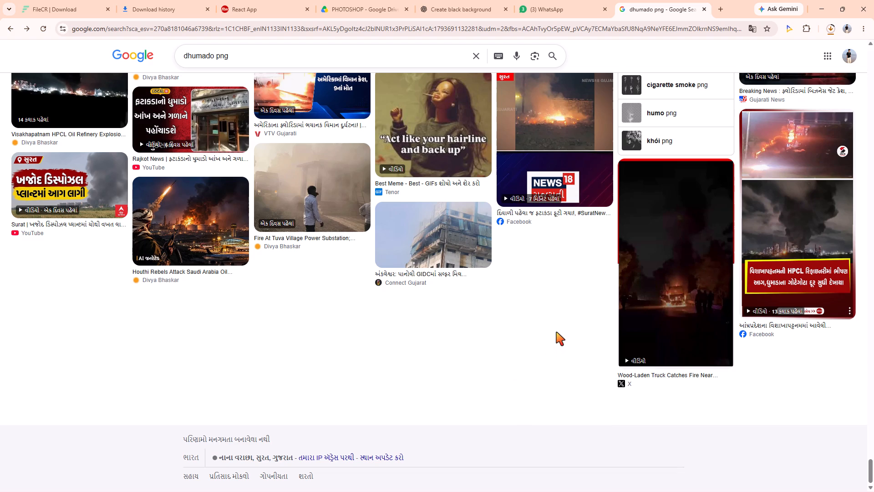
{"action": "scroll", "coordinate": [556, 332], "scroll_direction": "up", "scroll_amount": 10}
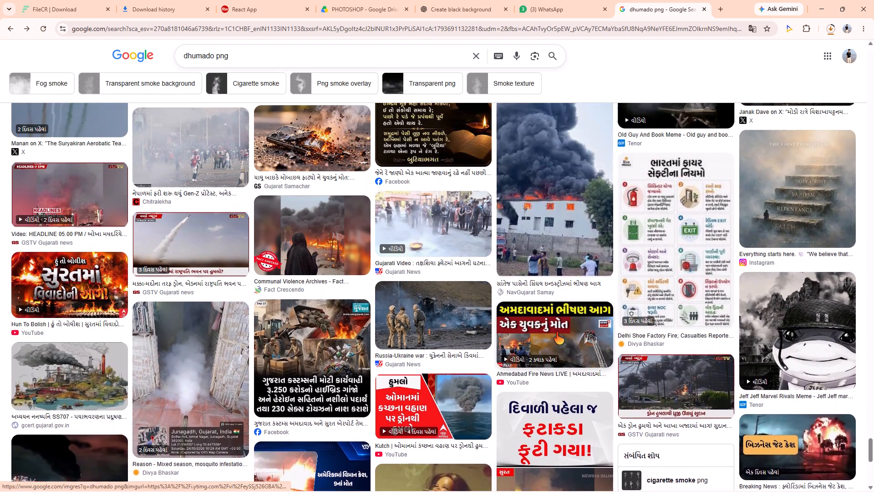
{"action": "scroll", "coordinate": [556, 332], "scroll_direction": "up", "scroll_amount": 3}
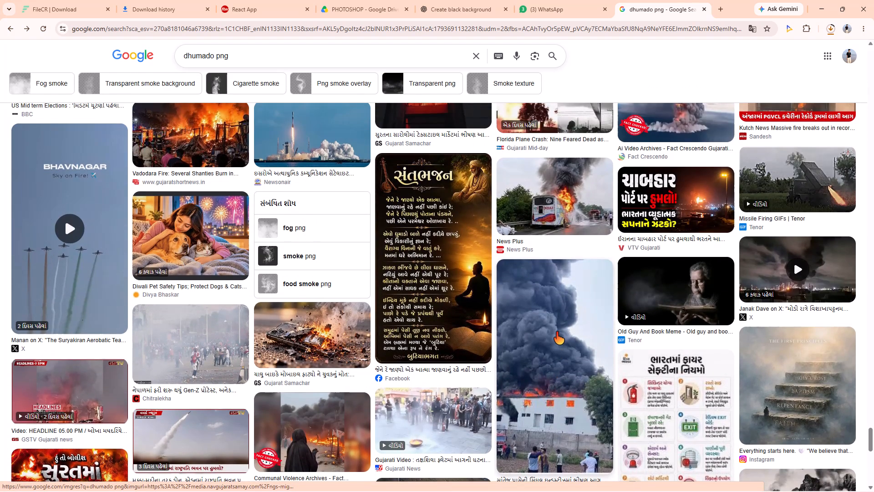
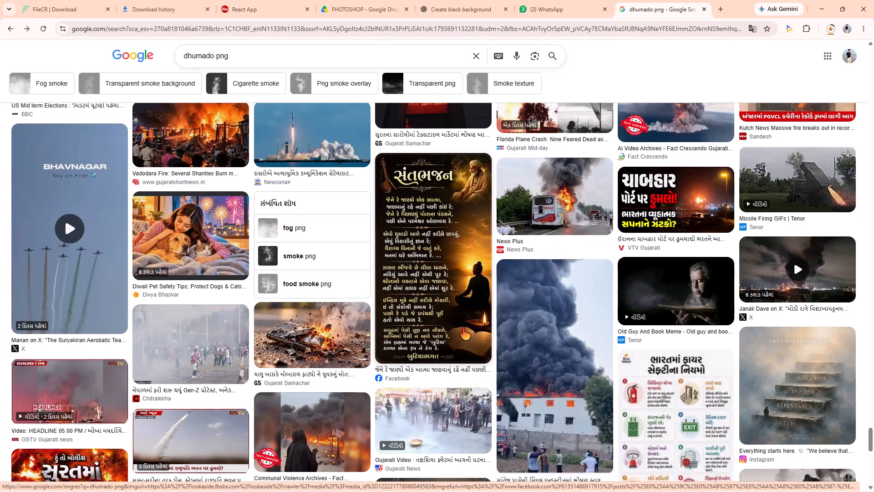
Look back through the "dhumado png" image results up to the first ones for a smoke picture that suits the poster.
{"action": "scroll", "coordinate": [462, 328], "scroll_direction": "up", "scroll_amount": 8}
{"action": "scroll", "coordinate": [462, 328], "scroll_direction": "down", "scroll_amount": 18}
{"action": "scroll", "coordinate": [462, 334], "scroll_direction": "down", "scroll_amount": 9}
{"action": "scroll", "coordinate": [545, 328], "scroll_direction": "up", "scroll_amount": 7}
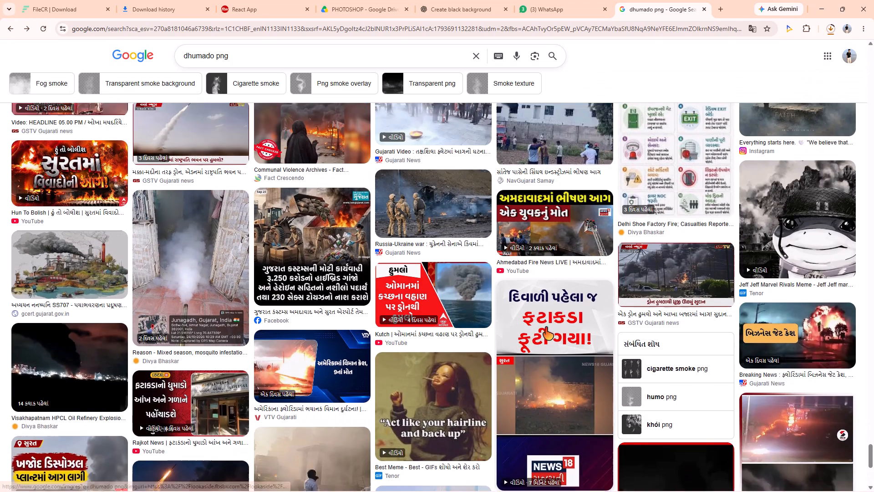
{"action": "scroll", "coordinate": [515, 333], "scroll_direction": "up", "scroll_amount": 16}
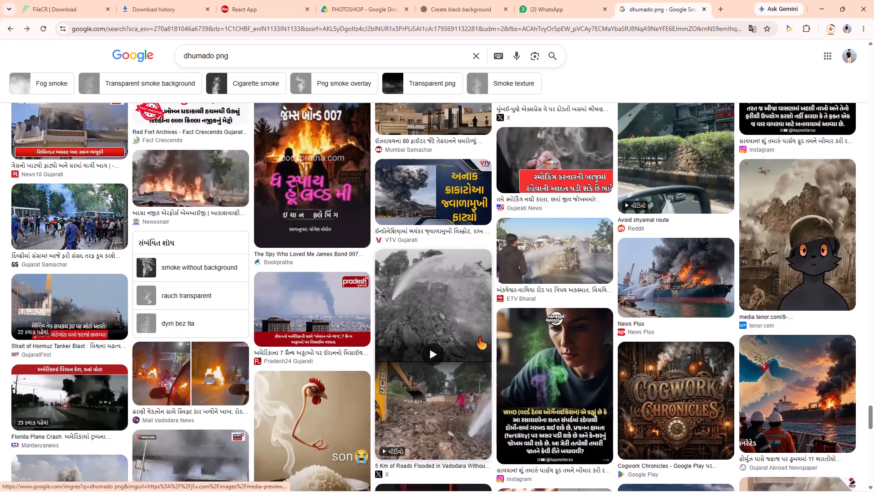
{"action": "scroll", "coordinate": [479, 337], "scroll_direction": "up", "scroll_amount": 2}
{"action": "scroll", "coordinate": [472, 342], "scroll_direction": "down", "scroll_amount": 5}
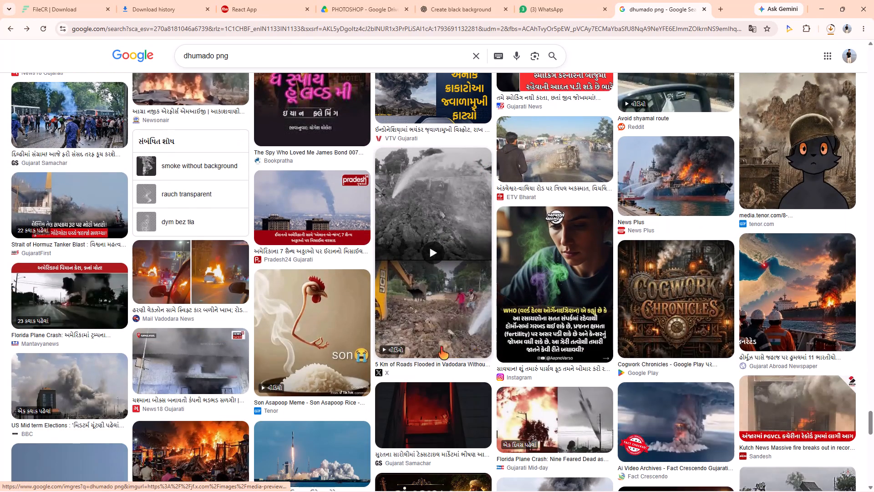
{"action": "scroll", "coordinate": [434, 335], "scroll_direction": "up", "scroll_amount": 5}
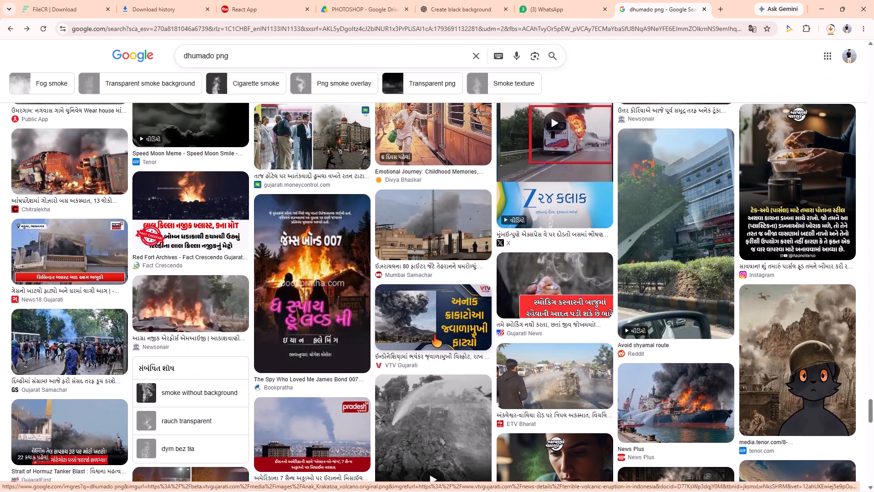
{"action": "scroll", "coordinate": [434, 335], "scroll_direction": "up", "scroll_amount": 20}
{"action": "scroll", "coordinate": [434, 335], "scroll_direction": "up", "scroll_amount": 13}
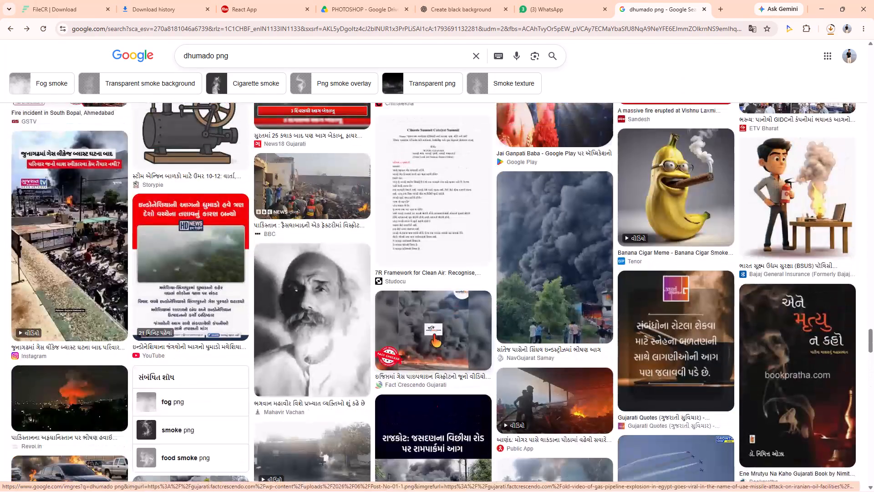
{"action": "scroll", "coordinate": [432, 335], "scroll_direction": "up", "scroll_amount": 20}
{"action": "scroll", "coordinate": [432, 335], "scroll_direction": "up", "scroll_amount": 20}
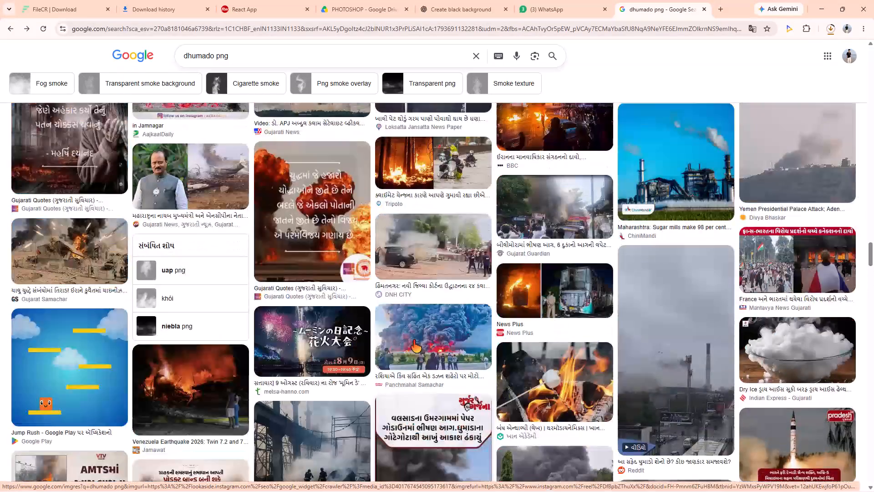
{"action": "scroll", "coordinate": [413, 340], "scroll_direction": "up", "scroll_amount": 20}
{"action": "scroll", "coordinate": [413, 340], "scroll_direction": "up", "scroll_amount": 16}
{"action": "scroll", "coordinate": [413, 340], "scroll_direction": "up", "scroll_amount": 11}
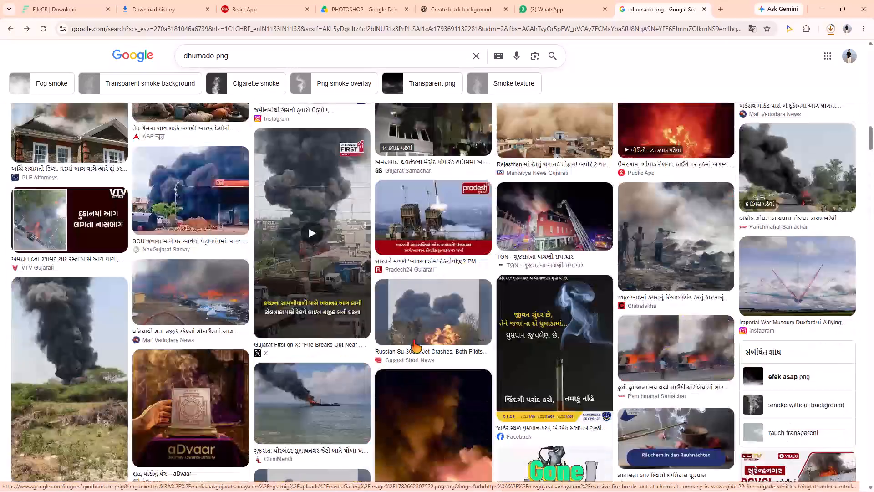
{"action": "scroll", "coordinate": [413, 340], "scroll_direction": "up", "scroll_amount": 16}
{"action": "scroll", "coordinate": [413, 340], "scroll_direction": "up", "scroll_amount": 13}
{"action": "scroll", "coordinate": [413, 340], "scroll_direction": "up", "scroll_amount": 17}
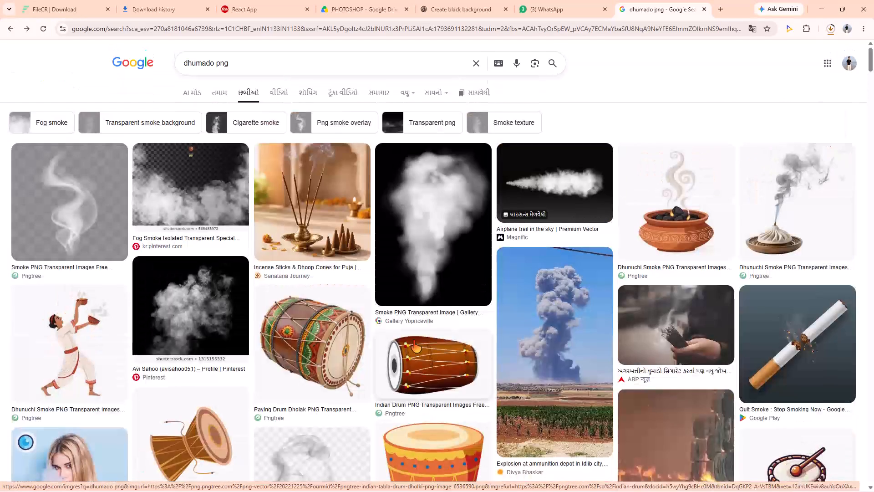
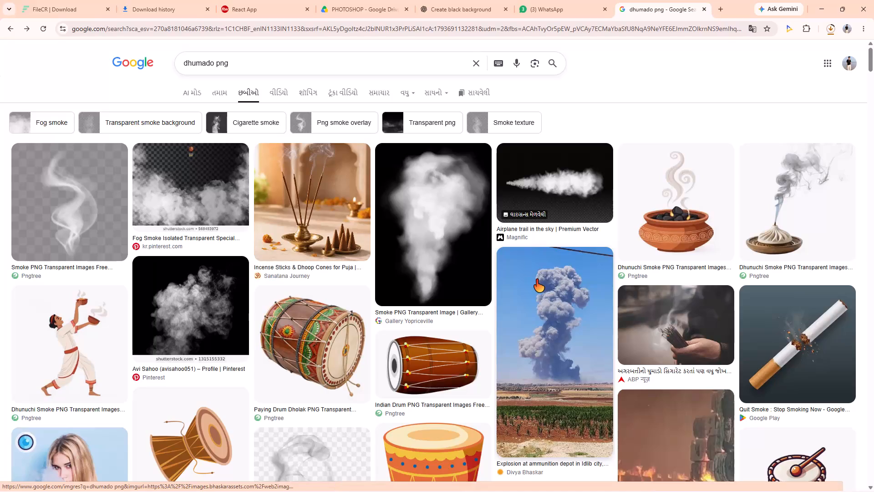
Preview the fog smoke isolated transparent image from Pinterest and look through its related images for a suitable smoke picture.
{"action": "left_click", "coordinate": [201, 192]}
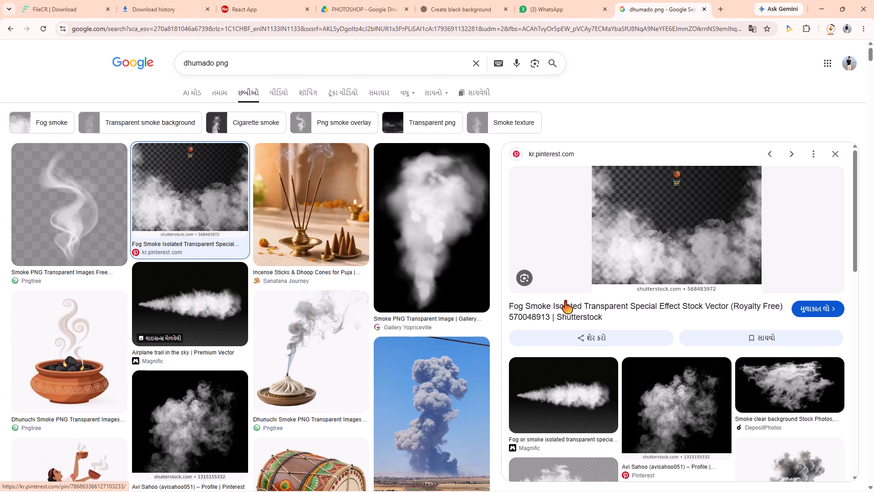
{"action": "scroll", "coordinate": [685, 319], "scroll_direction": "down", "scroll_amount": 7}
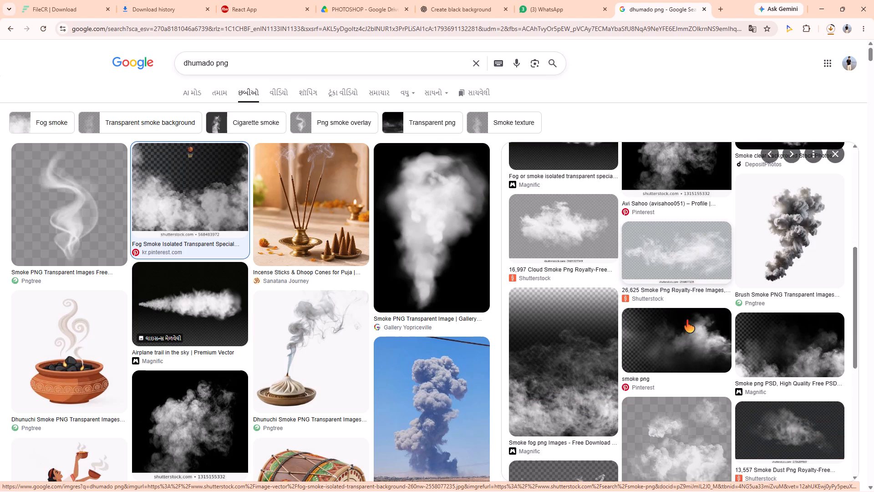
{"action": "scroll", "coordinate": [686, 320], "scroll_direction": "down", "scroll_amount": 3}
{"action": "scroll", "coordinate": [686, 320], "scroll_direction": "up", "scroll_amount": 2}
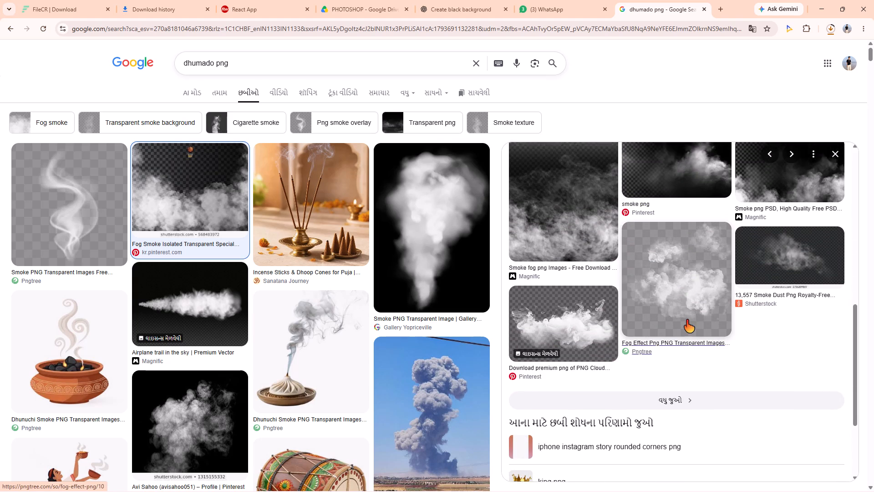
{"action": "scroll", "coordinate": [686, 320], "scroll_direction": "up", "scroll_amount": 1}
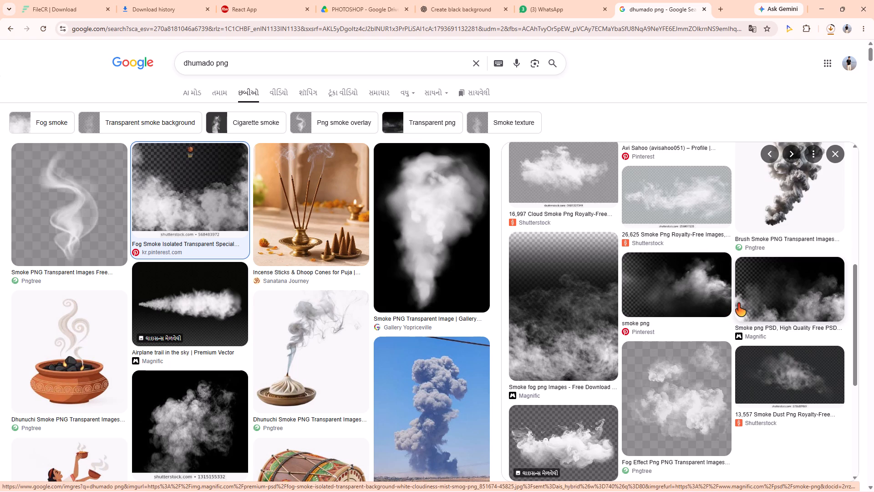
{"action": "scroll", "coordinate": [738, 304], "scroll_direction": "down", "scroll_amount": 1}
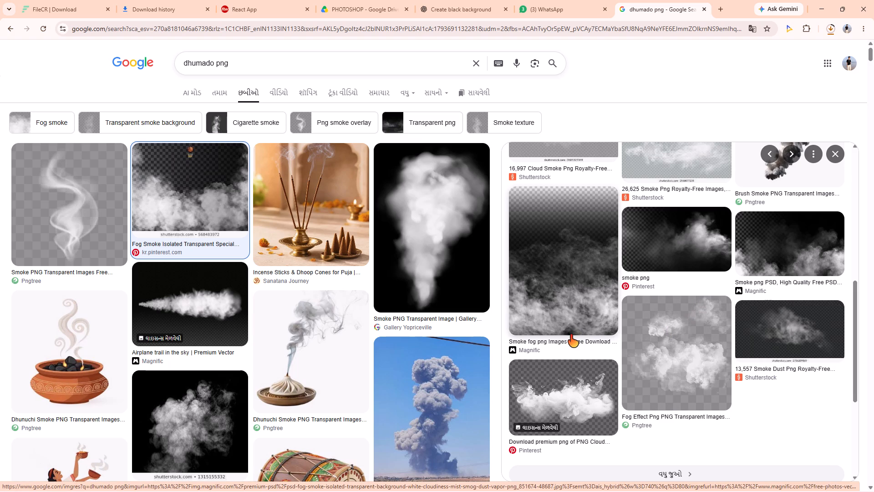
{"action": "scroll", "coordinate": [655, 335], "scroll_direction": "down", "scroll_amount": 4}
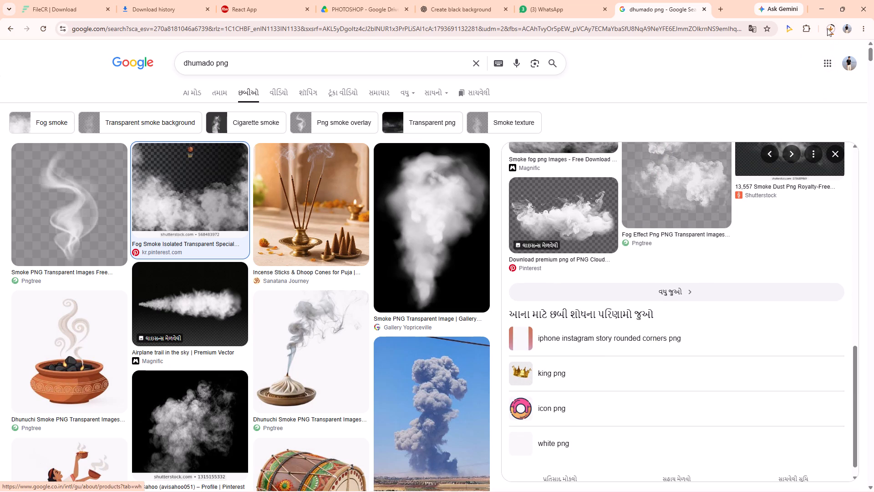
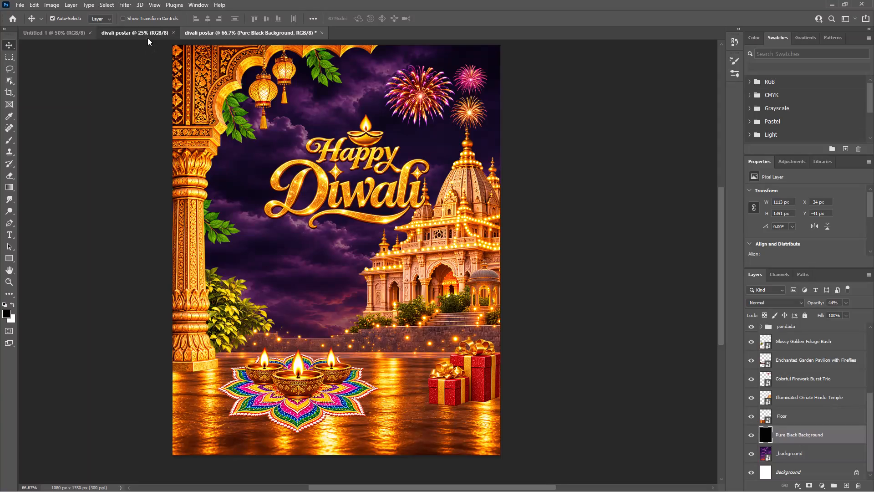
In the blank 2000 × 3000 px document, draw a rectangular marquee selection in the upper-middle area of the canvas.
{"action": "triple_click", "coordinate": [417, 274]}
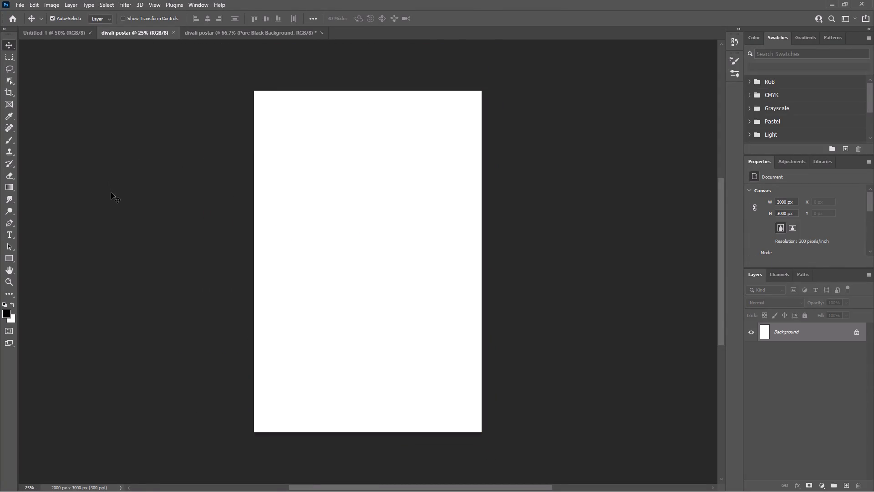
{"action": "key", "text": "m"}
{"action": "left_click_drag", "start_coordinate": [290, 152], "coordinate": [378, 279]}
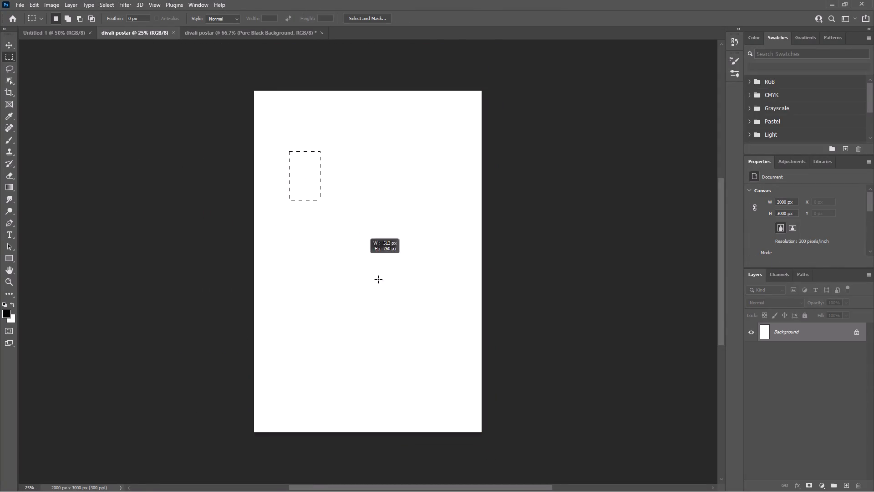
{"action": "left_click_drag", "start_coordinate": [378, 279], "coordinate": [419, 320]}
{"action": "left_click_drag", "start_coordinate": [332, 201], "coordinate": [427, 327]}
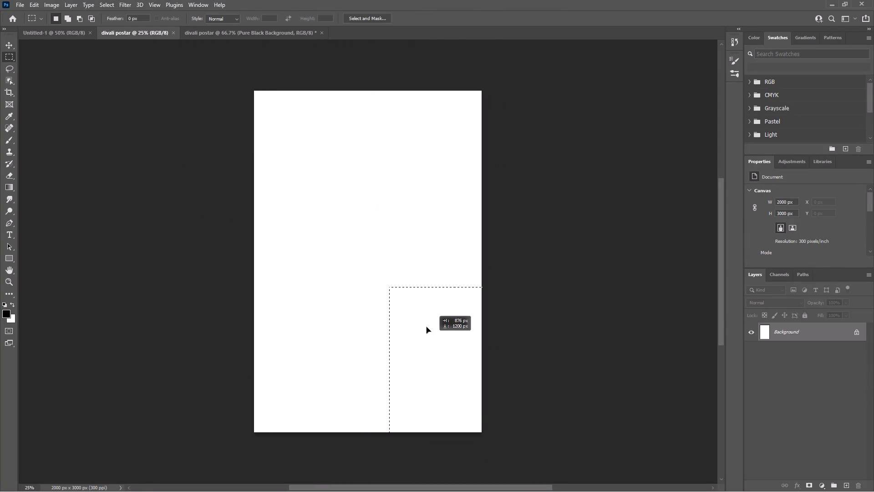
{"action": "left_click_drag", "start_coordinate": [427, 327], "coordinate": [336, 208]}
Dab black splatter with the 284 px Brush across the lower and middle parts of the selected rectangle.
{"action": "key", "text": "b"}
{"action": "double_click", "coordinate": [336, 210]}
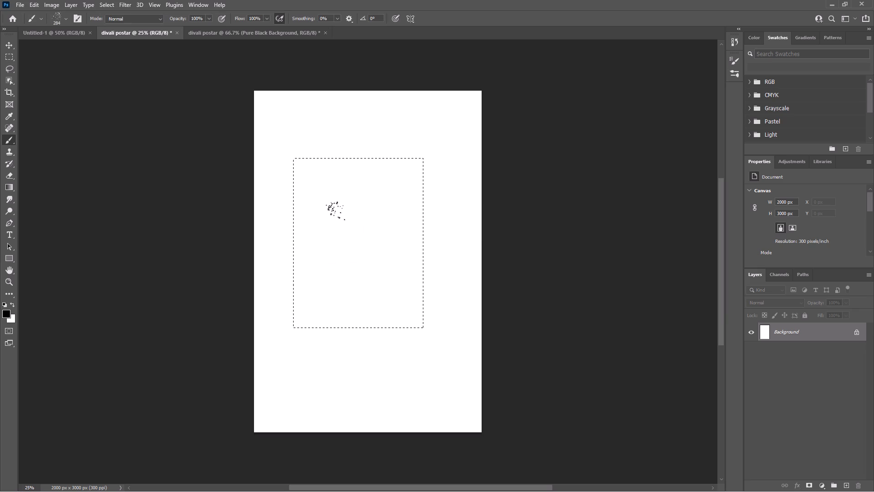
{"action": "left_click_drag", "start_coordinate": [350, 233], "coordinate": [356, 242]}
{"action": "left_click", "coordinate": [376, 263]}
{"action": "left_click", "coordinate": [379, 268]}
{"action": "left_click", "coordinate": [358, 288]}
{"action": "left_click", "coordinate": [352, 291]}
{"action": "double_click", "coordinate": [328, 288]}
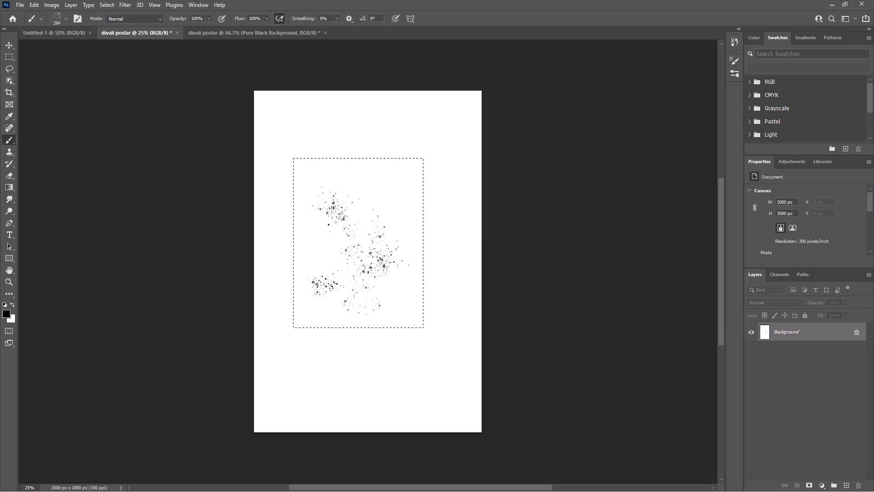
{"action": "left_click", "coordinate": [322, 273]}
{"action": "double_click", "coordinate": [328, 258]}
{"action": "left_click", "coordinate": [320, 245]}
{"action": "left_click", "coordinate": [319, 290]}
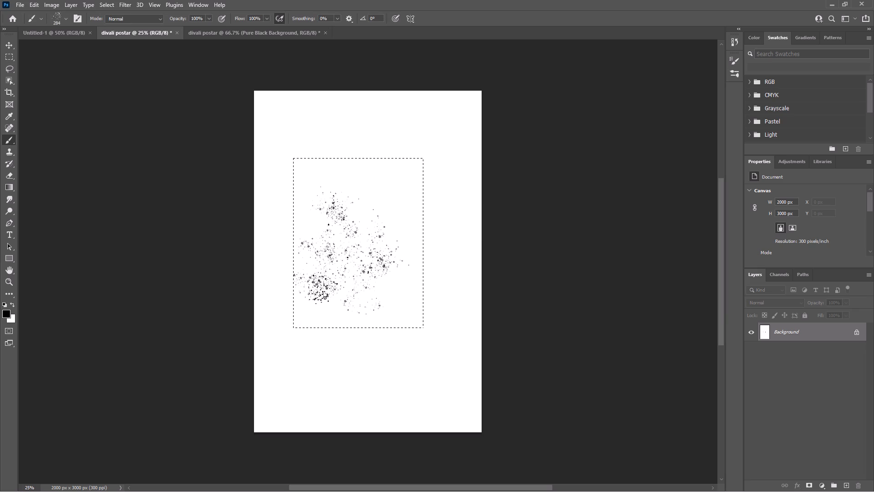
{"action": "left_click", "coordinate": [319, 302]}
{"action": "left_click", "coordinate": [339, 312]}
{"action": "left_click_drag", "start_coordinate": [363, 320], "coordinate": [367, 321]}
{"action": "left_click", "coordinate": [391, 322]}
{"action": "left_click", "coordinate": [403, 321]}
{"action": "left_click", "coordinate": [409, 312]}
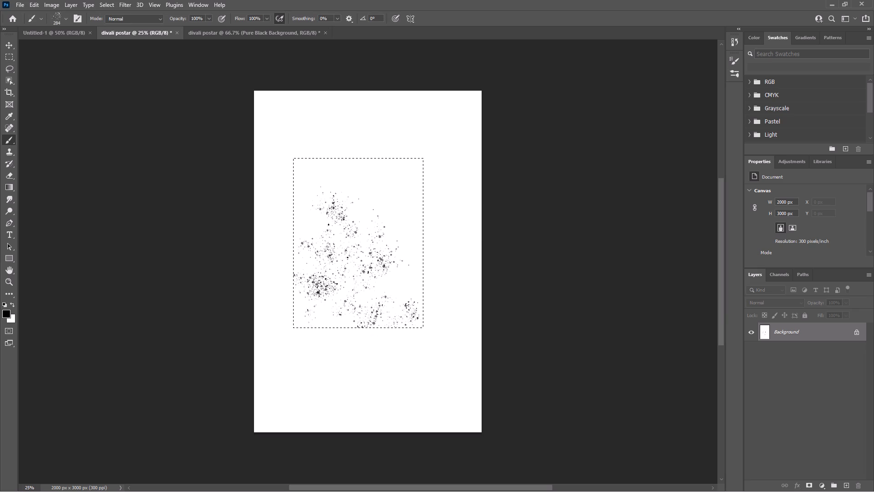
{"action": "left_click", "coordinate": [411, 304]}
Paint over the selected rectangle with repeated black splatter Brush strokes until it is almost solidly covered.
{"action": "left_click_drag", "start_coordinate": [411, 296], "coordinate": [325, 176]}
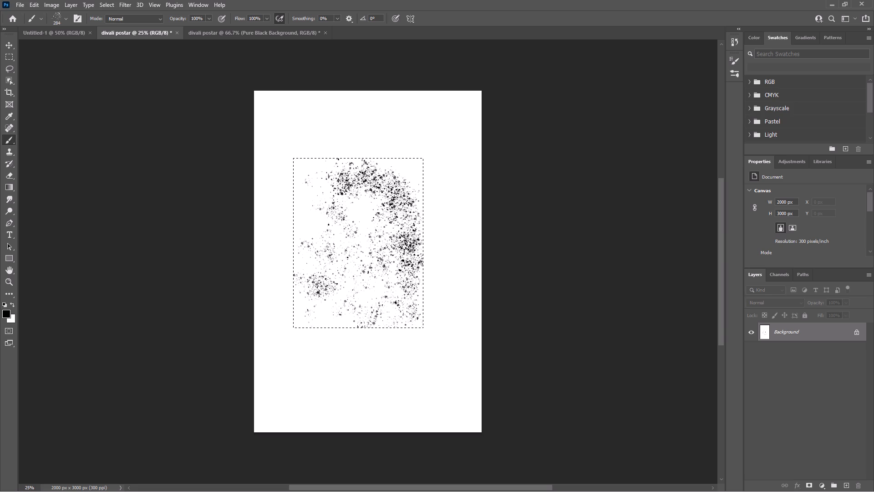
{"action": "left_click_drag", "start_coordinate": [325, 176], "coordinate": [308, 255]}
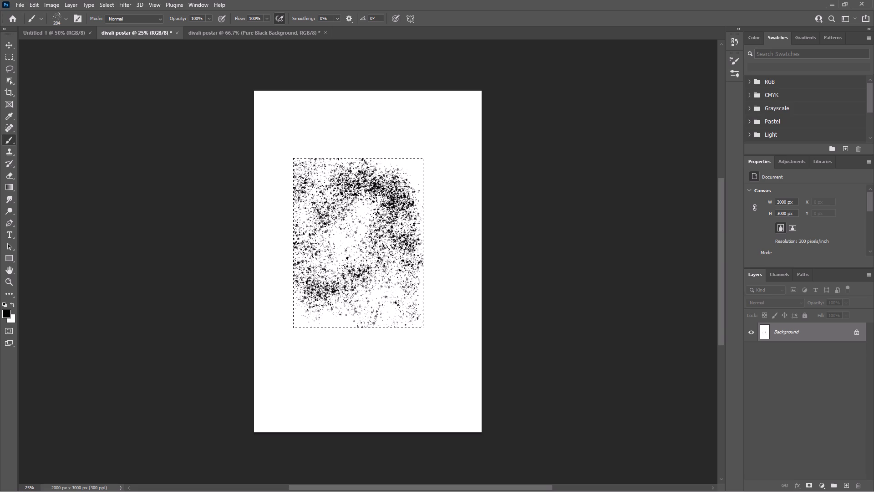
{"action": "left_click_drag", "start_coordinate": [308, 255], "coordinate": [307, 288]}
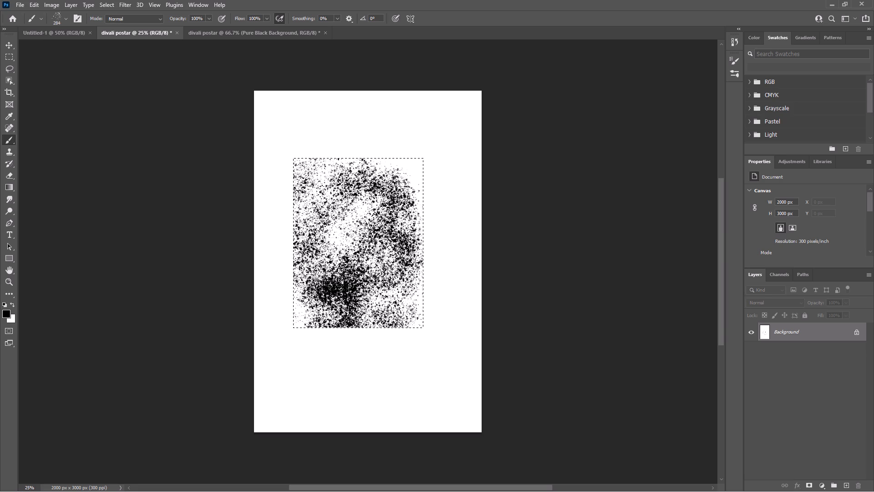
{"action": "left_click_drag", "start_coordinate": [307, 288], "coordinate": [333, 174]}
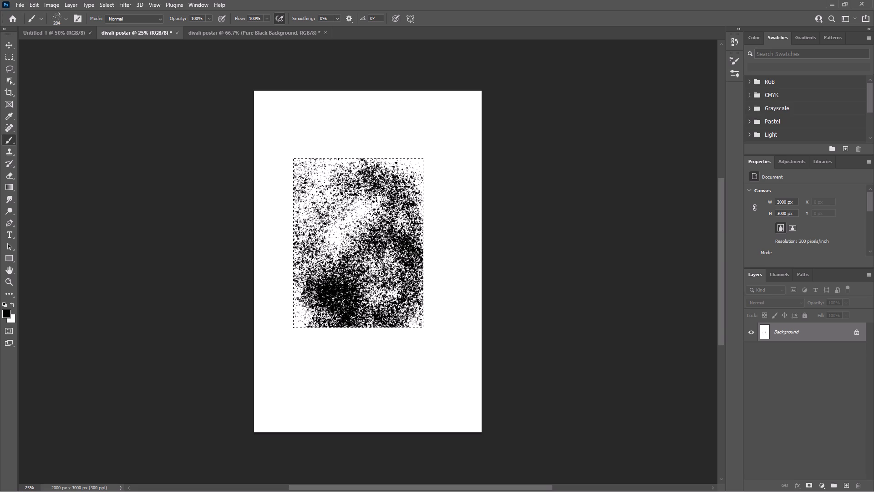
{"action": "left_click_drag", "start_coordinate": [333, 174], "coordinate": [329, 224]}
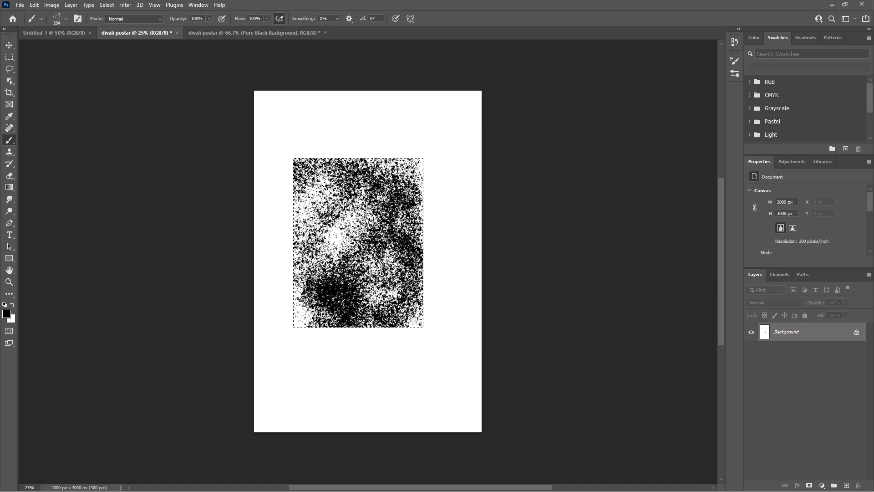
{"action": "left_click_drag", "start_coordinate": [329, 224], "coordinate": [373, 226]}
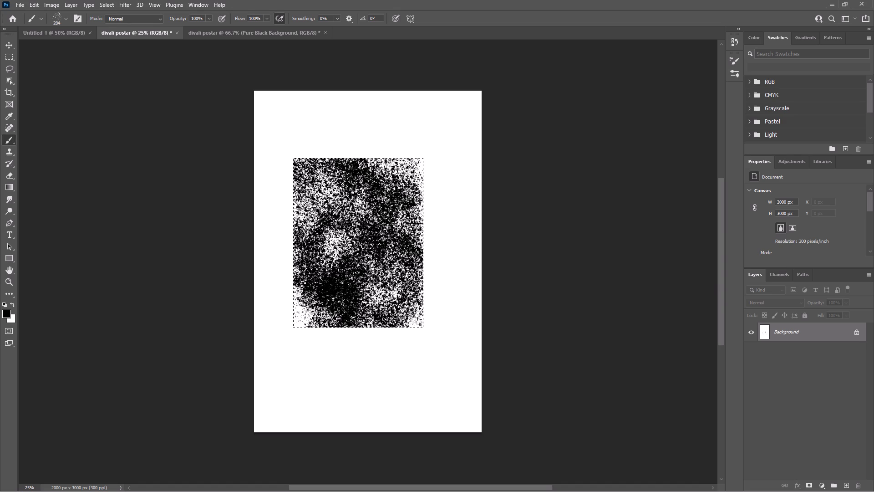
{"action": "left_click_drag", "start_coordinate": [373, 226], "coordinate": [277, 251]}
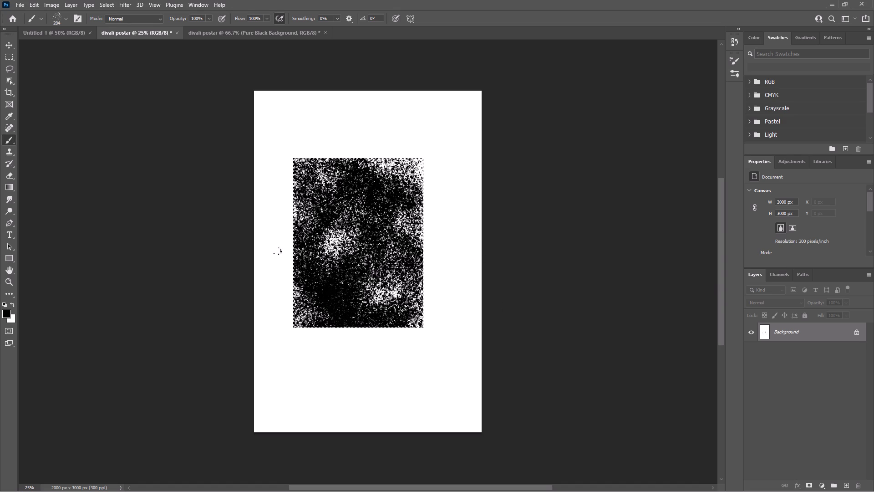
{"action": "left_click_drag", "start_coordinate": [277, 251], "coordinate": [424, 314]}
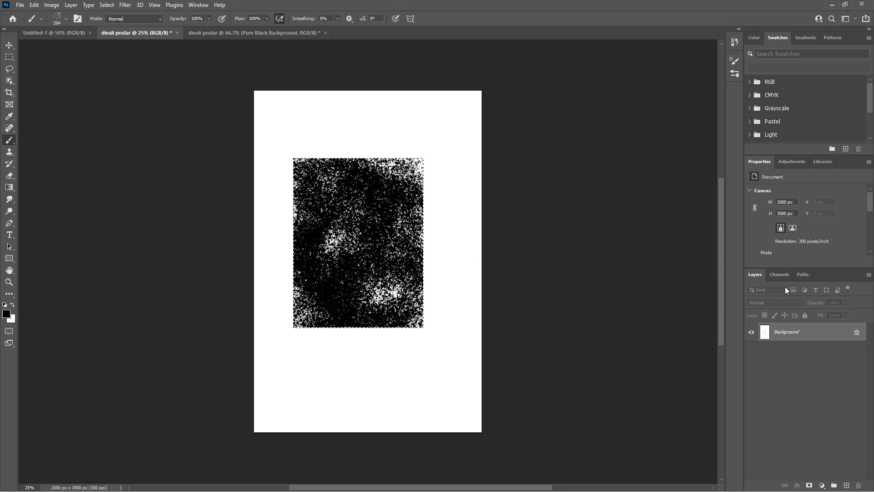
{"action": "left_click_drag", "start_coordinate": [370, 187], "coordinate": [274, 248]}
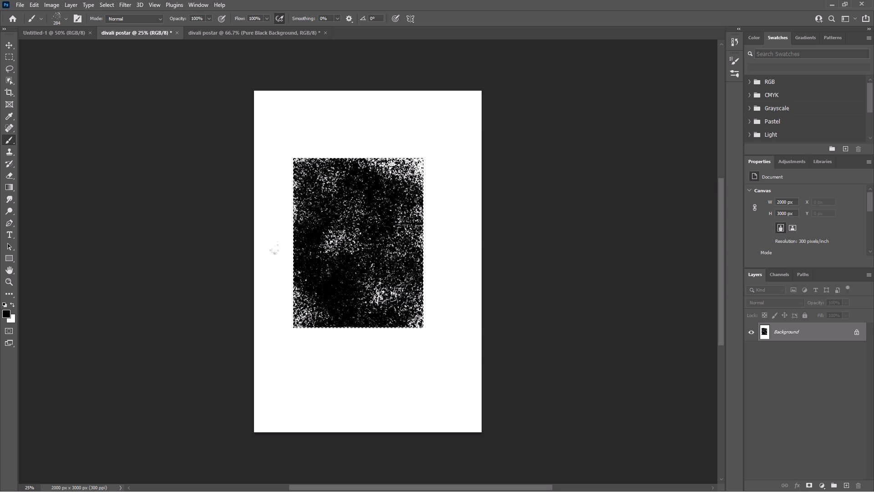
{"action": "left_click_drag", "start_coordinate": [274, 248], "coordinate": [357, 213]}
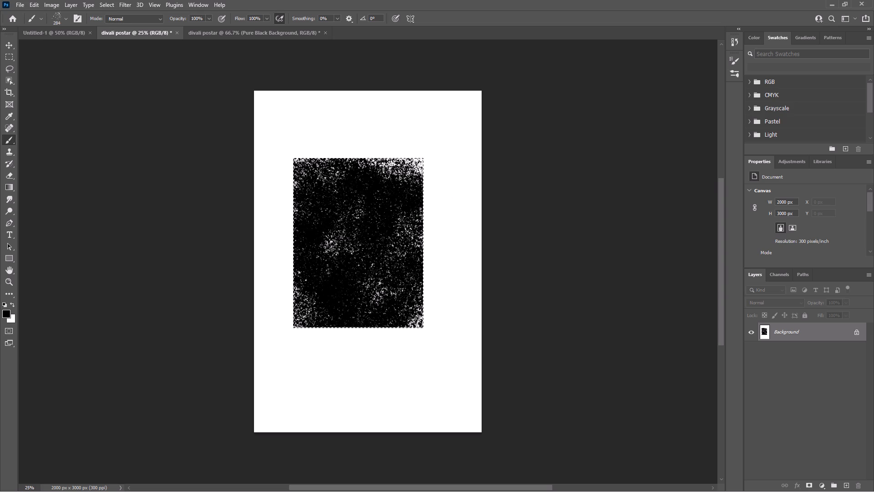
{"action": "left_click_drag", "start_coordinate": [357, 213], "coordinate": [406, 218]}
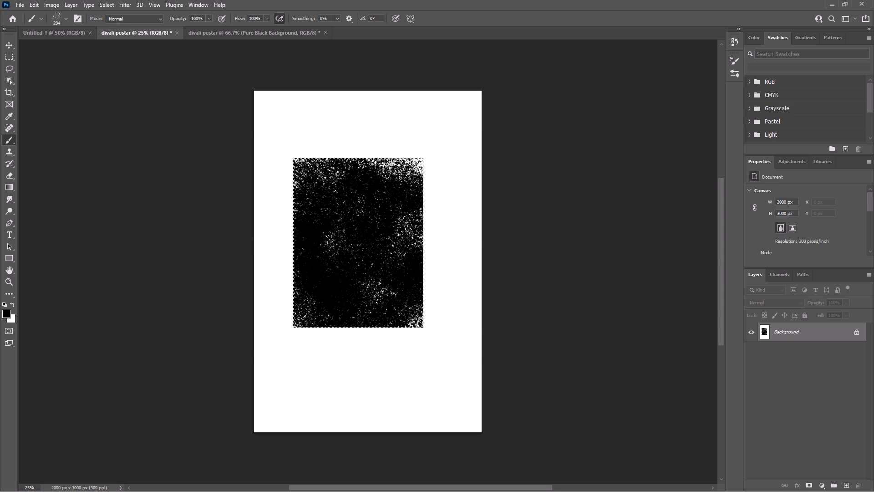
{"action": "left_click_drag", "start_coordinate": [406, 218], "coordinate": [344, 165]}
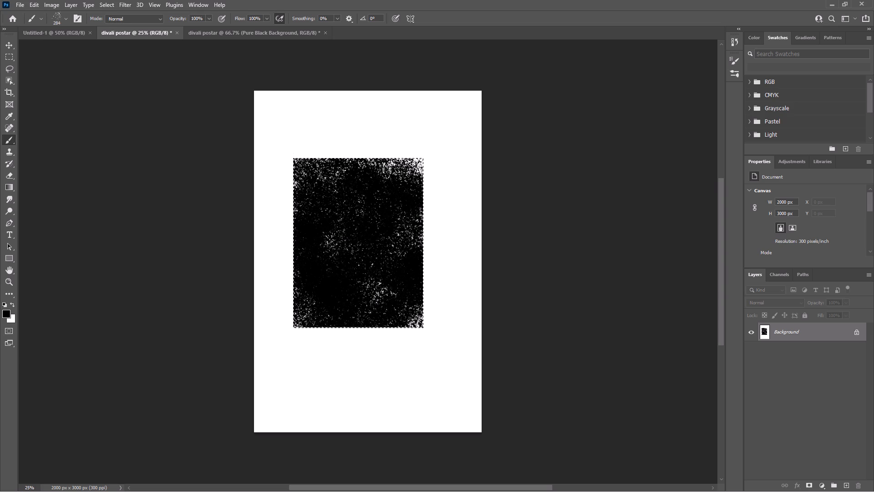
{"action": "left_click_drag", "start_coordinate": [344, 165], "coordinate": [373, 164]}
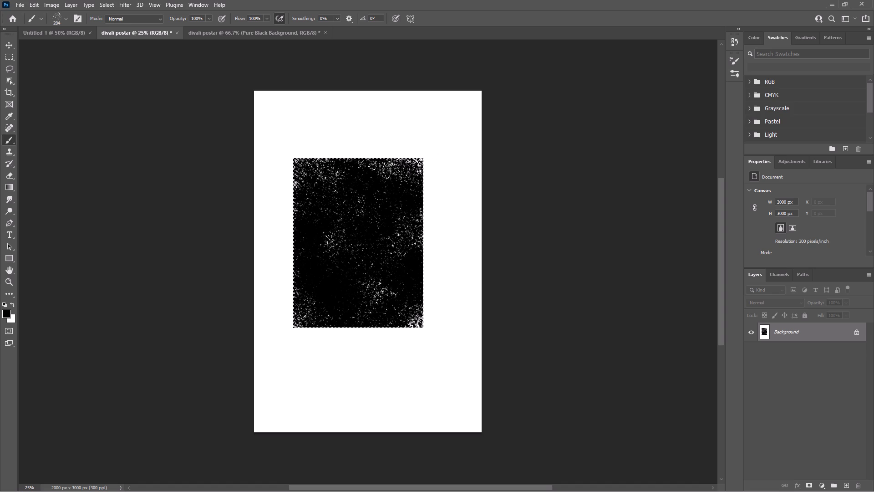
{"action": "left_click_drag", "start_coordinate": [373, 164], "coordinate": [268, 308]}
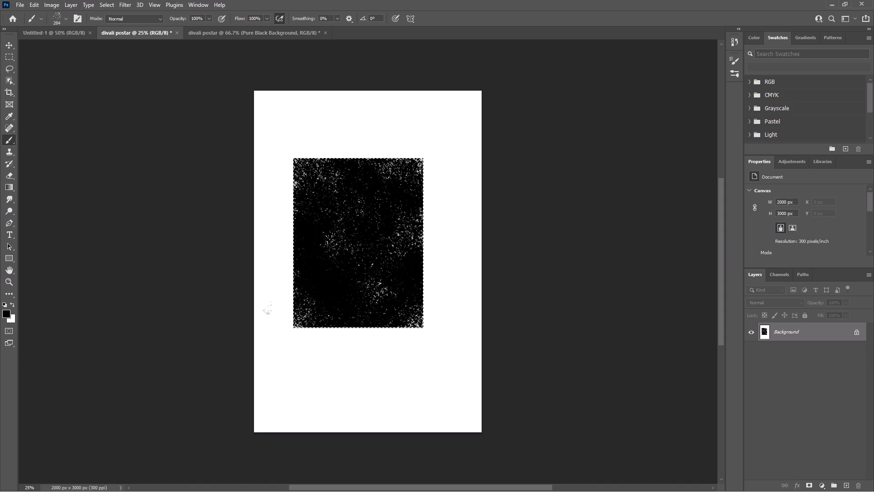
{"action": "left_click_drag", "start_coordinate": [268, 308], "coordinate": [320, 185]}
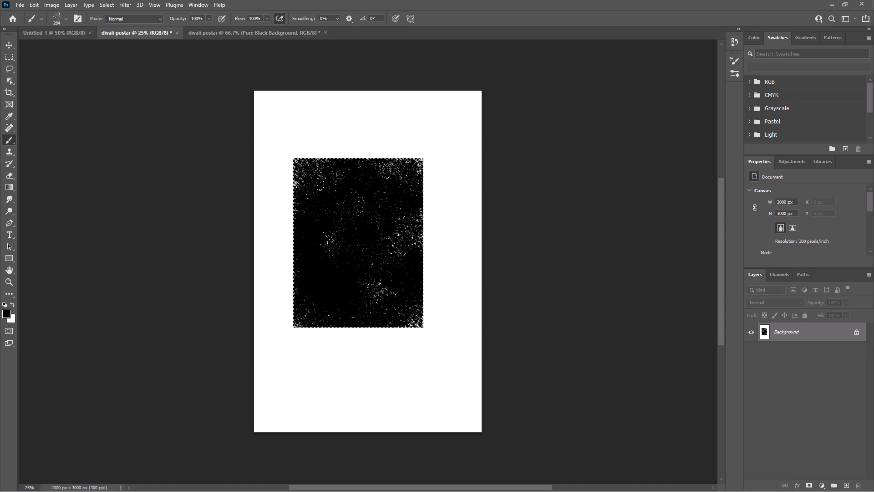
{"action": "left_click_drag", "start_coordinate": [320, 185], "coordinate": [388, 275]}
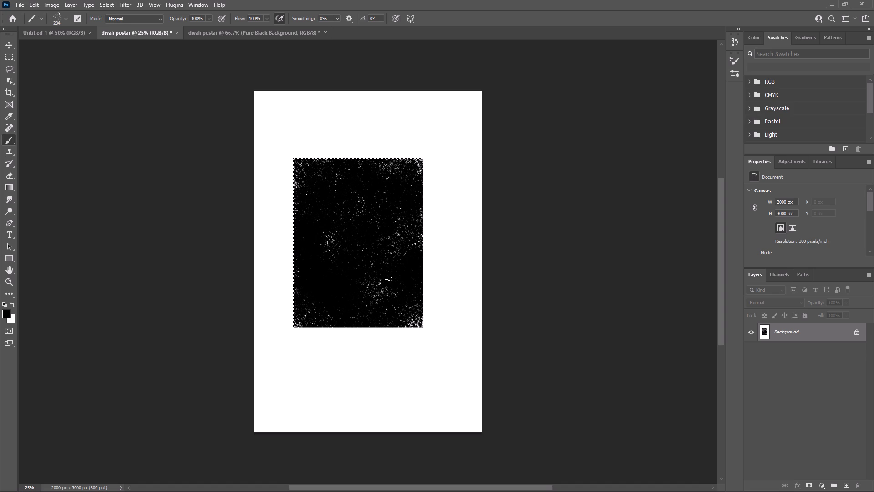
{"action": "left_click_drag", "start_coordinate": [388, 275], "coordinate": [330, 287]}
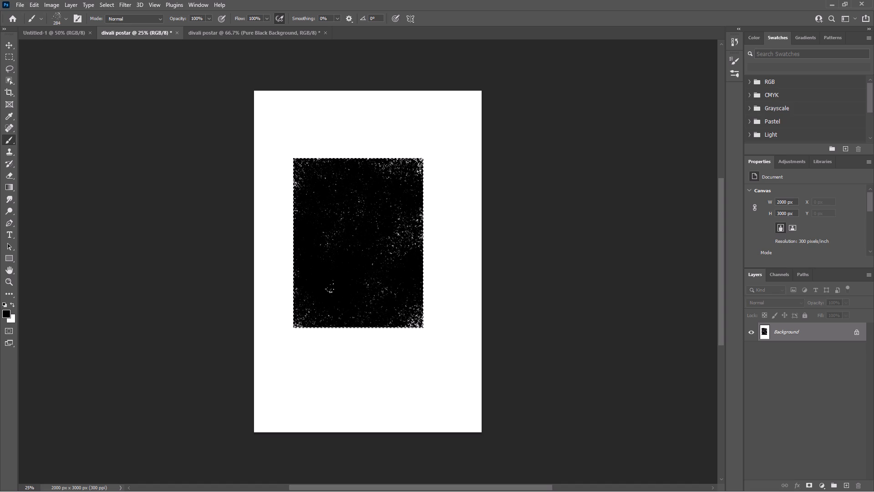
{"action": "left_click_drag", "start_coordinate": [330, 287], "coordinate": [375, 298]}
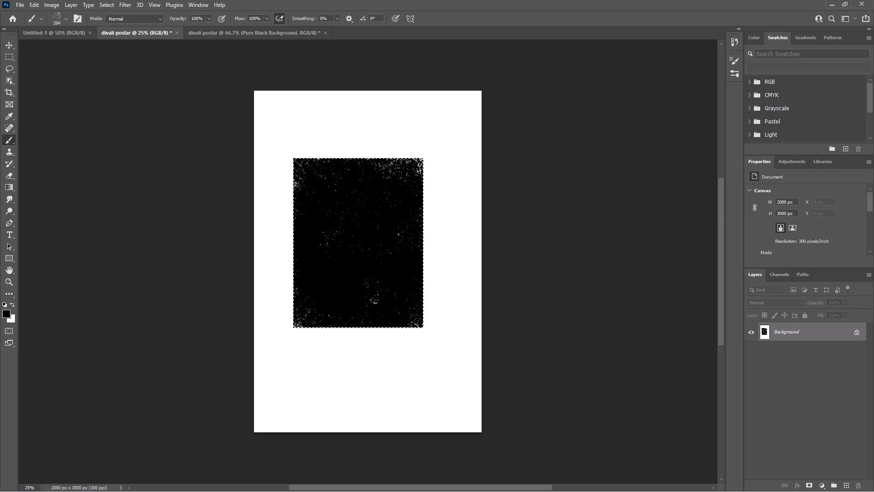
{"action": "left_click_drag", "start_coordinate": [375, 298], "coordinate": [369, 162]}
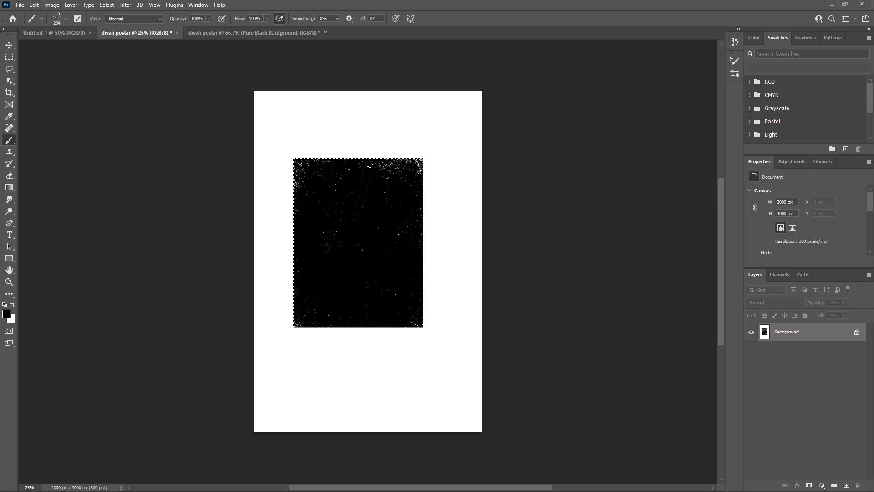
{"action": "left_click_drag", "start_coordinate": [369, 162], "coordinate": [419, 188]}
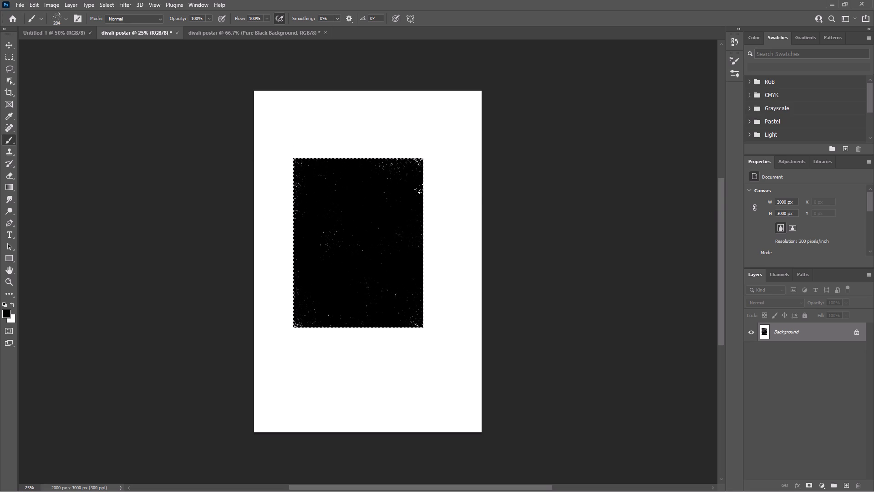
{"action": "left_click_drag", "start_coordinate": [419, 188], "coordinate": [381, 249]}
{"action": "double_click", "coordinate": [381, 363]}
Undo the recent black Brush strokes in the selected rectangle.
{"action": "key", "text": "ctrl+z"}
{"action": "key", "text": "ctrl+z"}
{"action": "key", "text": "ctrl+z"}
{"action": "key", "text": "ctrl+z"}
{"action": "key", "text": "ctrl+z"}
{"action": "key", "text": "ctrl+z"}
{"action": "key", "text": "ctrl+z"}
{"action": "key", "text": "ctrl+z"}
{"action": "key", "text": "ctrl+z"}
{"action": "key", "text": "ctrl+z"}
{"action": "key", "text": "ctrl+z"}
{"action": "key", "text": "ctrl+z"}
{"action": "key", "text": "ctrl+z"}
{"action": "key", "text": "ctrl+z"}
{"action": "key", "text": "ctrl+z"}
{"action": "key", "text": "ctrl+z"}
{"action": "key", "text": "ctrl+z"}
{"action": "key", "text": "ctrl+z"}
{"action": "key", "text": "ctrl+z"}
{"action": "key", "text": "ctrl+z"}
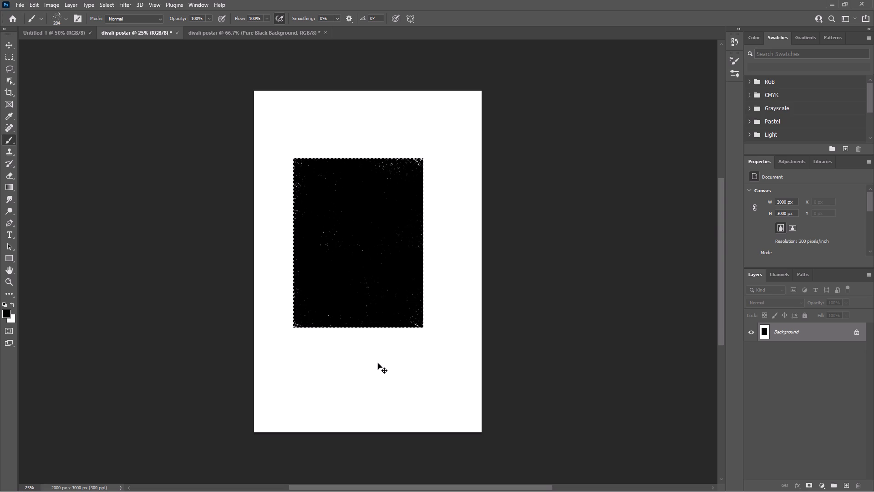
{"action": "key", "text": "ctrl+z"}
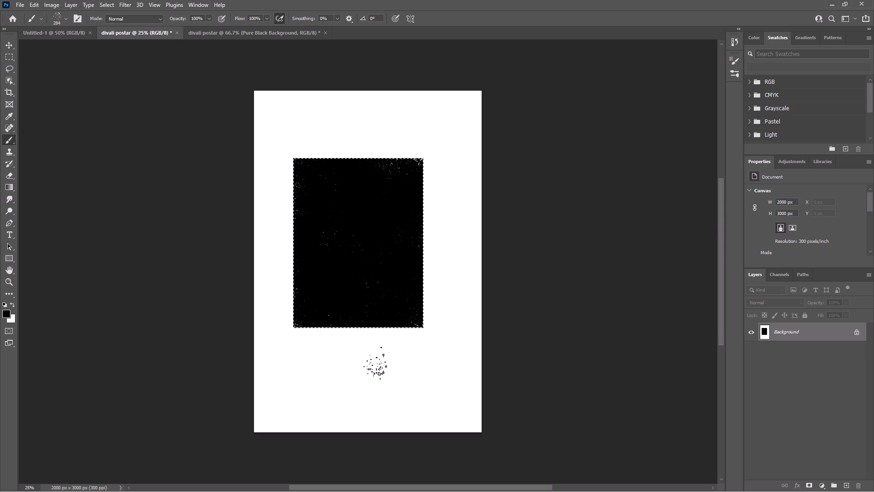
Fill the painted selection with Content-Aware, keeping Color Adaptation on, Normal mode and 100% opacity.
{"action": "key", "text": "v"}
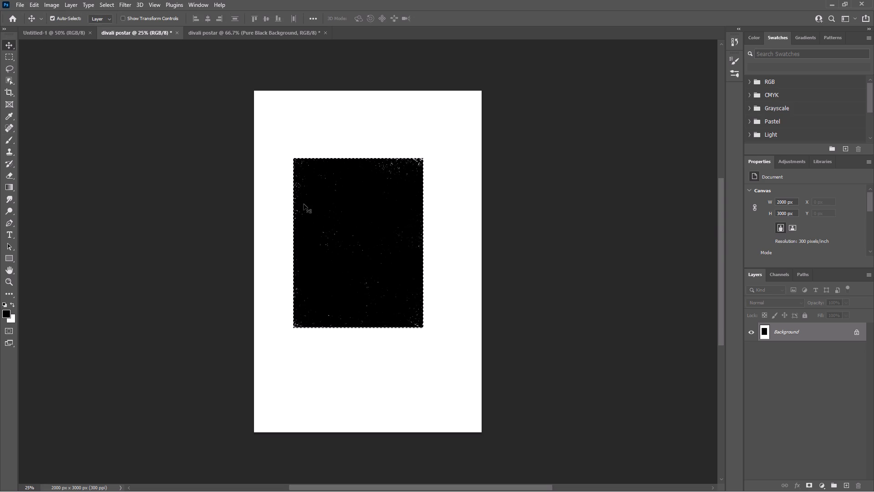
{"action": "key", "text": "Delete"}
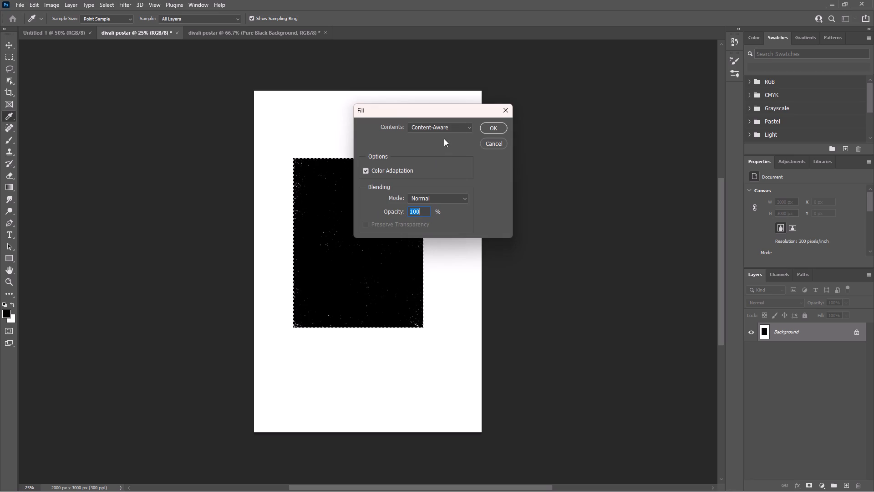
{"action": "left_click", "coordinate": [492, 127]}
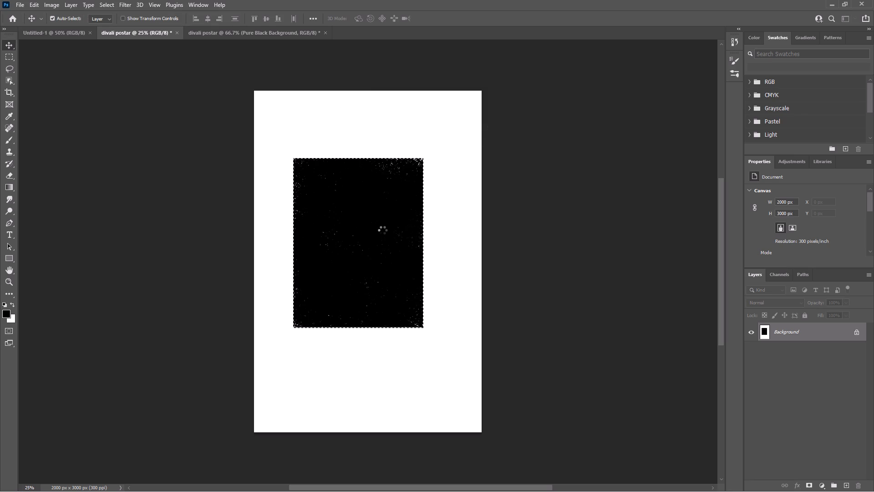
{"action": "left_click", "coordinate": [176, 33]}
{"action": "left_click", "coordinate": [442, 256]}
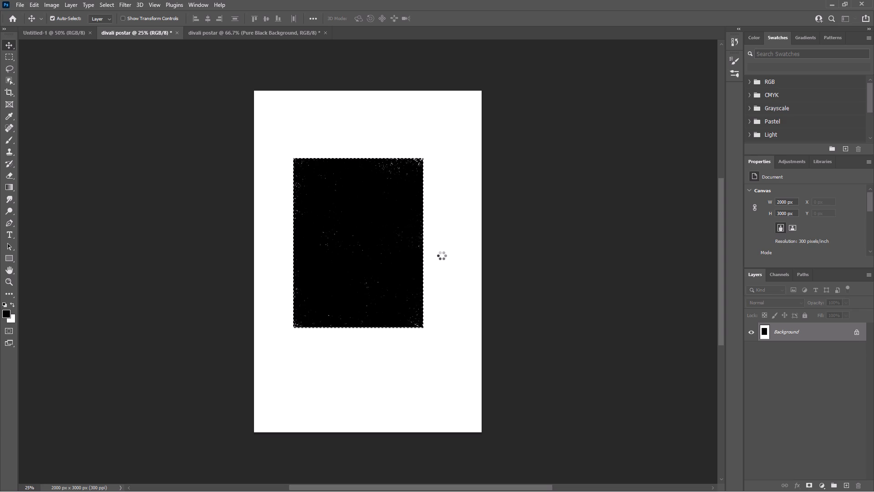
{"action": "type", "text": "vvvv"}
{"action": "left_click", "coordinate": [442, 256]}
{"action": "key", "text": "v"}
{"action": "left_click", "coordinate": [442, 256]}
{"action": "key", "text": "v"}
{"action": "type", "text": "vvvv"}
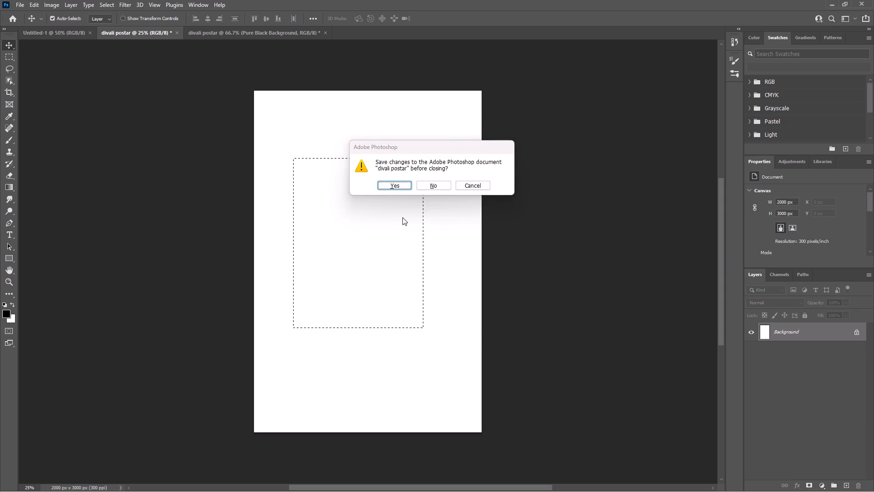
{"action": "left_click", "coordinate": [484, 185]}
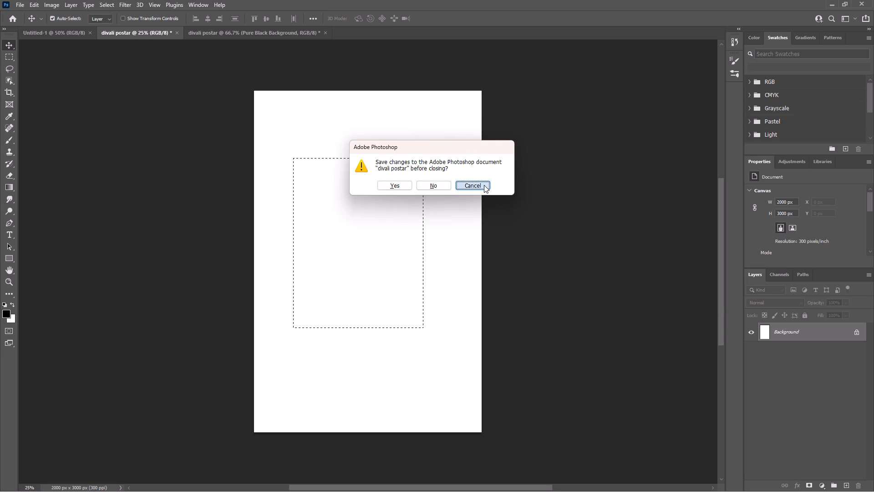
Save the Happy Diwali poster document as divali postar in Photoshop format in the personal Desktop folder, keeping Maximize Compatibility on.
{"action": "left_click", "coordinate": [241, 36]}
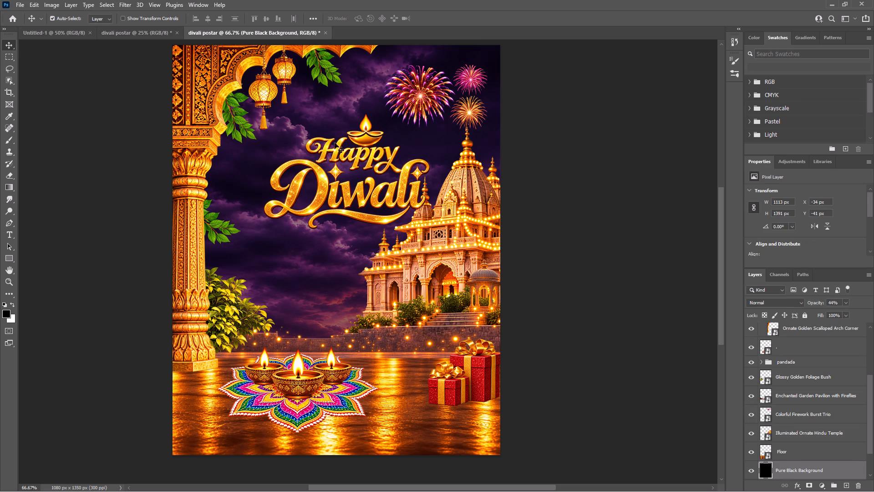
{"action": "scroll", "coordinate": [398, 292], "scroll_direction": "down", "scroll_amount": 2, "text": "alt"}
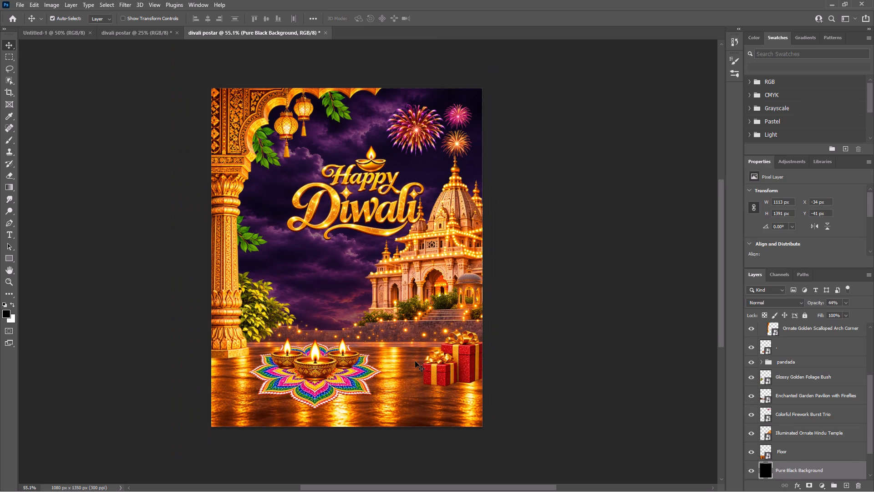
{"action": "scroll", "coordinate": [415, 362], "scroll_direction": "up", "scroll_amount": 3}
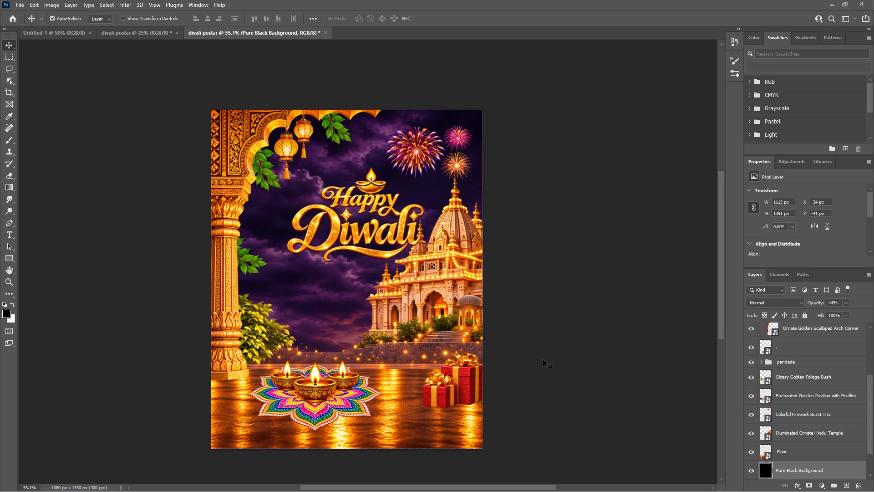
{"action": "left_click", "coordinate": [644, 329]}
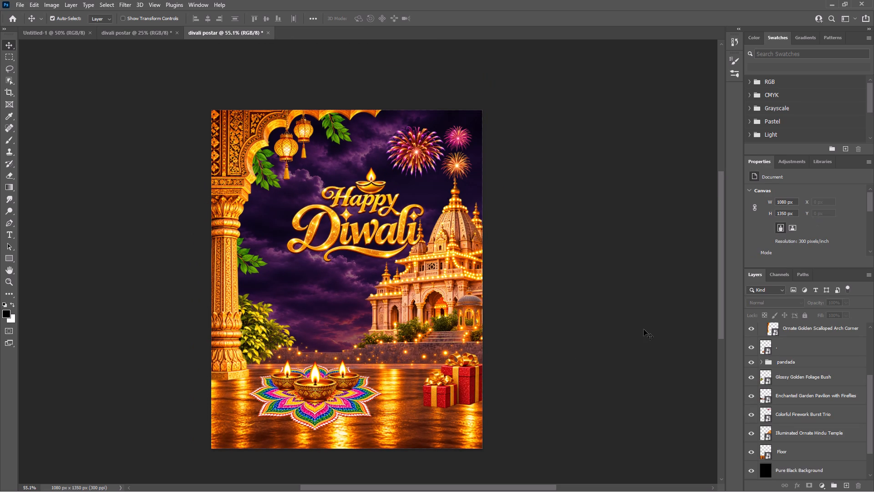
{"action": "key", "text": "ctrl+s"}
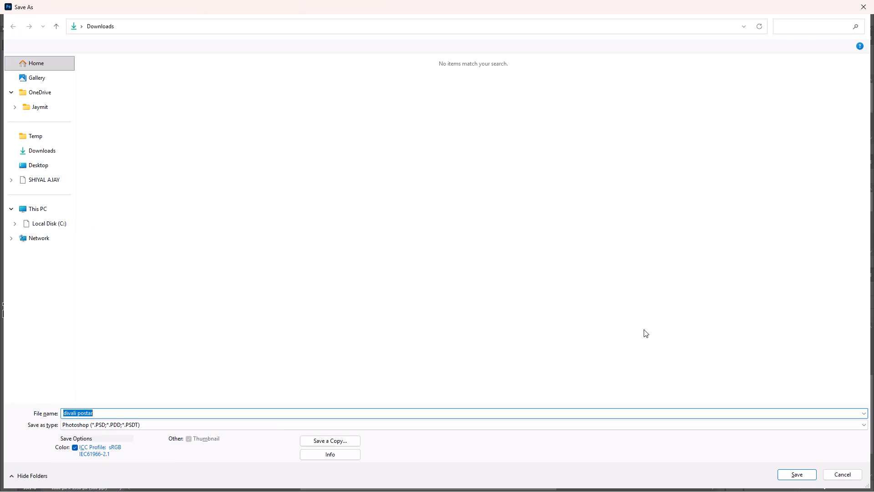
{"action": "left_click", "coordinate": [57, 181]}
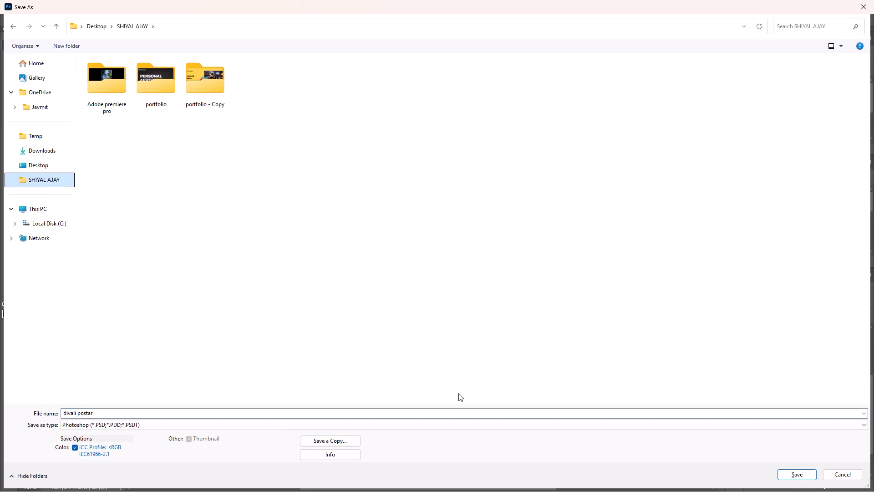
{"action": "left_click", "coordinate": [795, 473]}
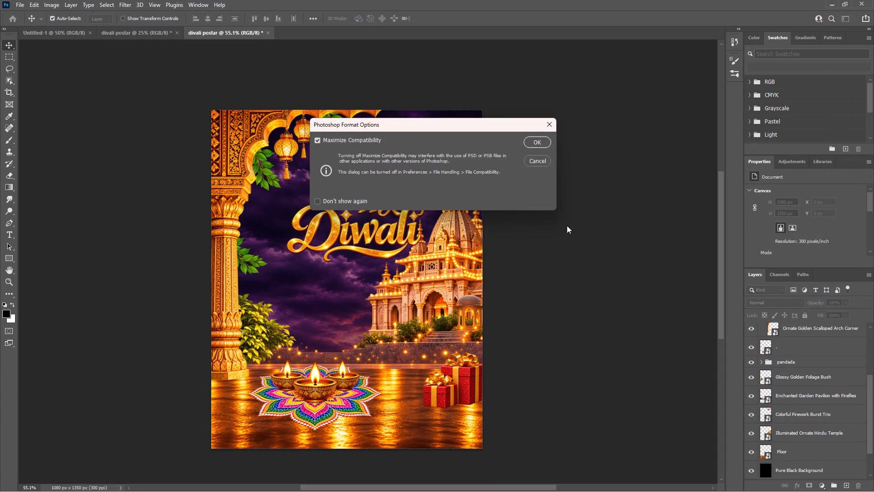
{"action": "left_click", "coordinate": [531, 143]}
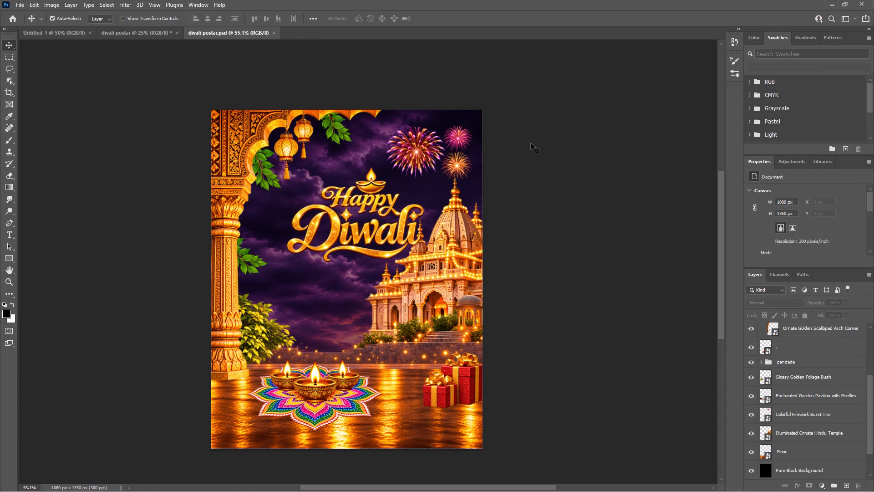
Export the Happy Diwali poster as a PNG named divali postar in the same personal Desktop folder.
{"action": "left_click", "coordinate": [19, 2]}
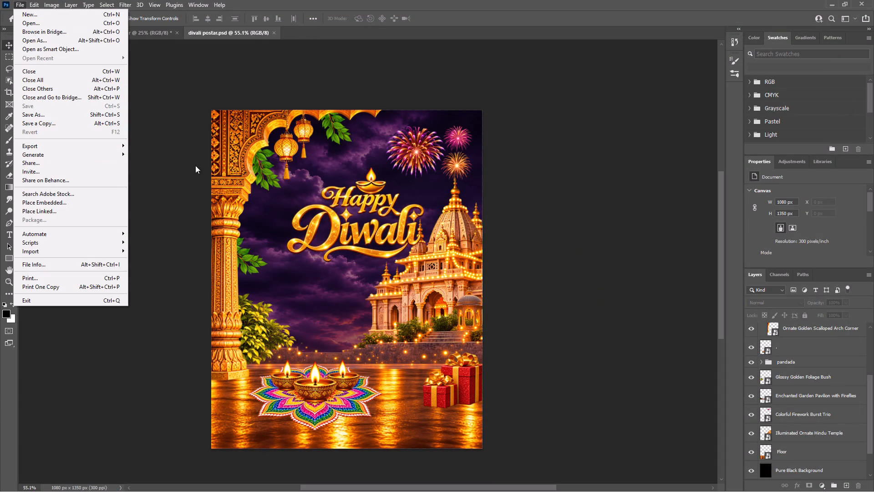
{"action": "left_click", "coordinate": [176, 147]}
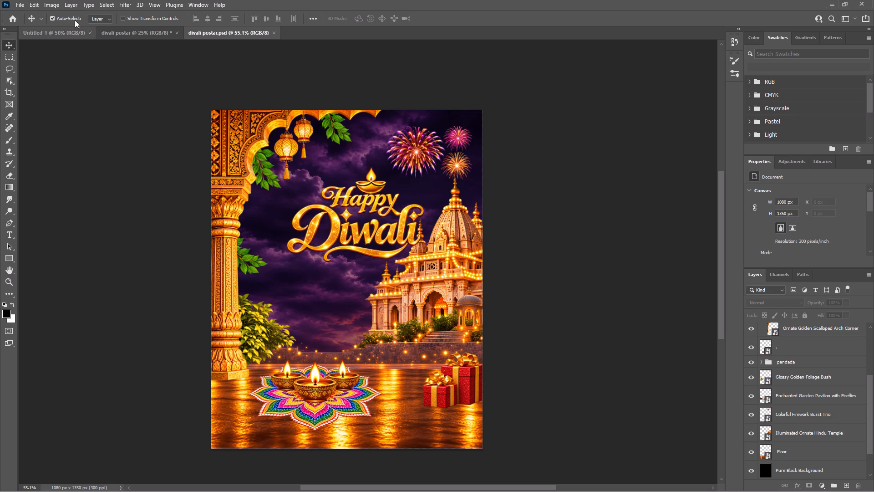
{"action": "left_click", "coordinate": [20, 5]}
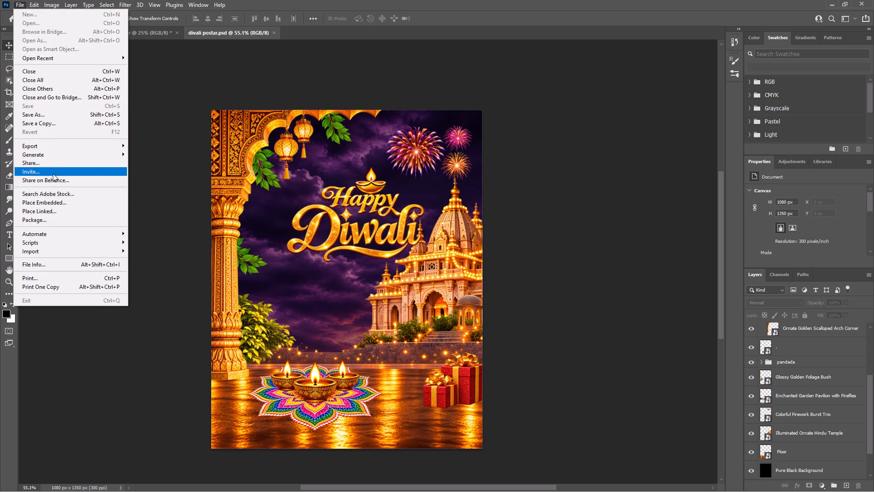
{"action": "left_click", "coordinate": [176, 144]}
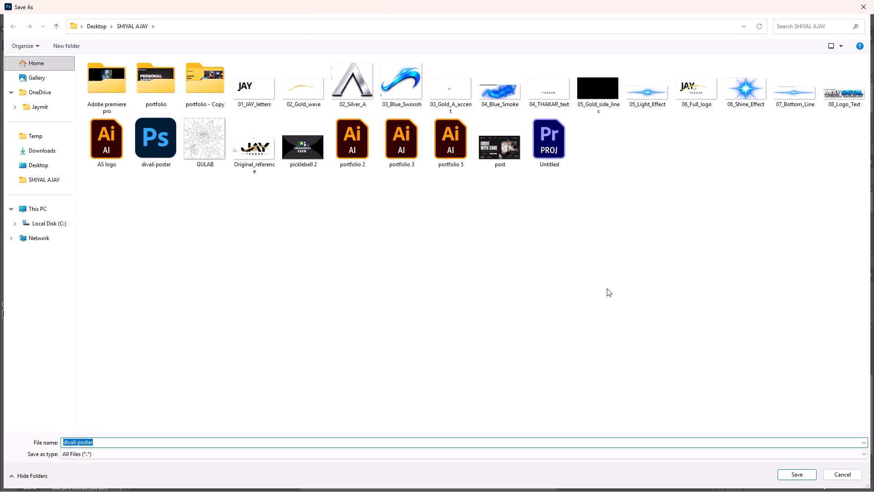
{"action": "left_click", "coordinate": [802, 471]}
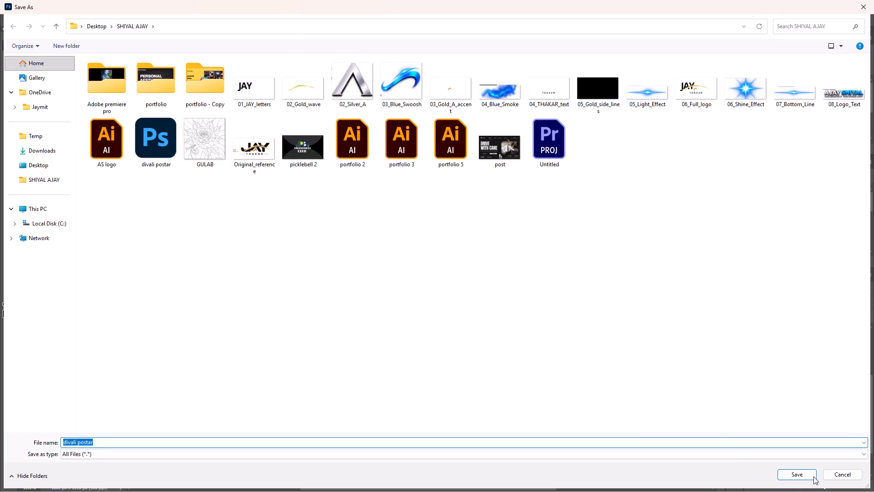
{"action": "left_click", "coordinate": [813, 475]}
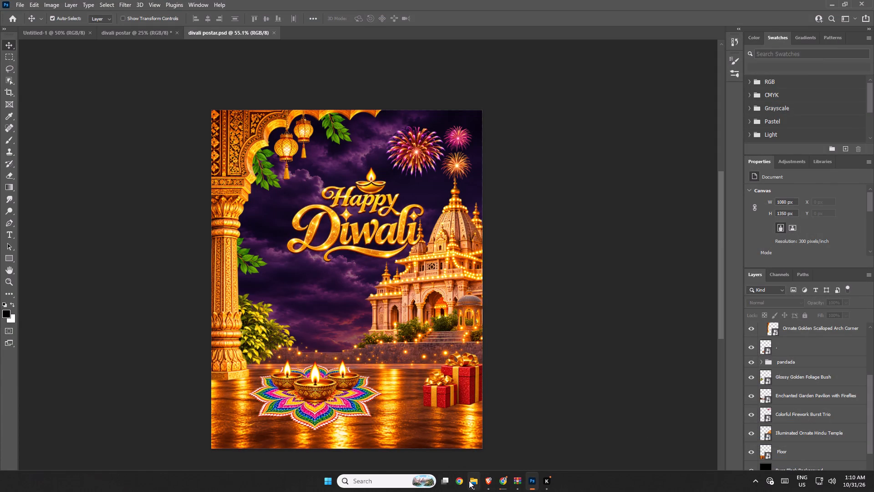
Switch to File Explorer and view the exported divali postar PNG from the personal Desktop folder.
{"action": "left_click", "coordinate": [472, 453]}
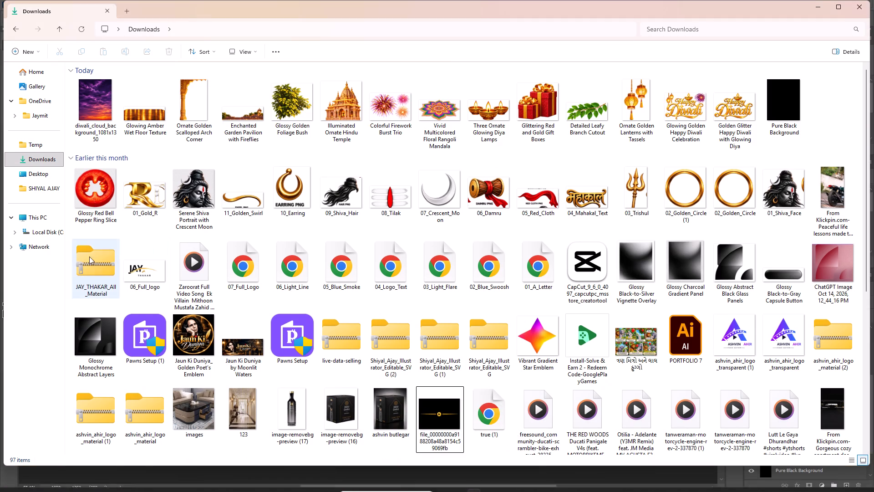
{"action": "left_click", "coordinate": [40, 192]}
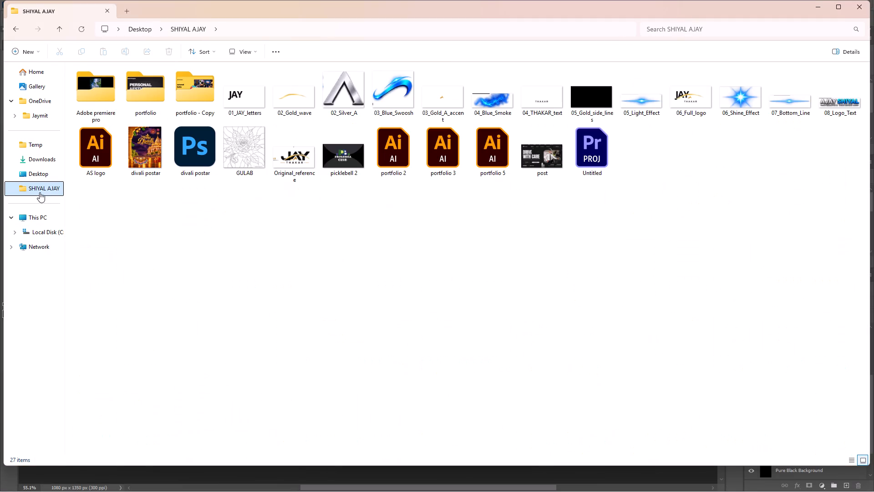
{"action": "left_click", "coordinate": [494, 338]}
{"action": "double_click", "coordinate": [152, 160]}
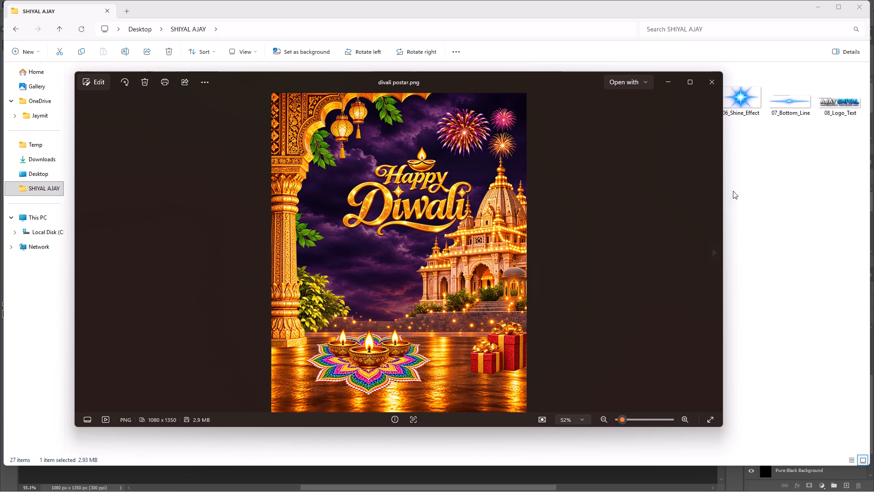
{"action": "left_click", "coordinate": [777, 248]}
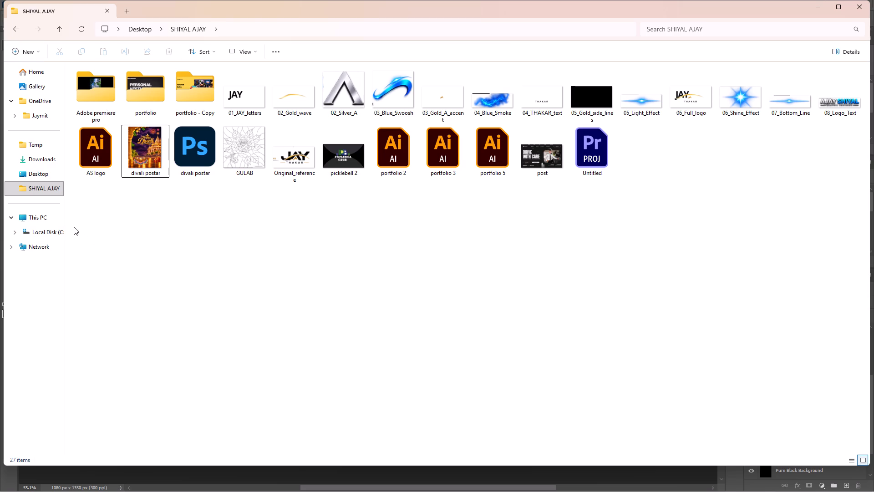
Look through the contents of the Windows Temp folder and the Desktop folder.
{"action": "left_click", "coordinate": [32, 140]}
{"action": "scroll", "coordinate": [249, 246], "scroll_direction": "down", "scroll_amount": 11}
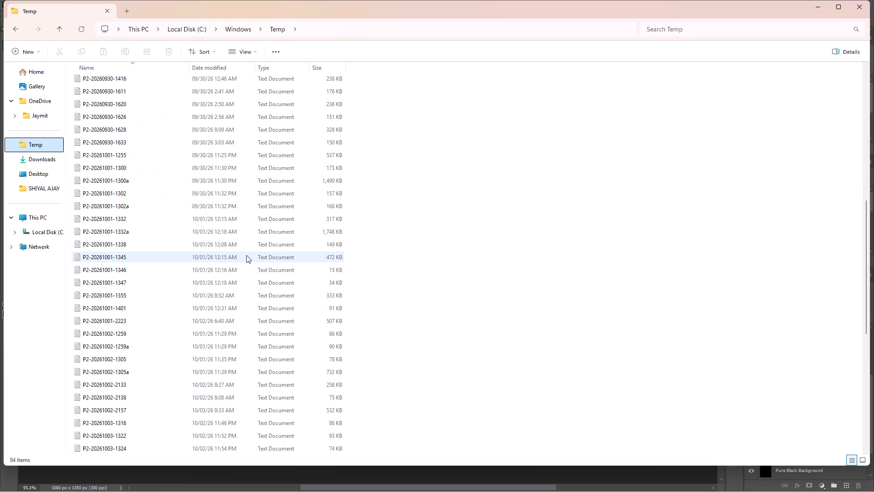
{"action": "scroll", "coordinate": [246, 255], "scroll_direction": "down", "scroll_amount": 20}
{"action": "left_click", "coordinate": [591, 243]}
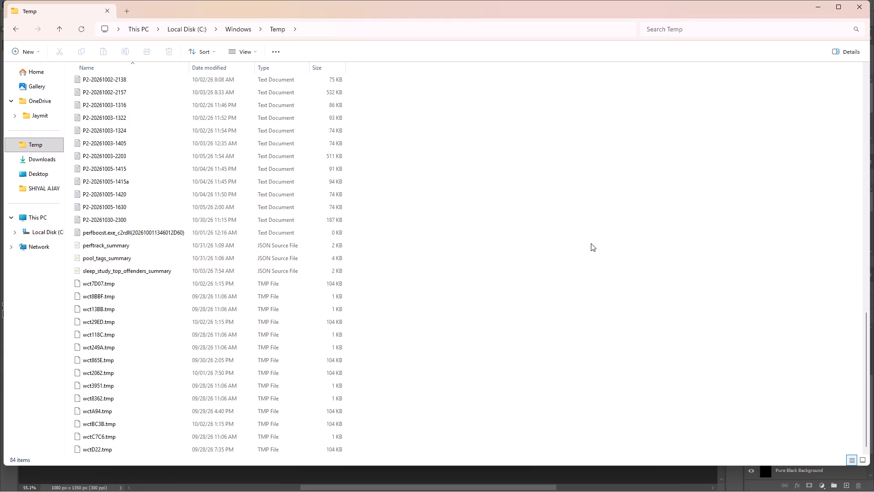
{"action": "left_click", "coordinate": [28, 174]}
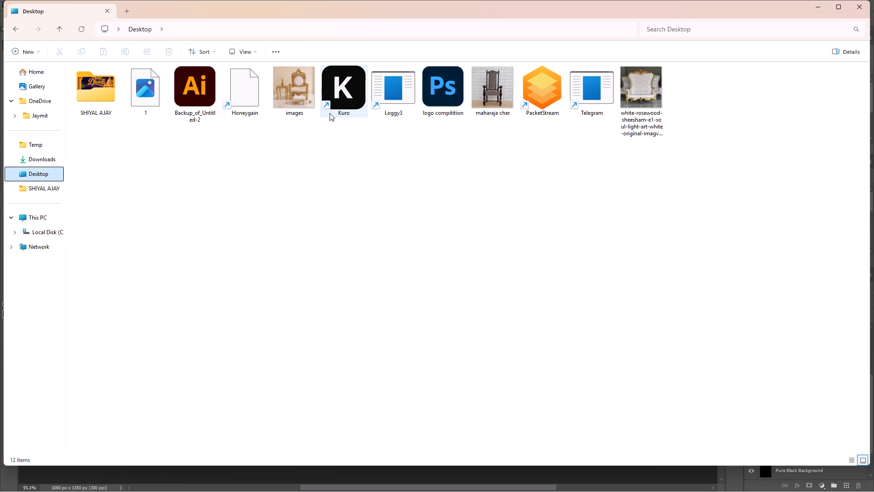
Delete the Kuro, Loggy3, PacketStream and Telegram shortcuts from the Desktop folder.
{"action": "left_click", "coordinate": [343, 104]}
{"action": "key", "text": "Delete"}
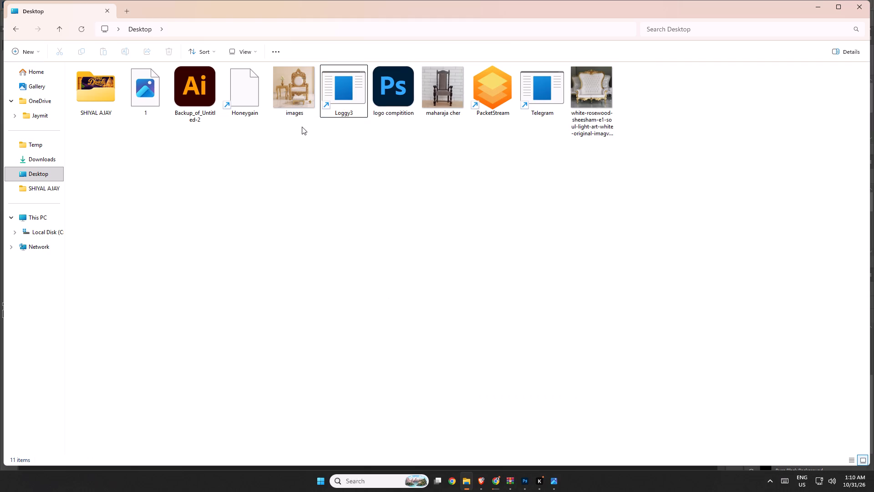
{"action": "left_click", "coordinate": [351, 106]}
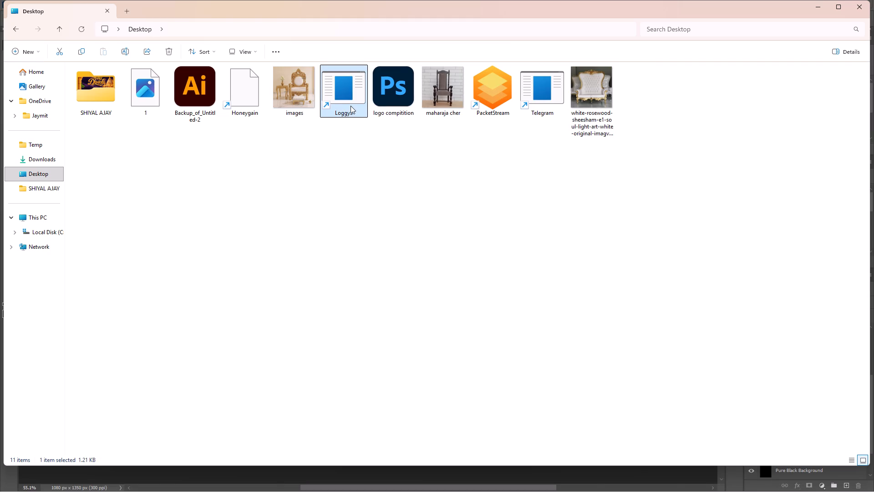
{"action": "key", "text": "Delete"}
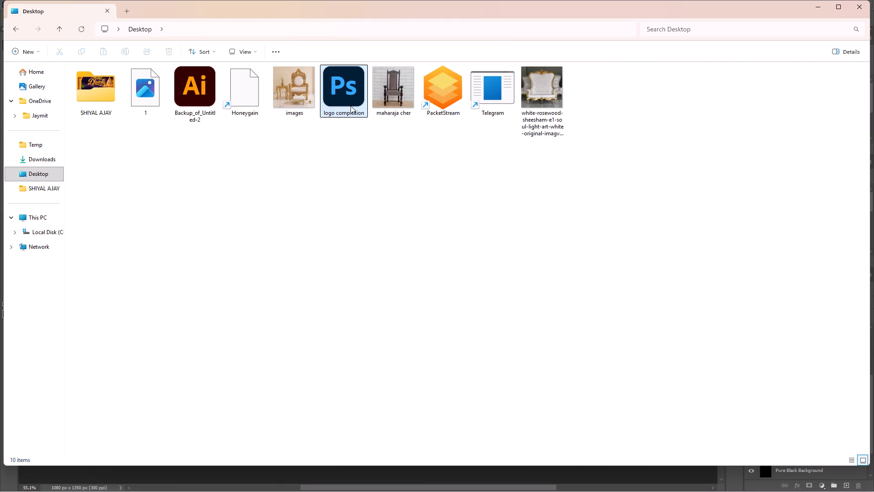
{"action": "left_click", "coordinate": [446, 102]}
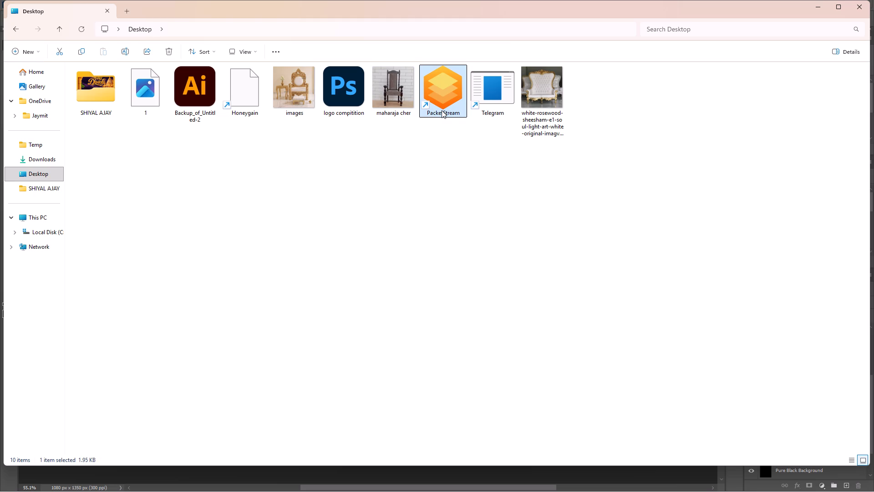
{"action": "key", "text": "Delete"}
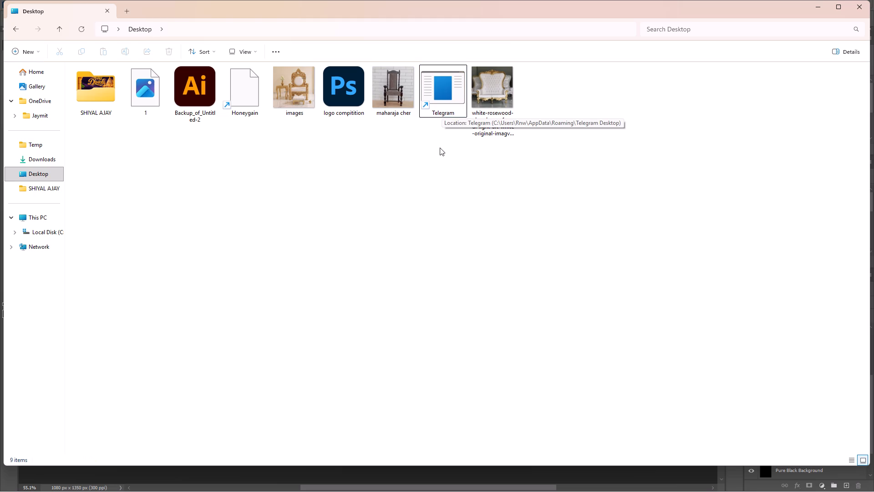
{"action": "left_click", "coordinate": [434, 94]}
{"action": "key", "text": "Delete"}
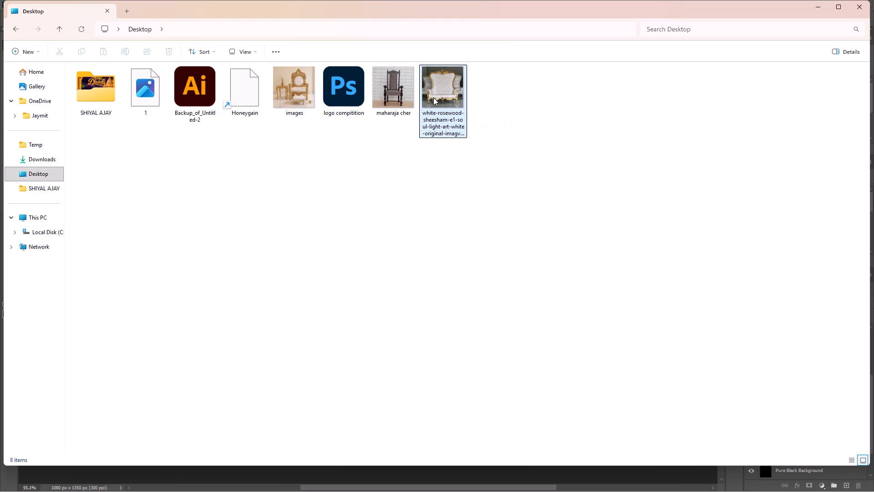
{"action": "left_click", "coordinate": [472, 225]}
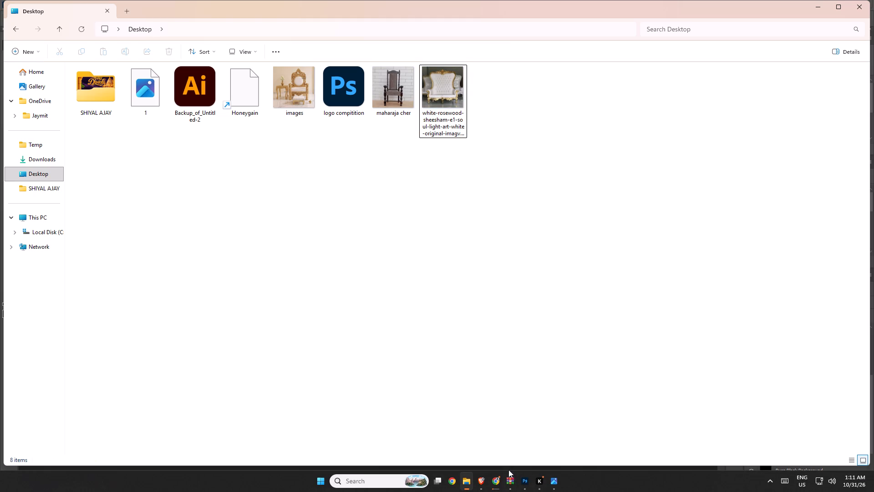